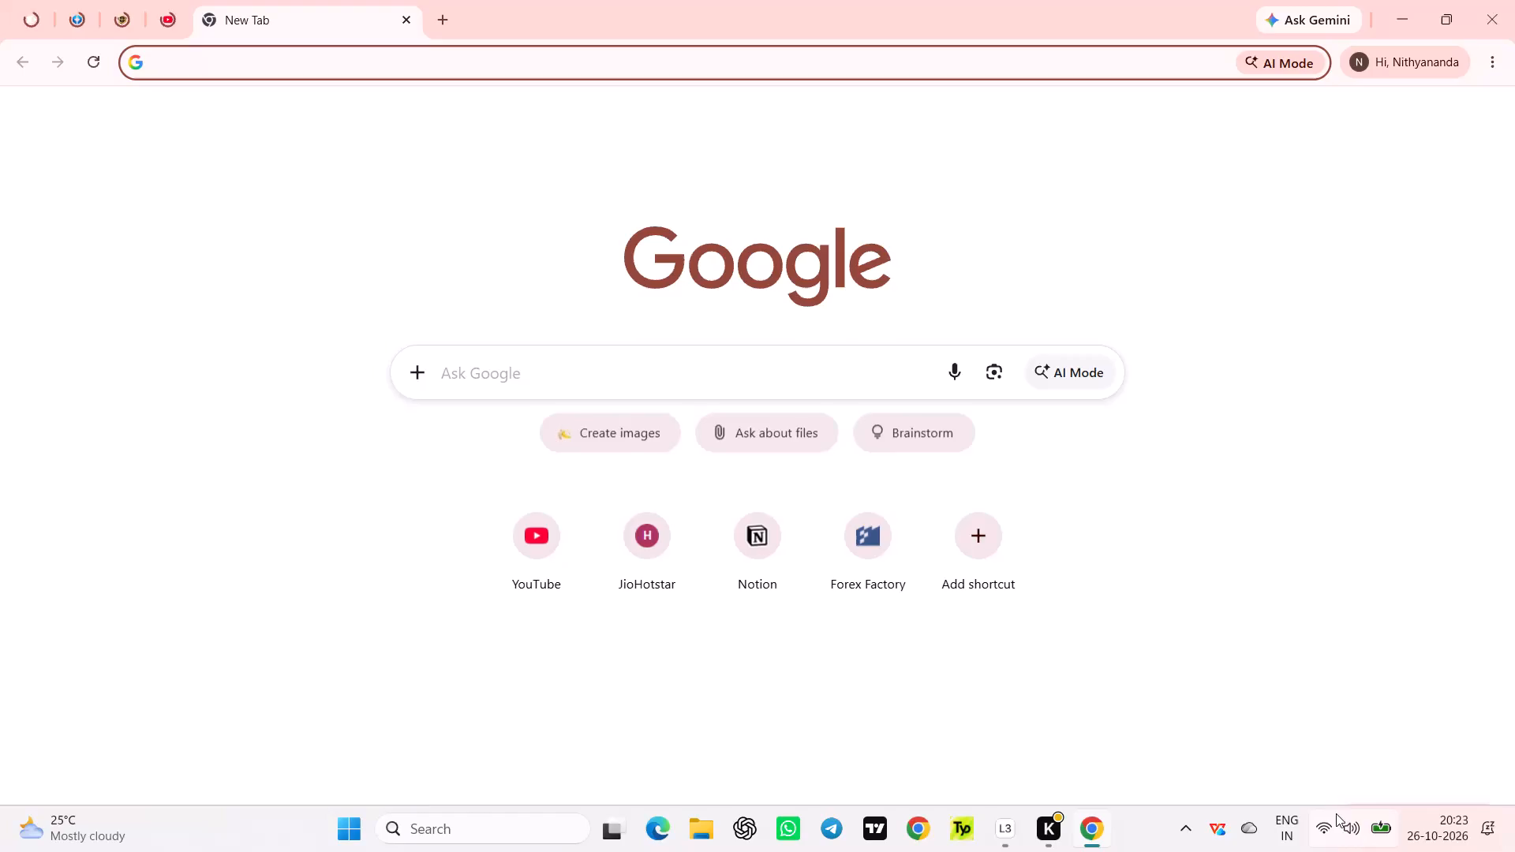
Lower the display brightness in the Windows quick settings, leaving the volume and night light as they are.
left_click(1348, 825)
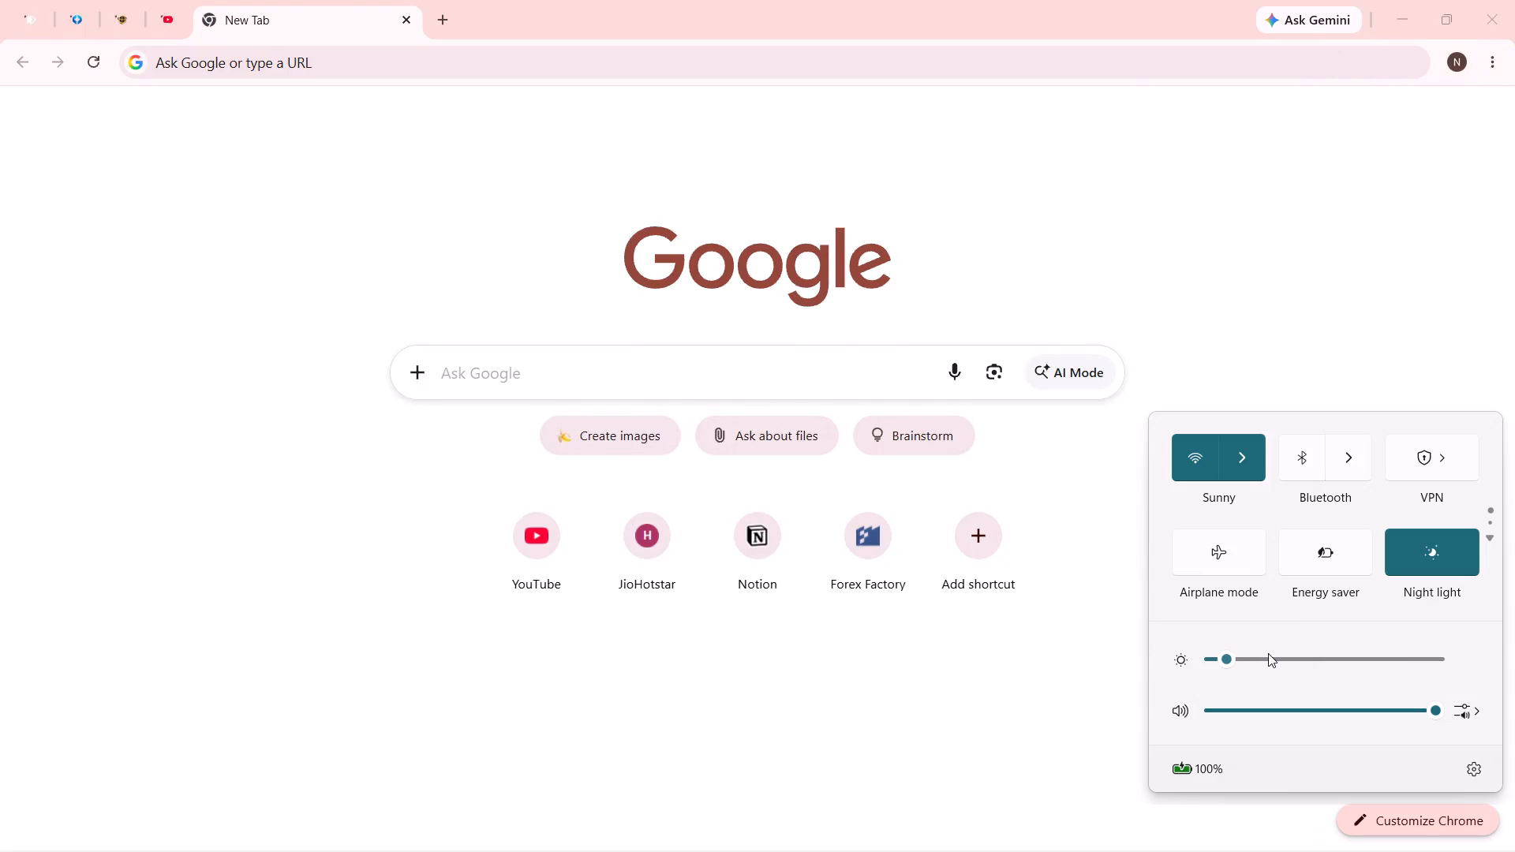
scroll(1253, 655, "down", 4)
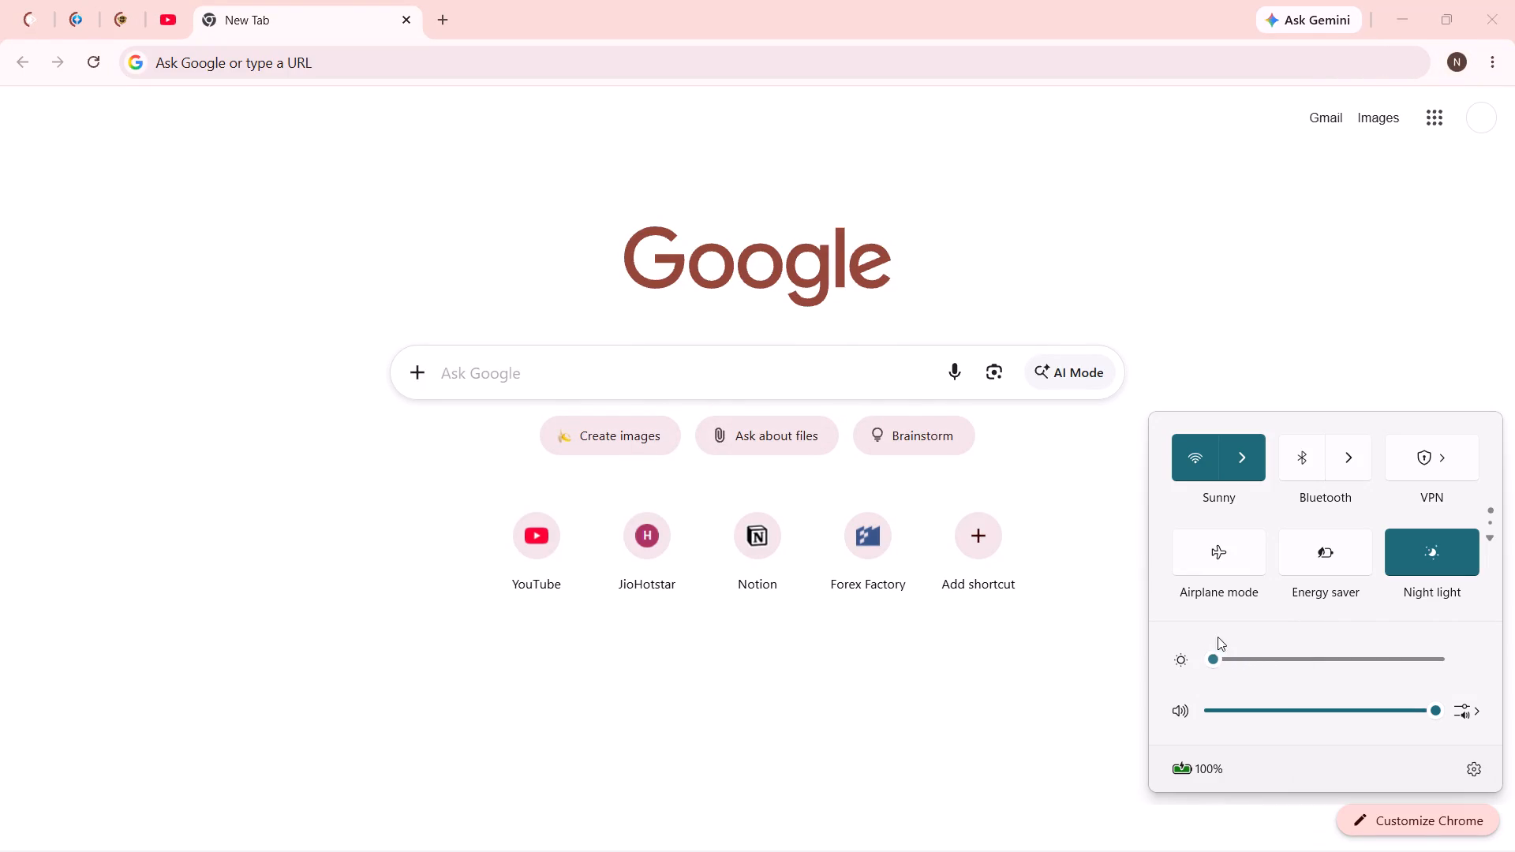
left_click(1269, 306)
Switch to the pinned FX Replay page holding the AUDUSD backtesting session.
left_click(24, 24)
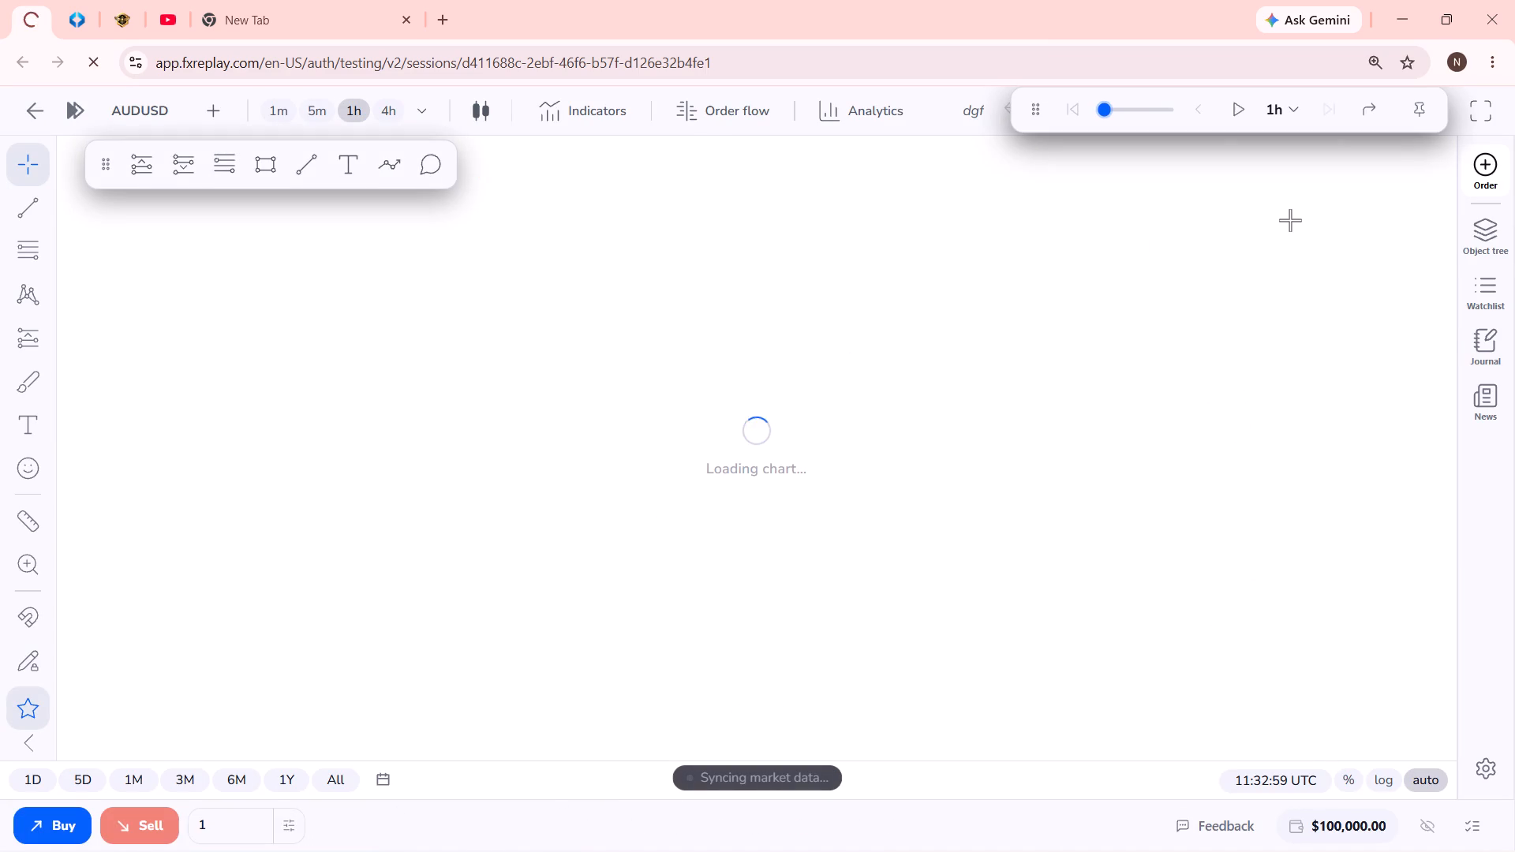
Switch the AUDUSD 1h replay chart to full screen.
left_click(1485, 102)
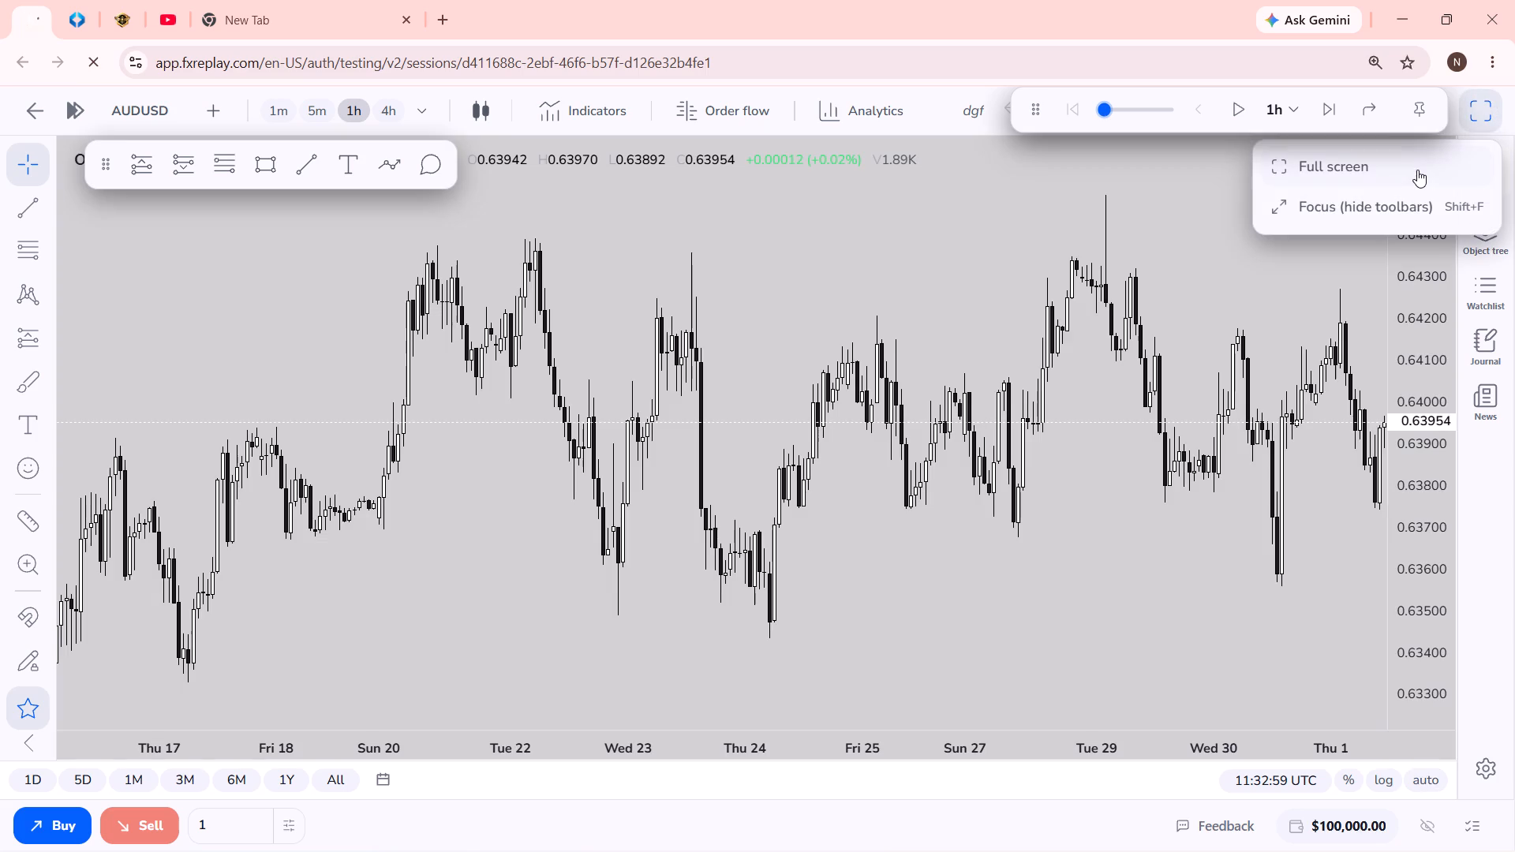
left_click(1417, 170)
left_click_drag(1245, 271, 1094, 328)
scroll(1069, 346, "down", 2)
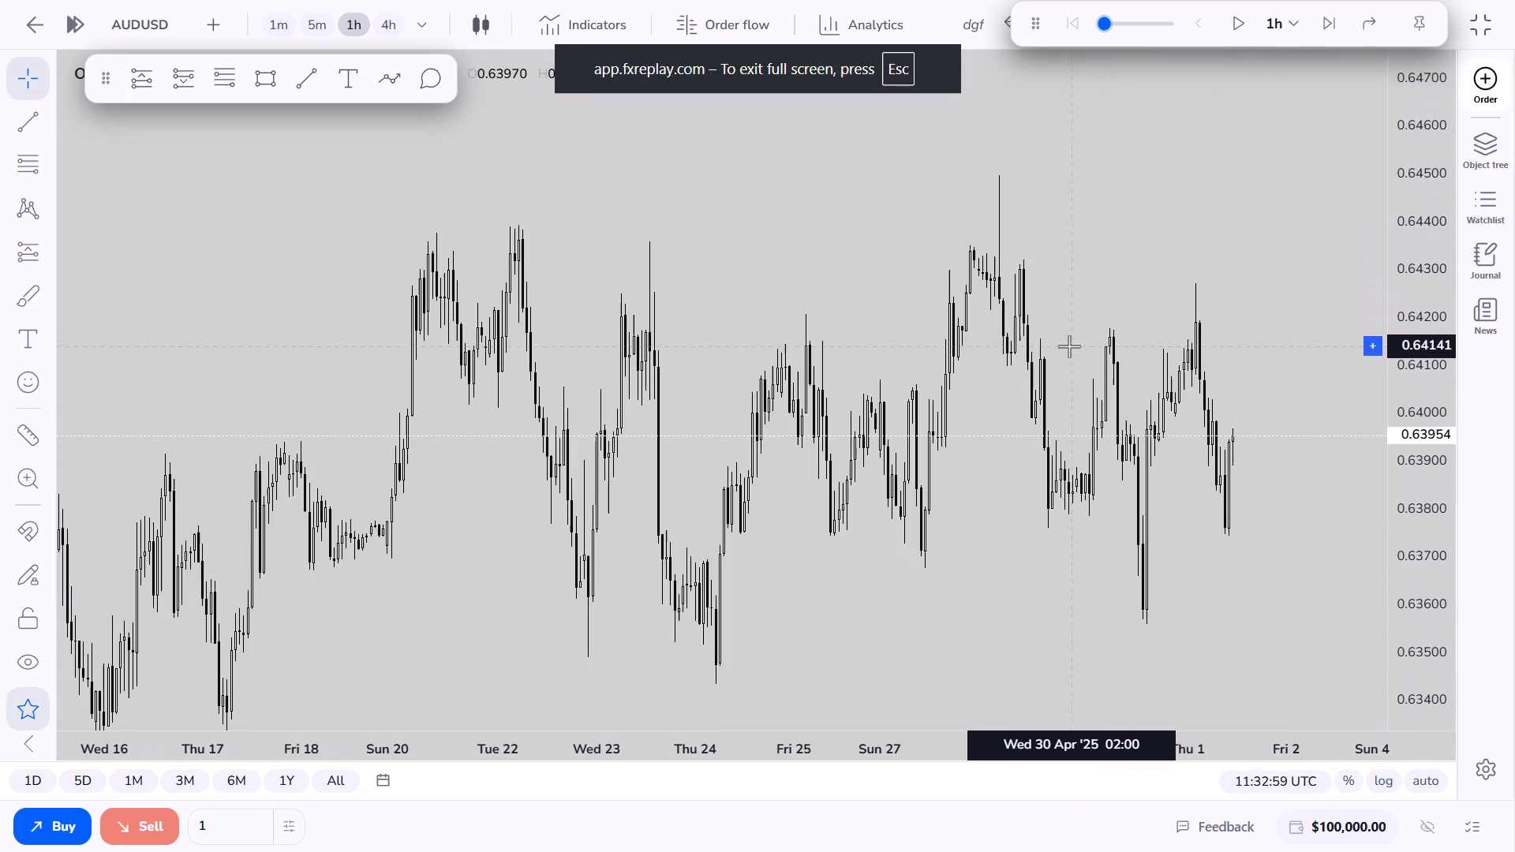
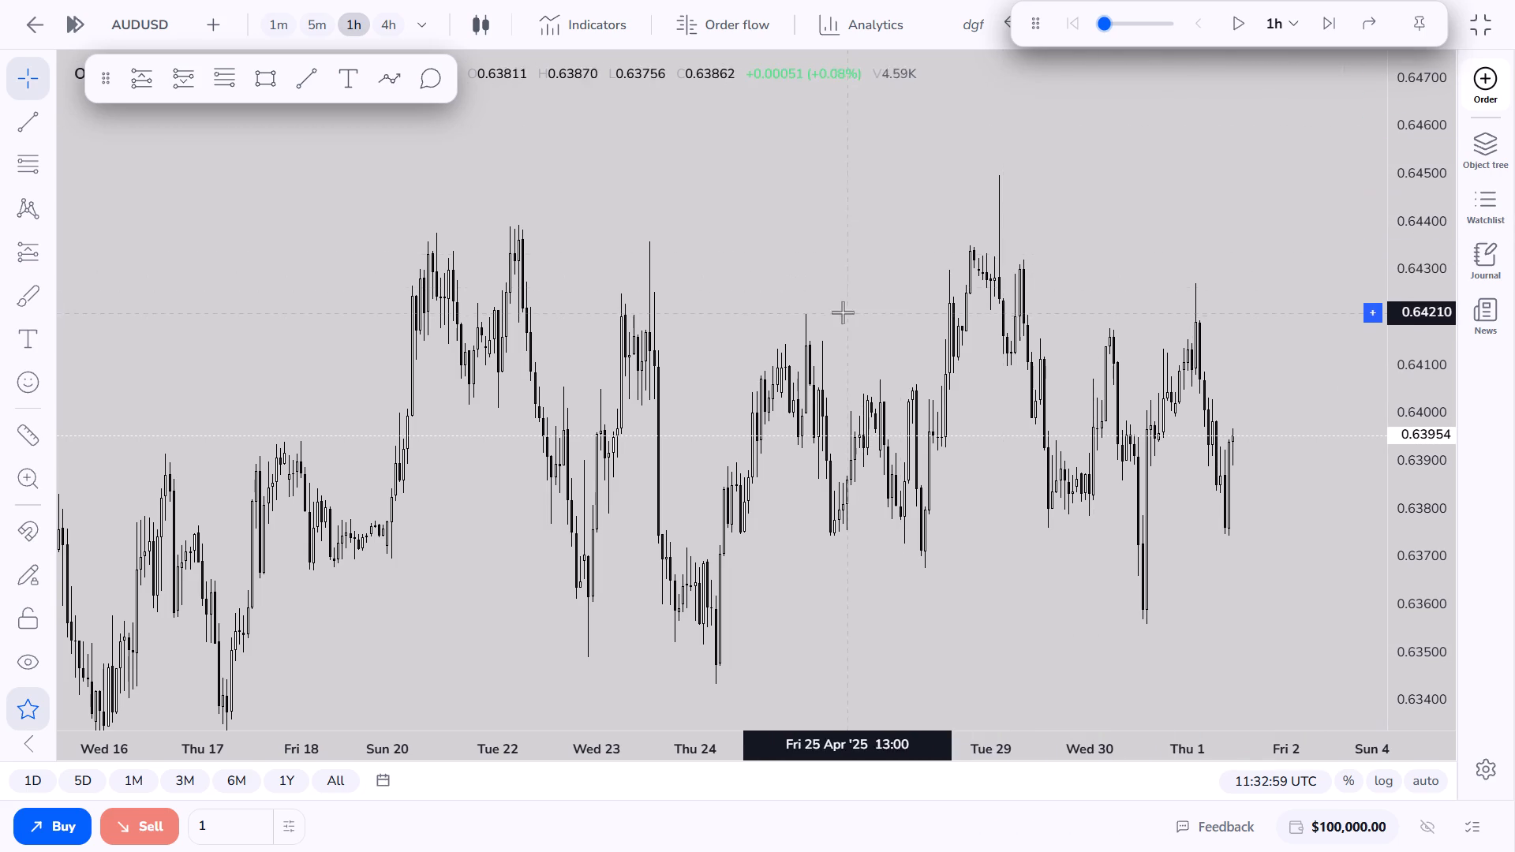
Examine the AUDUSD 1h price swings between about 13 April and 1 May 2025.
left_click_drag(843, 311, 922, 264)
scroll(874, 380, "down", 3)
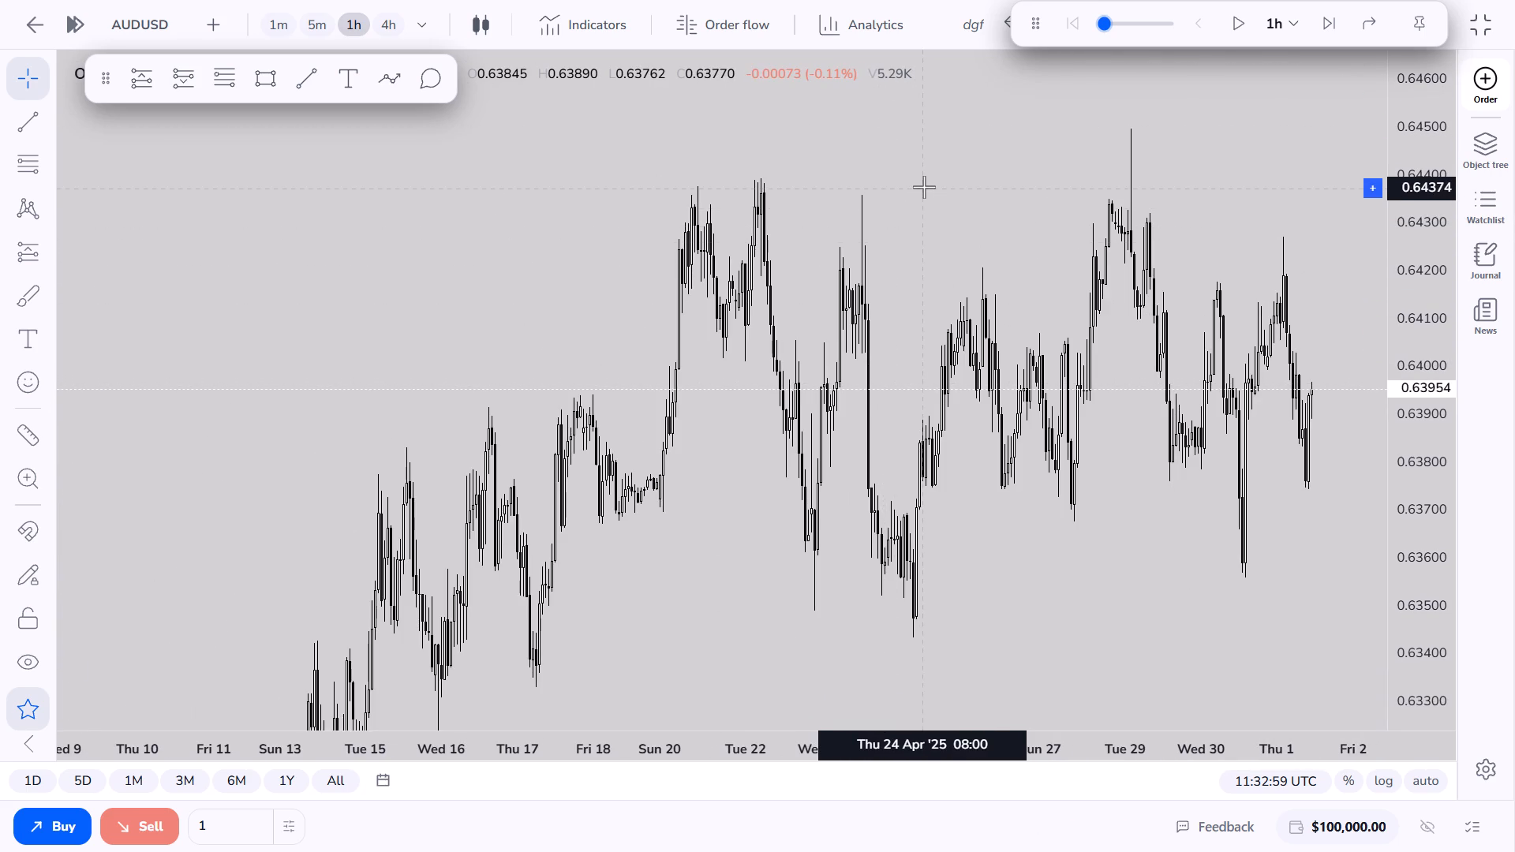
scroll(924, 187, "up", 1)
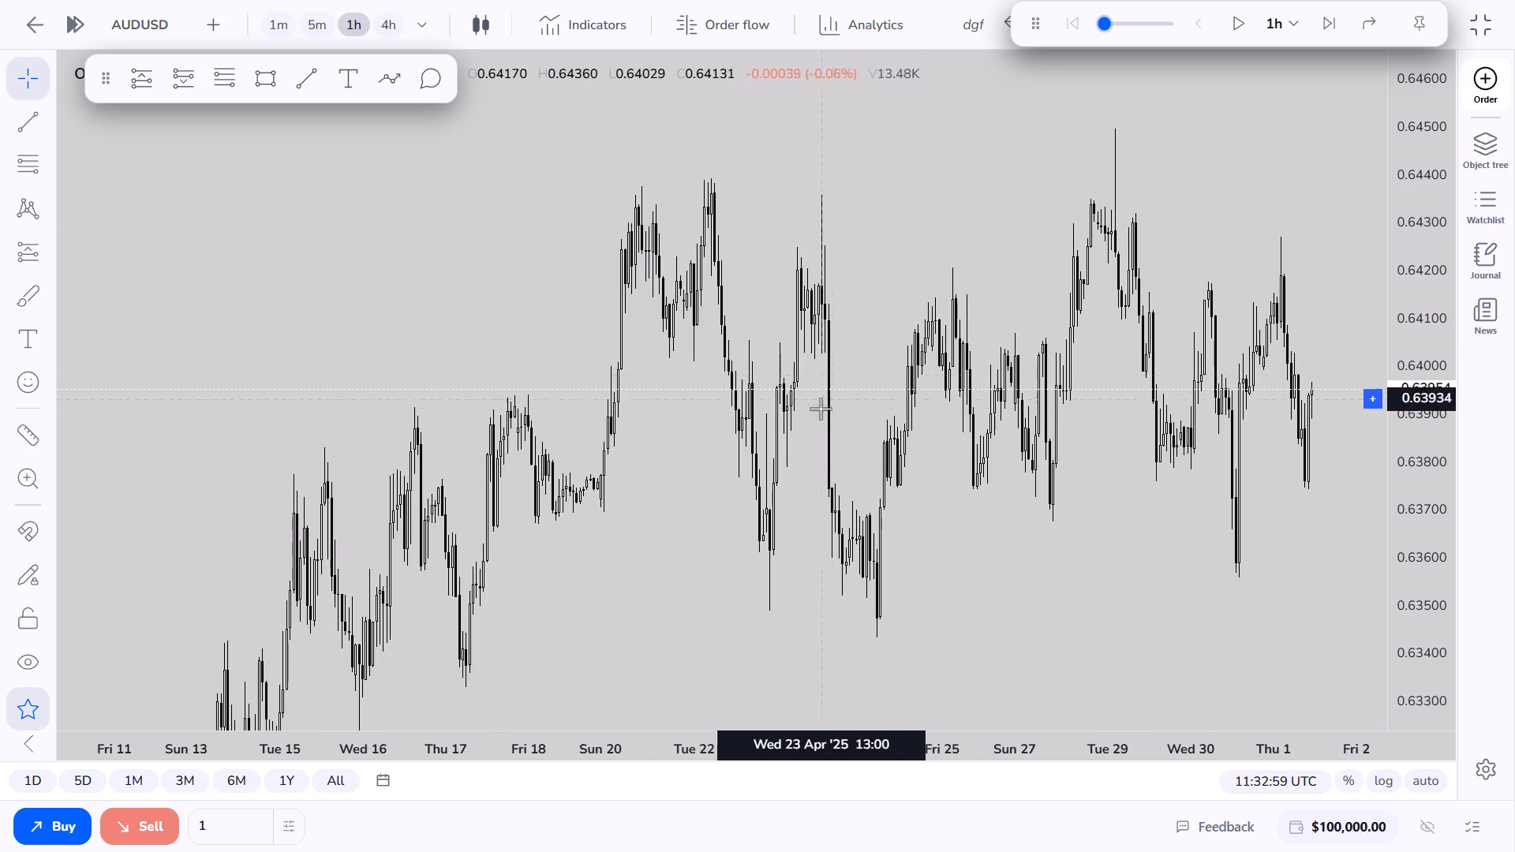
left_click_drag(818, 411, 886, 271)
left_click_drag(771, 398, 767, 417)
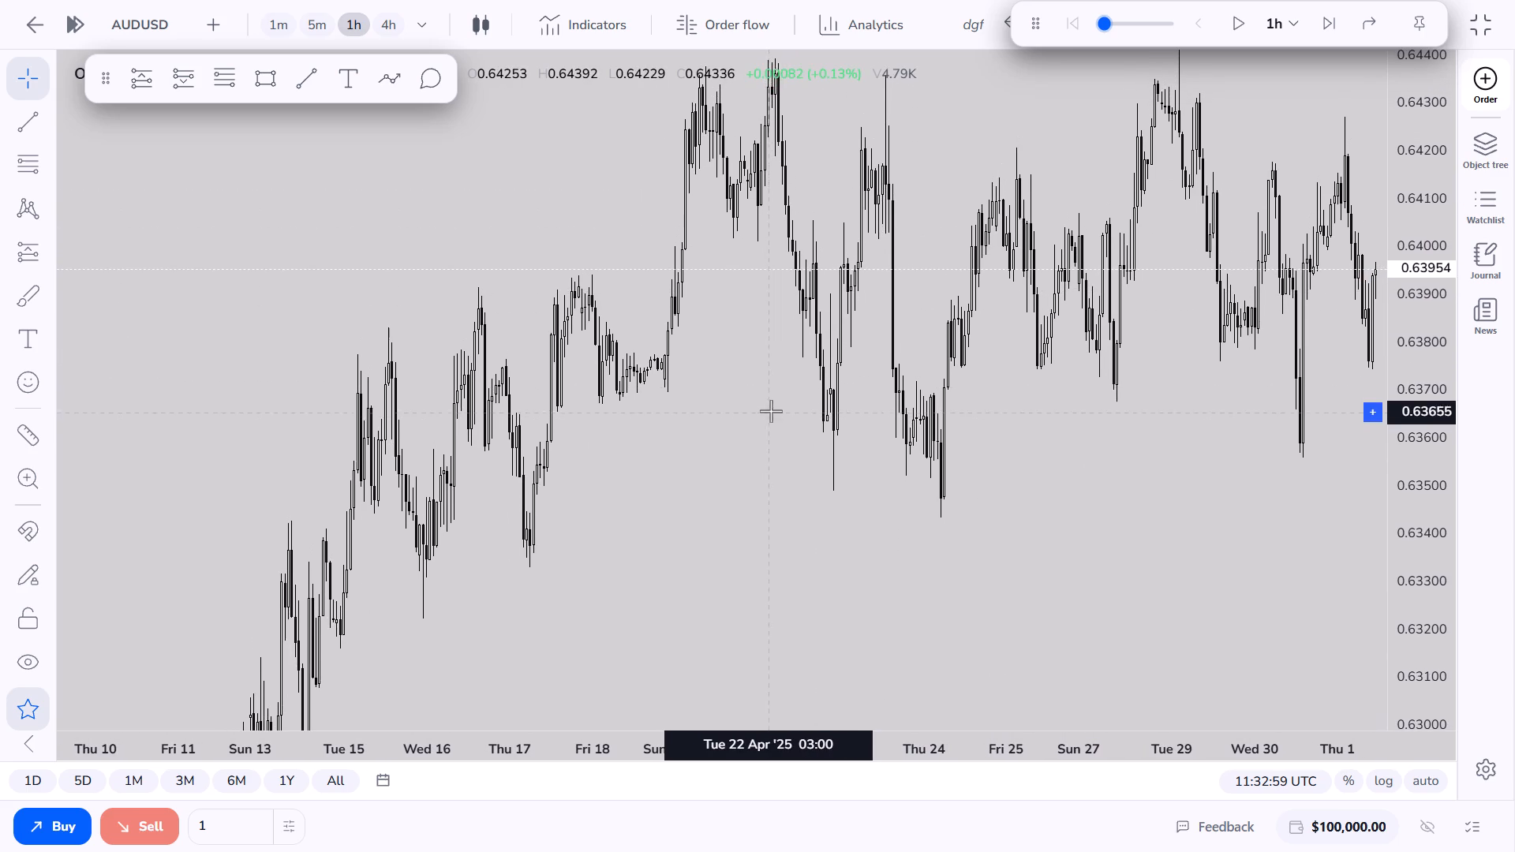
left_click_drag(790, 399, 790, 451)
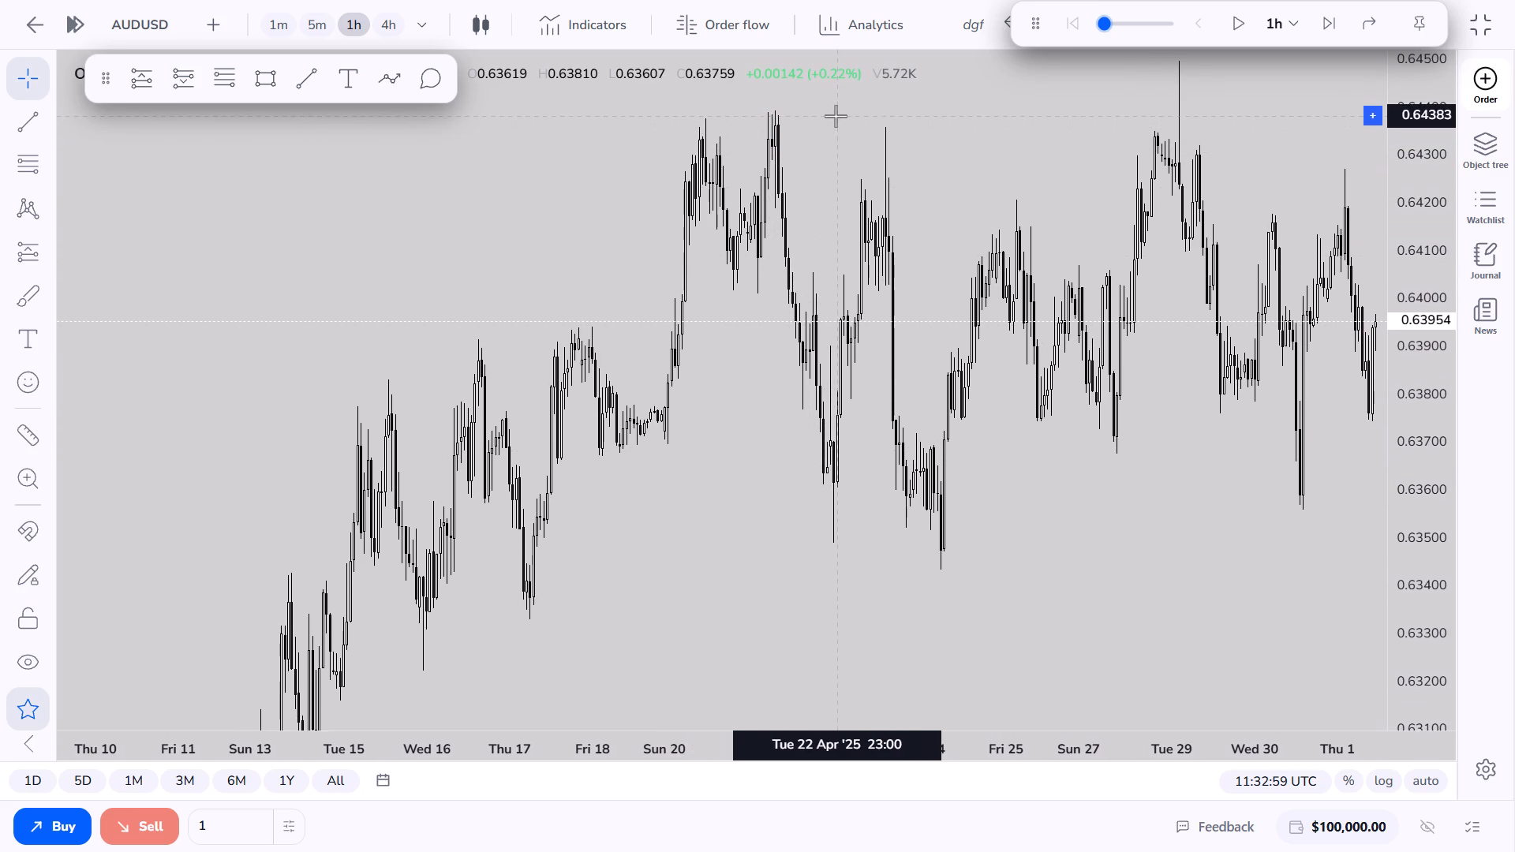
scroll(836, 116, "up", 1)
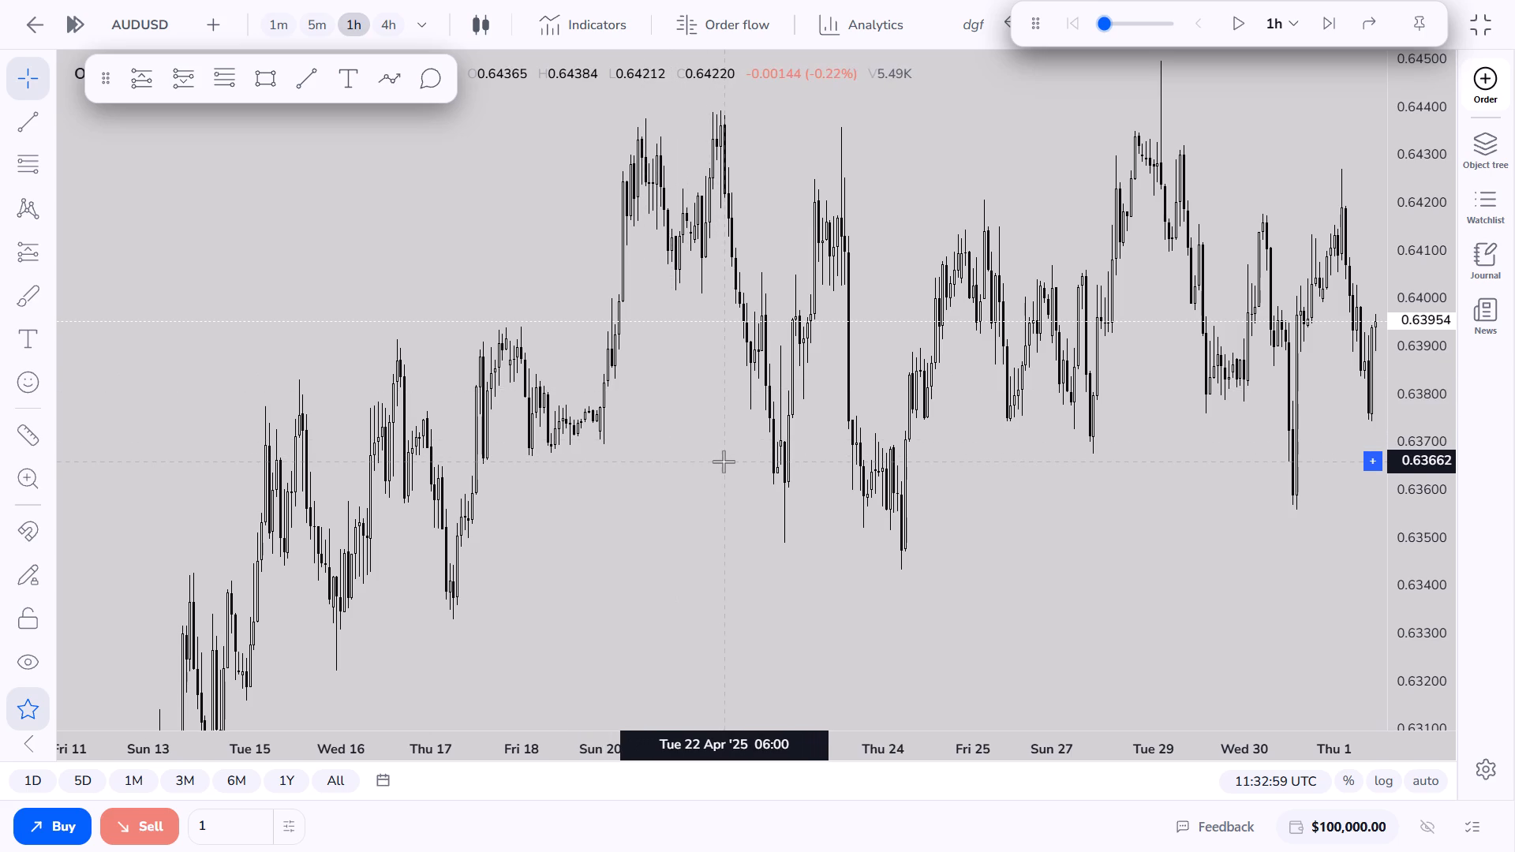
left_click_drag(728, 461, 713, 472)
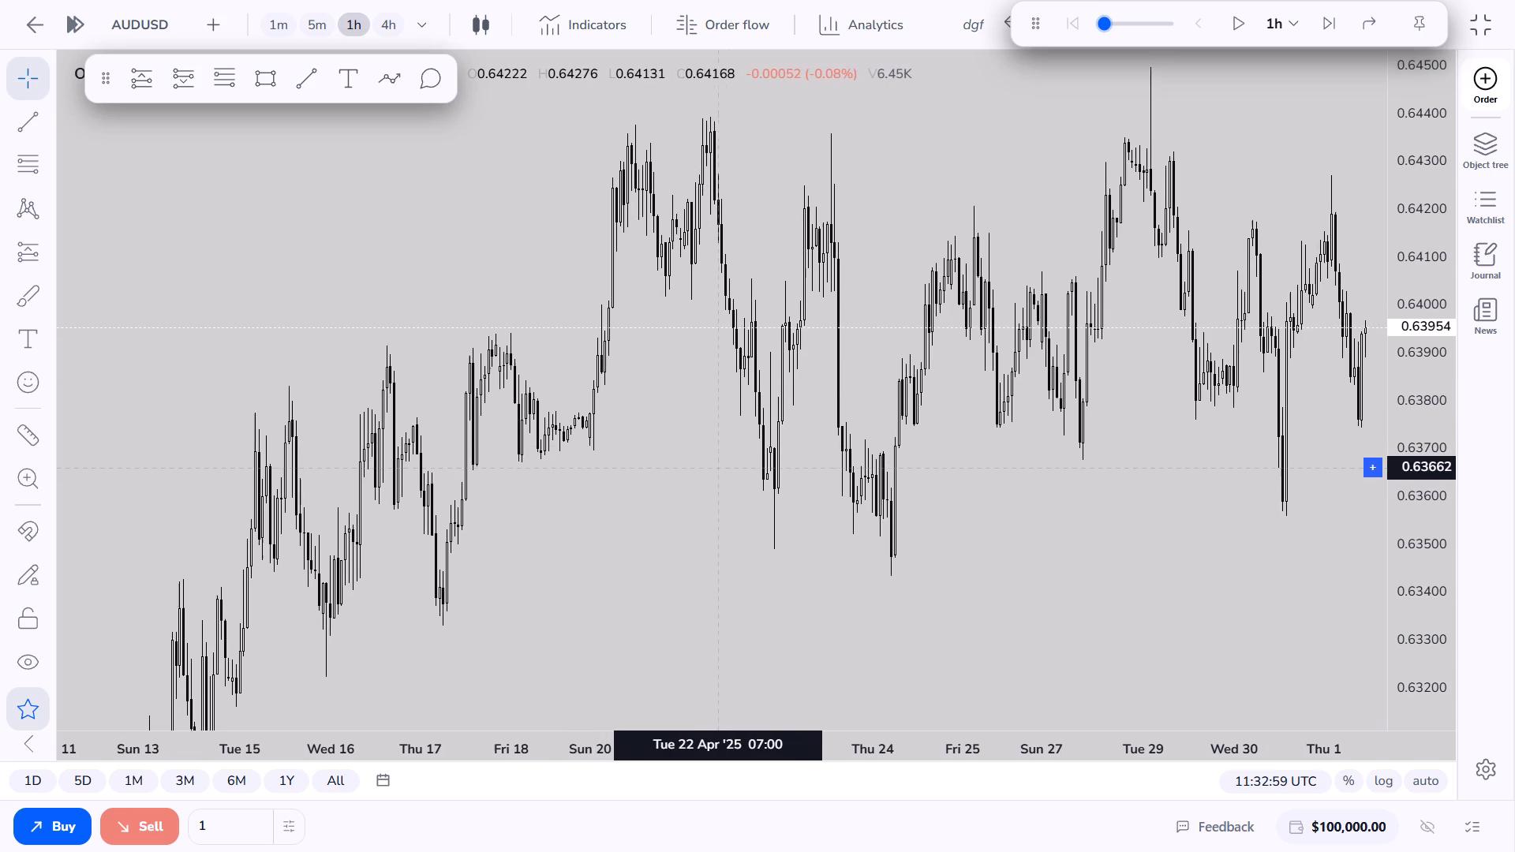
left_click_drag(713, 472, 660, 503)
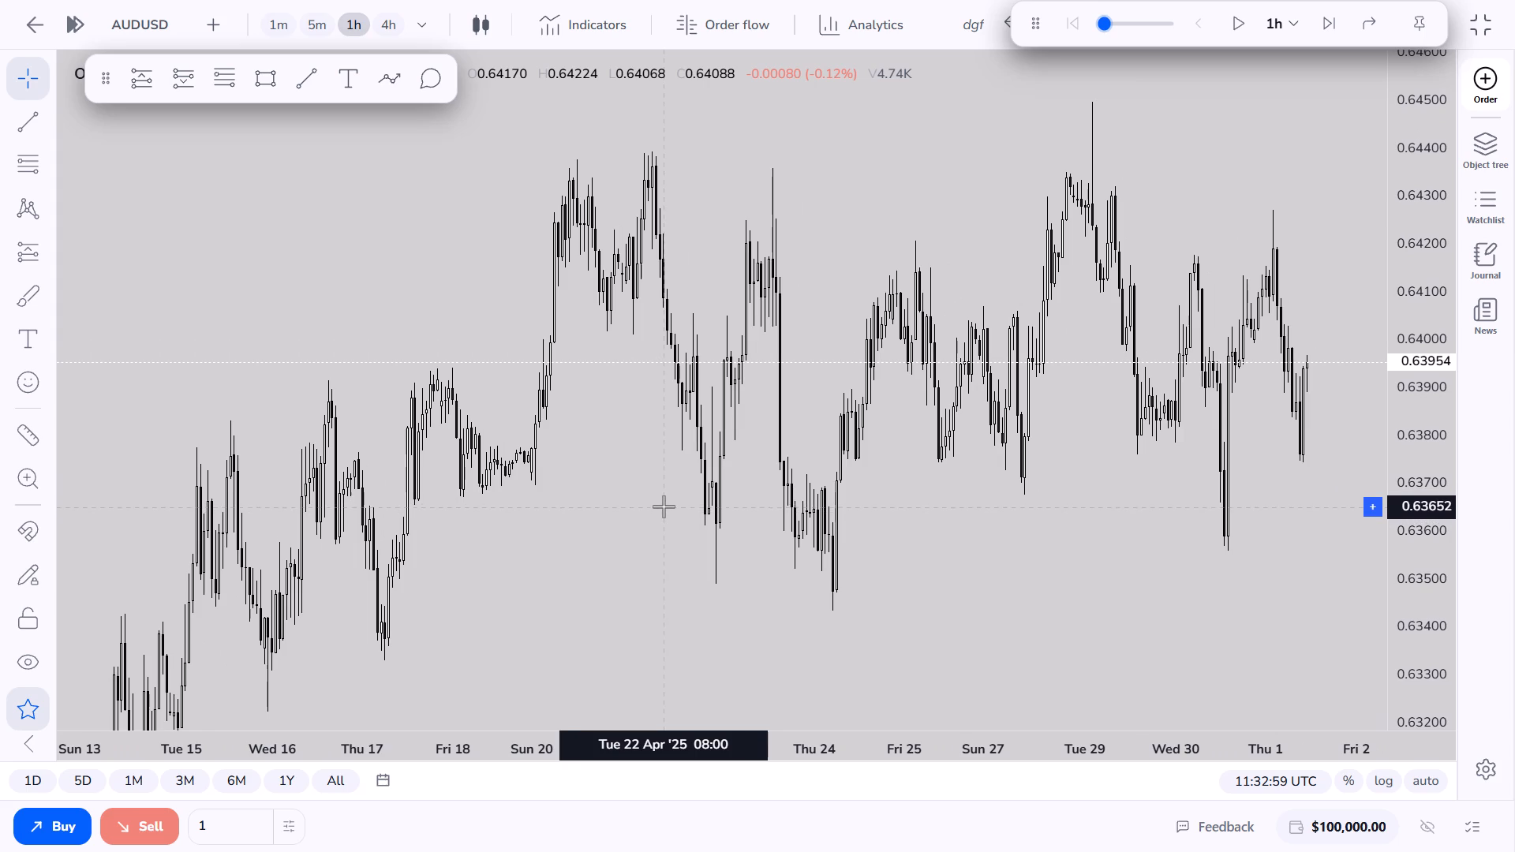
Draw a near-horizontal trend line at about 0.6367 from the Fri 18 Apr 02:00 low to the Tue 22 Apr 18:00 candle.
left_click(311, 89)
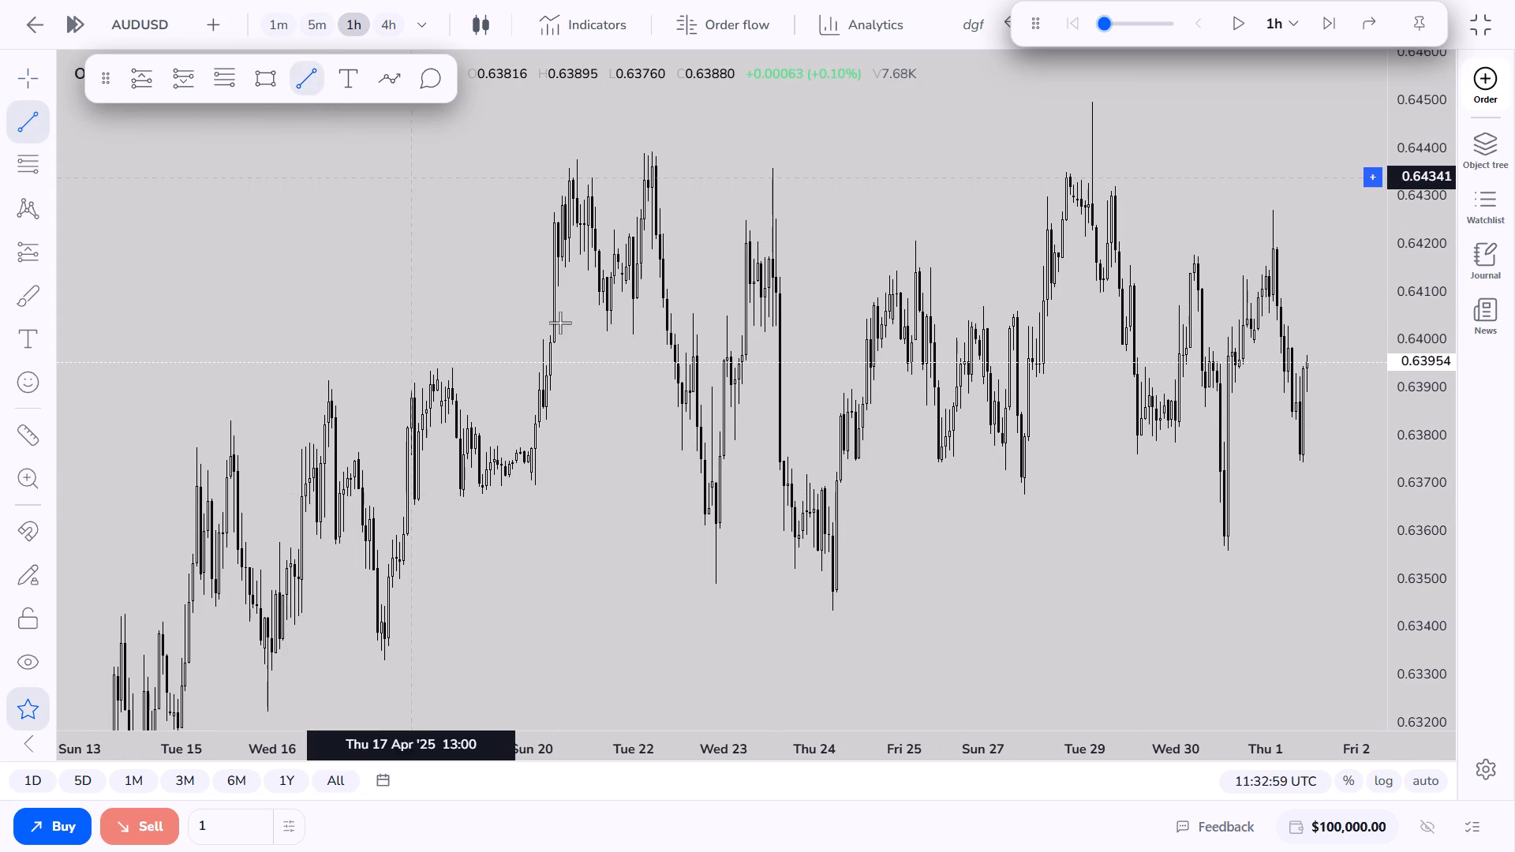
left_click(461, 498)
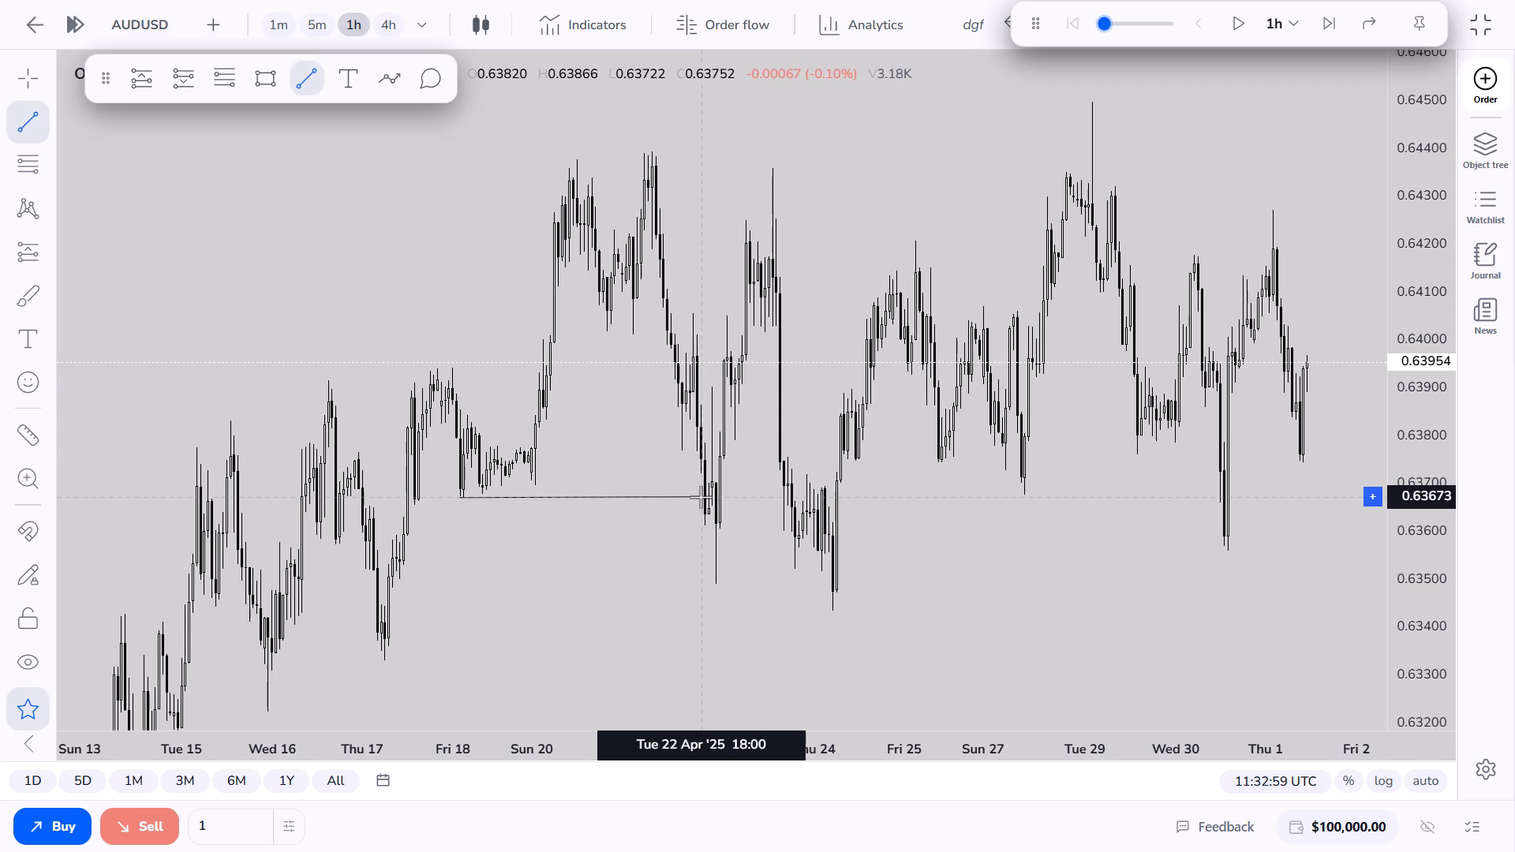
left_click(704, 497)
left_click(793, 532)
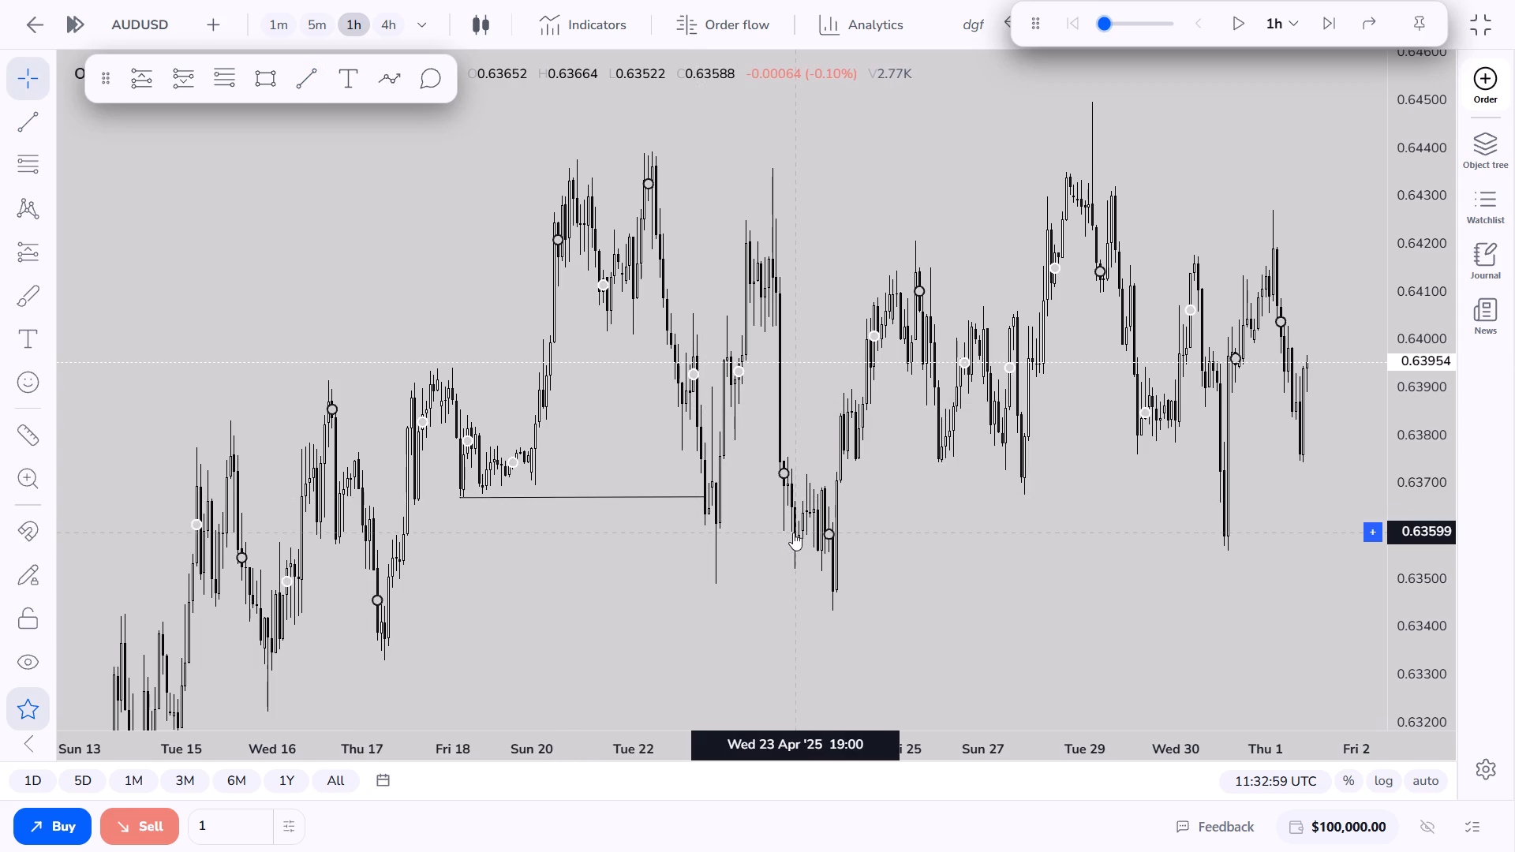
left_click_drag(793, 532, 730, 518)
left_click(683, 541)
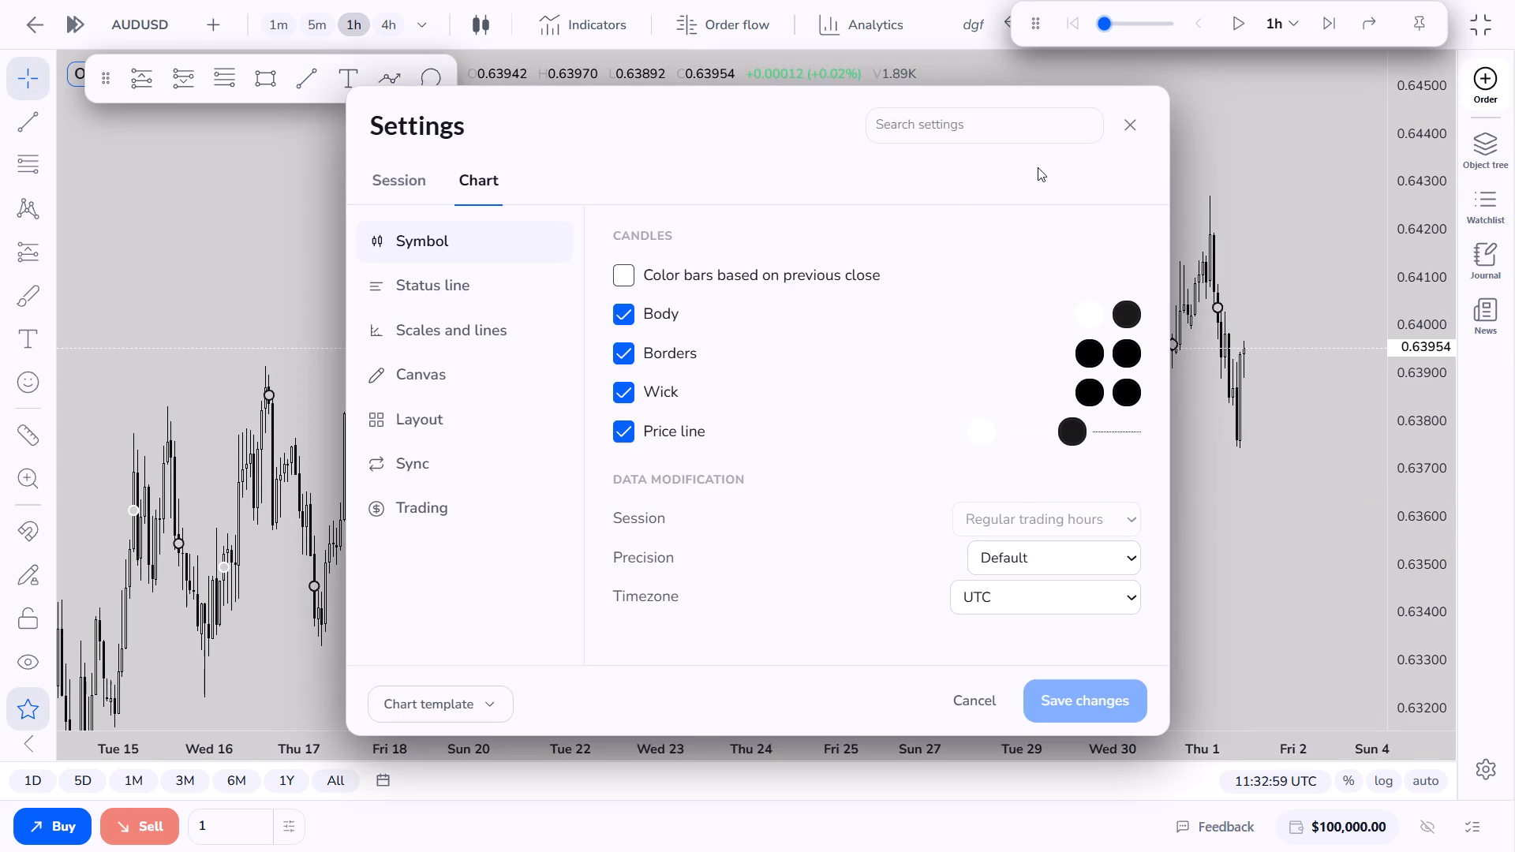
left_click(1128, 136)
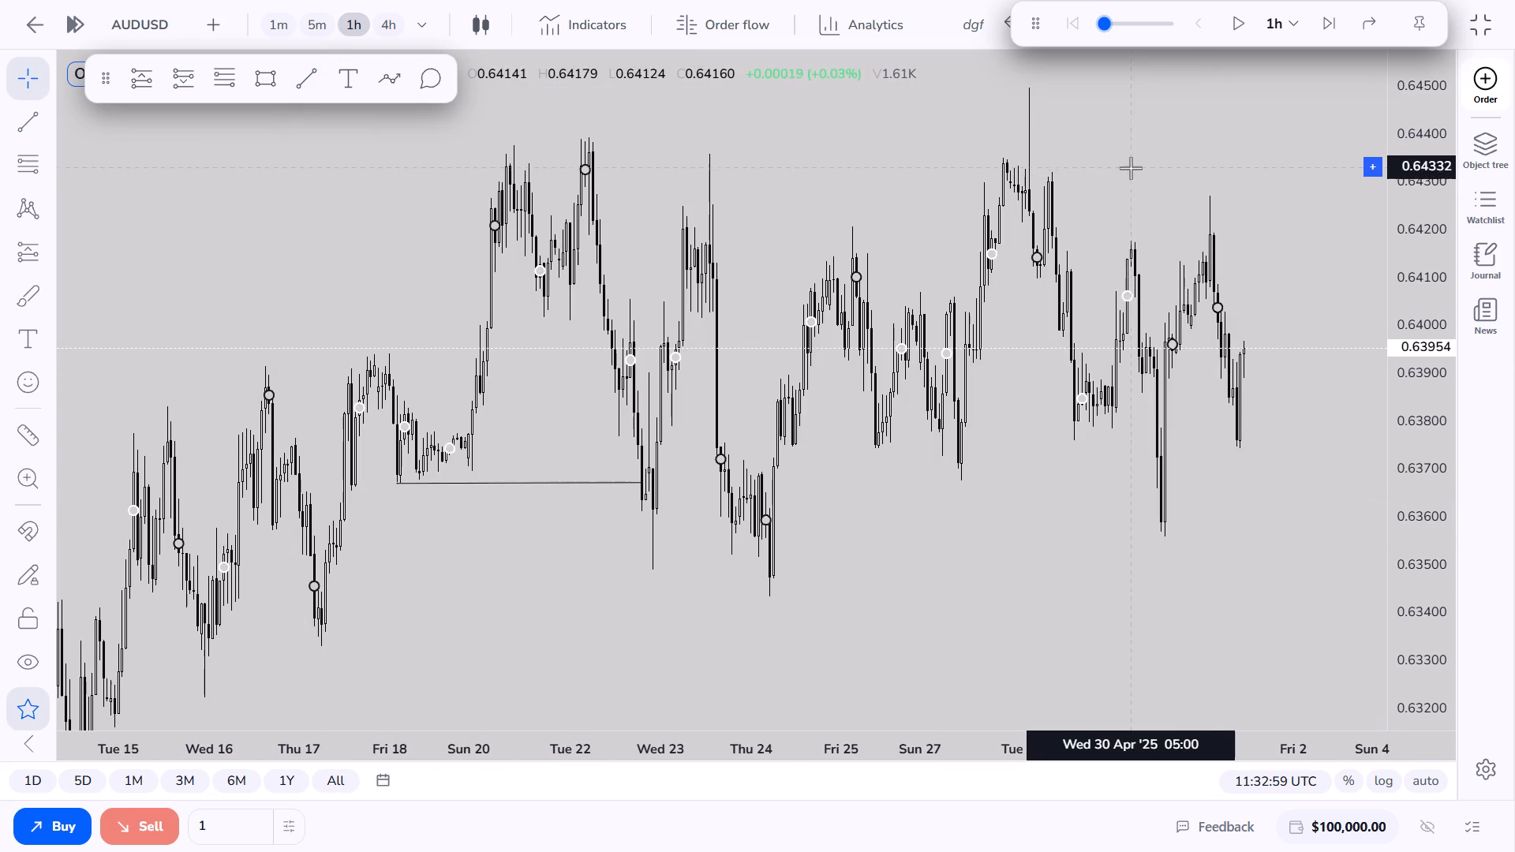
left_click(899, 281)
Draw a second near-horizontal trend line at about 0.6350 from the Tue 22 Apr 22:00 low to the Thu 24 Apr 05:00 candle.
left_click_drag(912, 488, 980, 491)
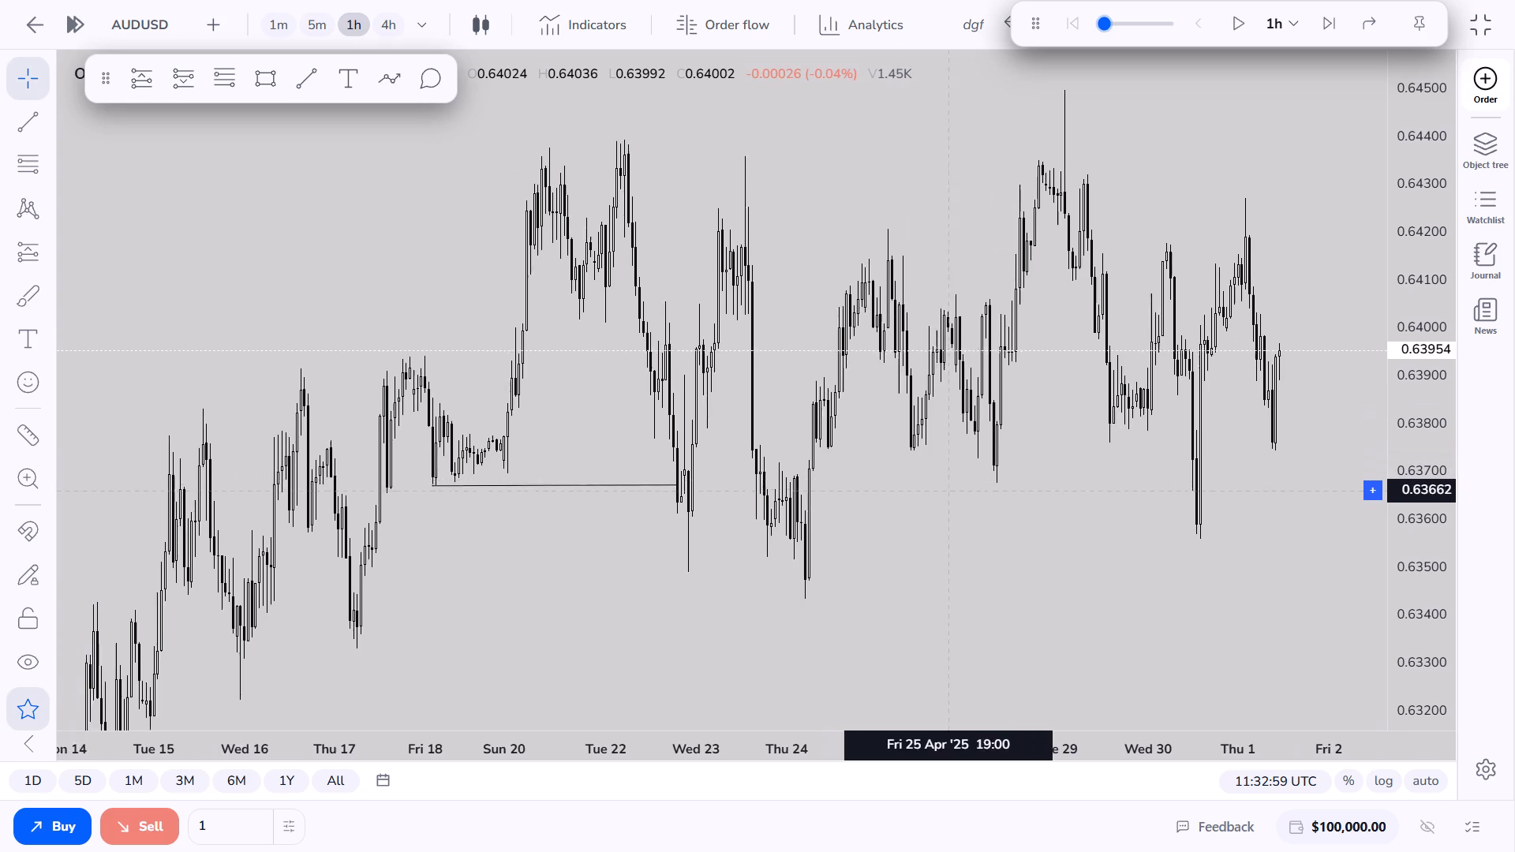
left_click_drag(980, 491, 985, 491)
scroll(985, 493, "up", 1)
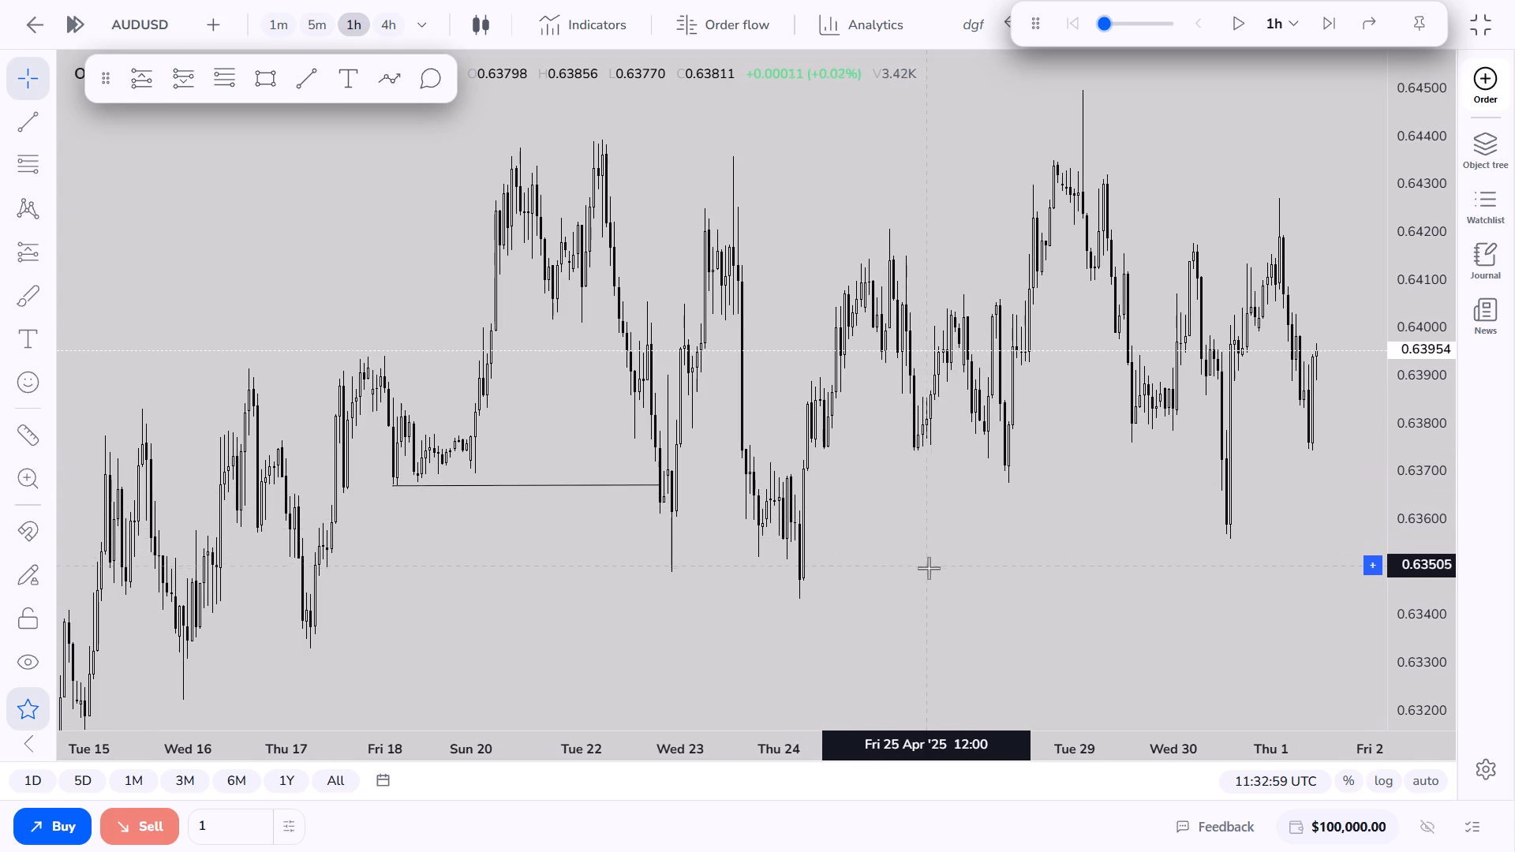
left_click(320, 91)
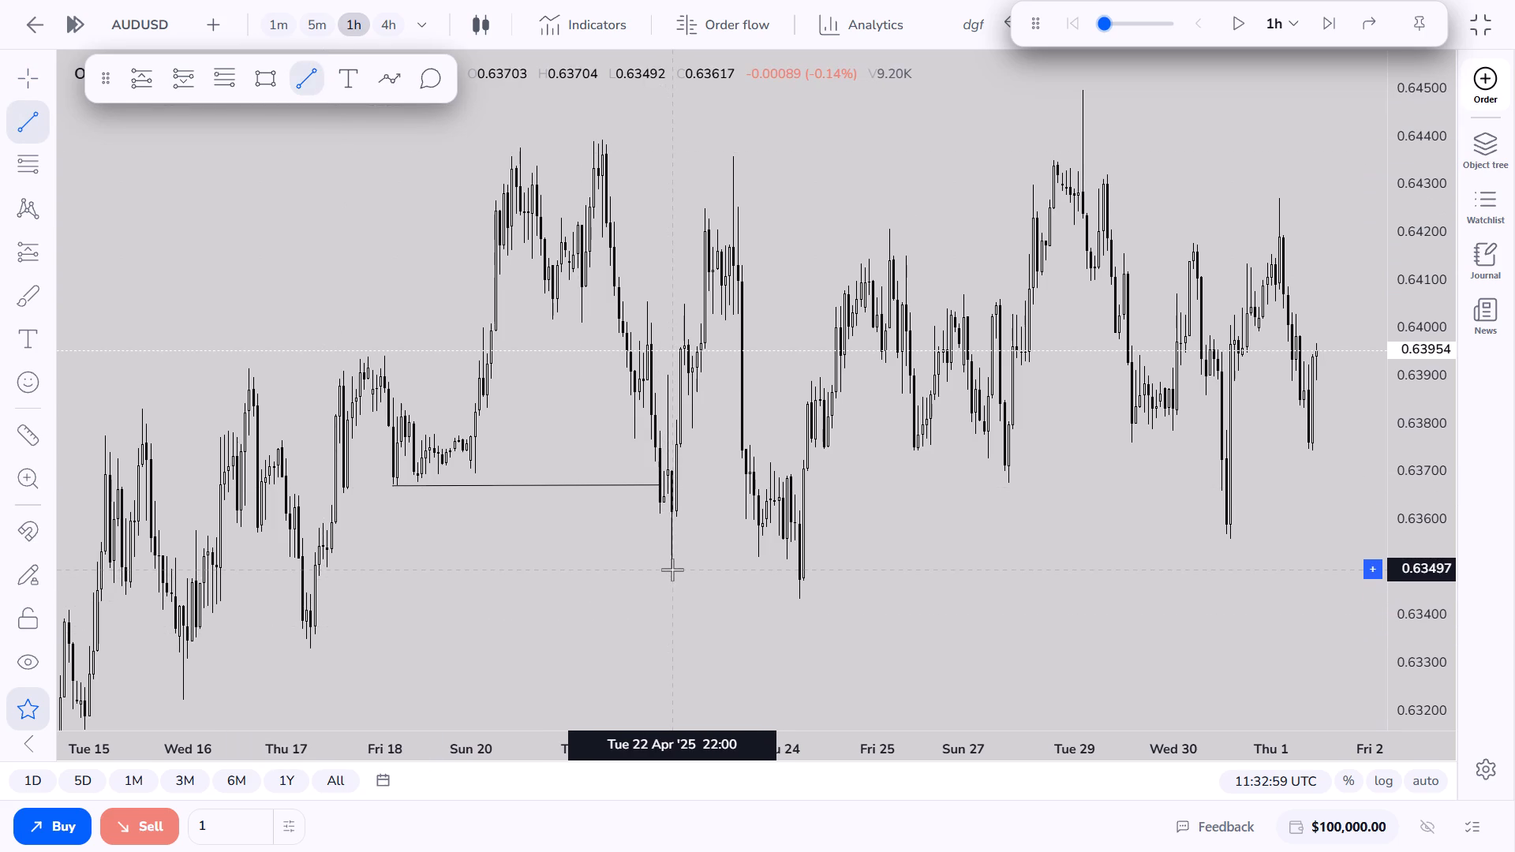
left_click(672, 570)
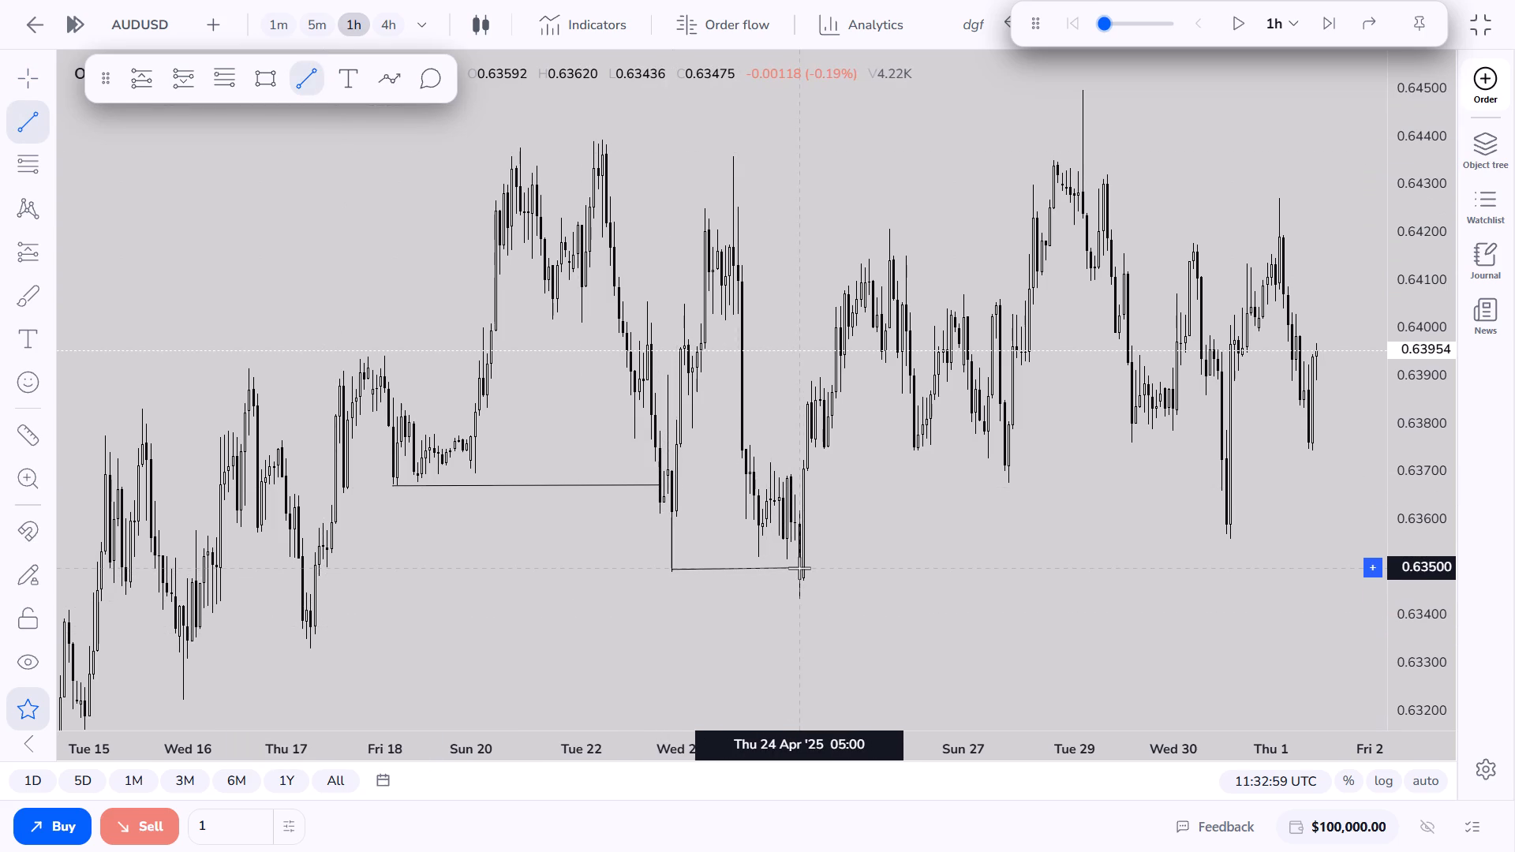
left_click(799, 568)
left_click_drag(783, 594, 783, 592)
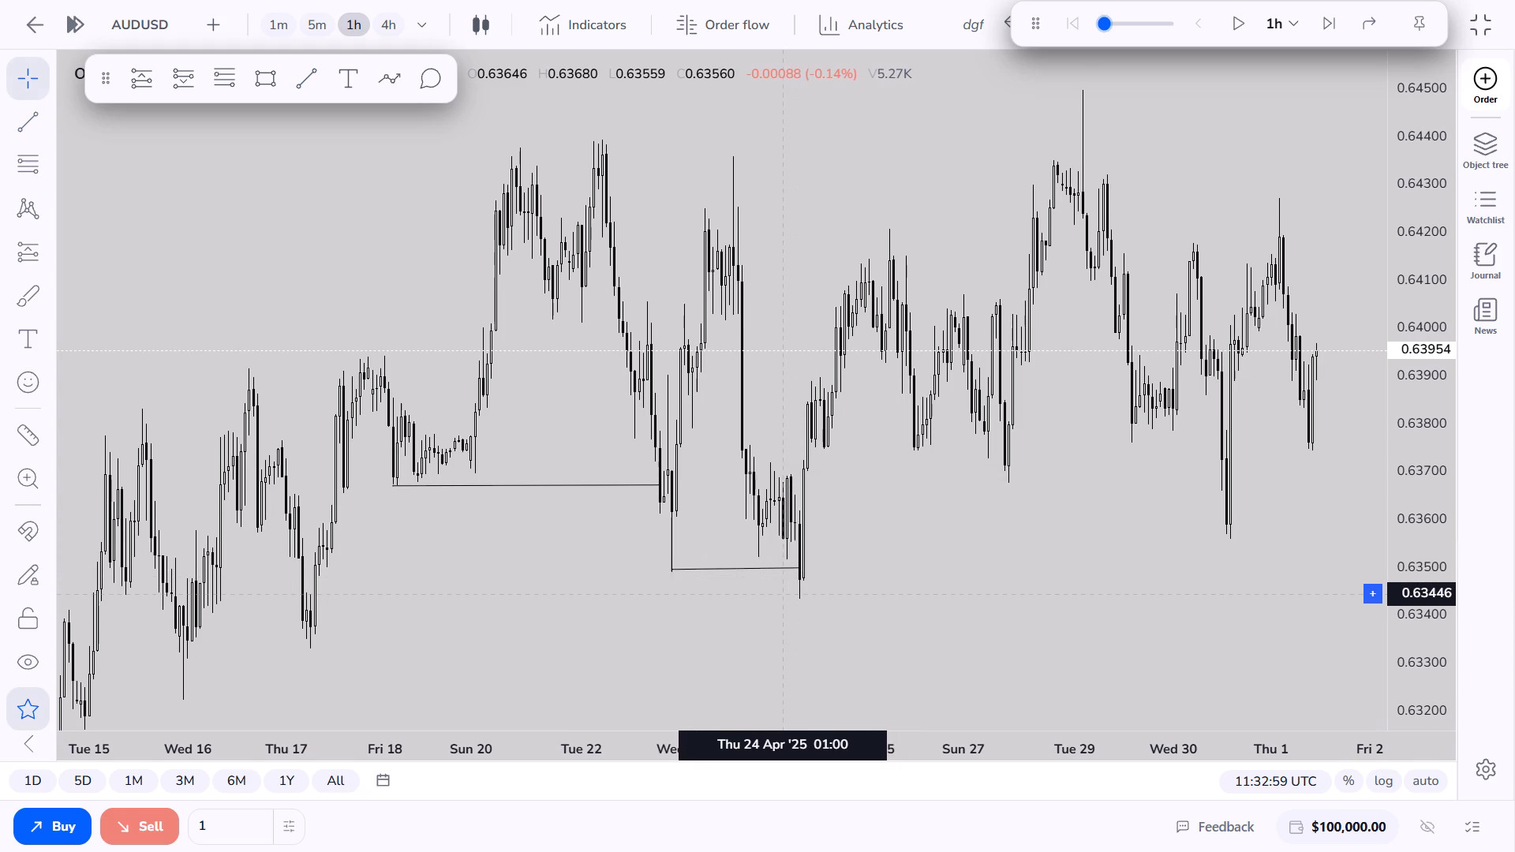
left_click_drag(783, 592, 775, 492)
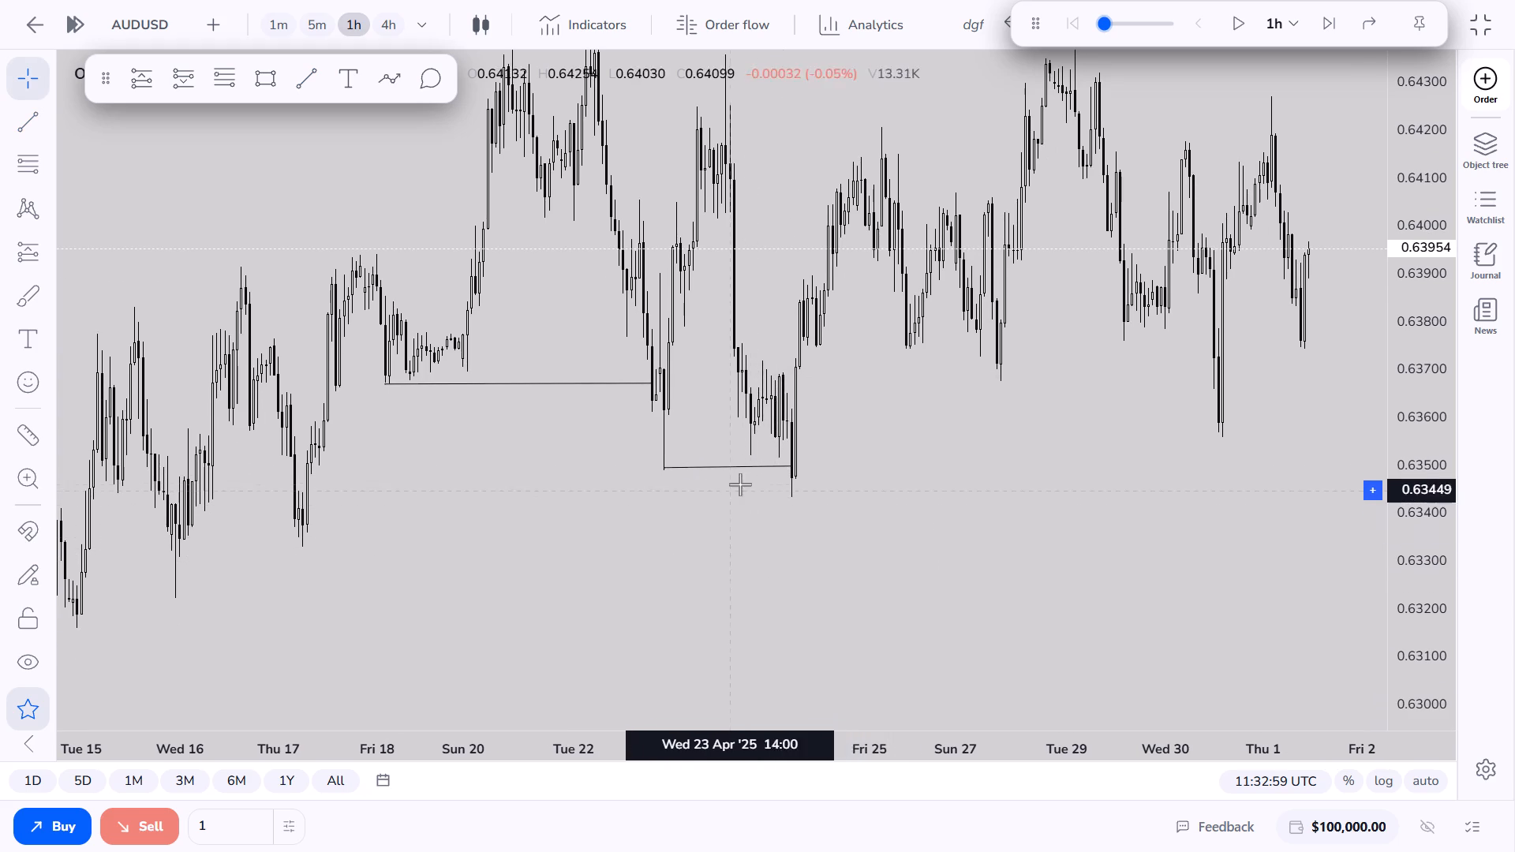
left_click(791, 465)
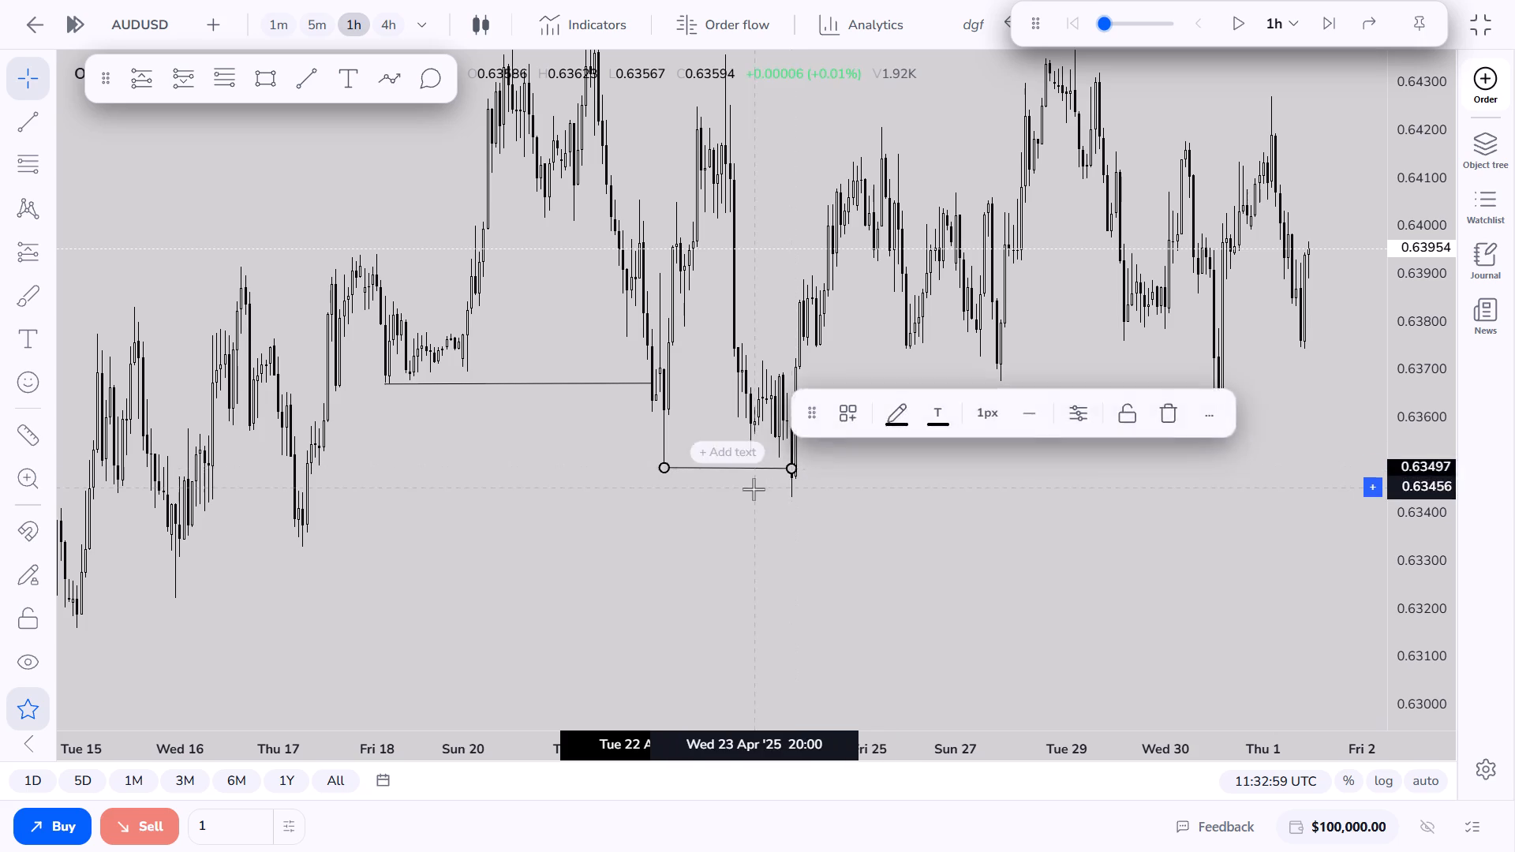
left_click_drag(754, 489, 772, 587)
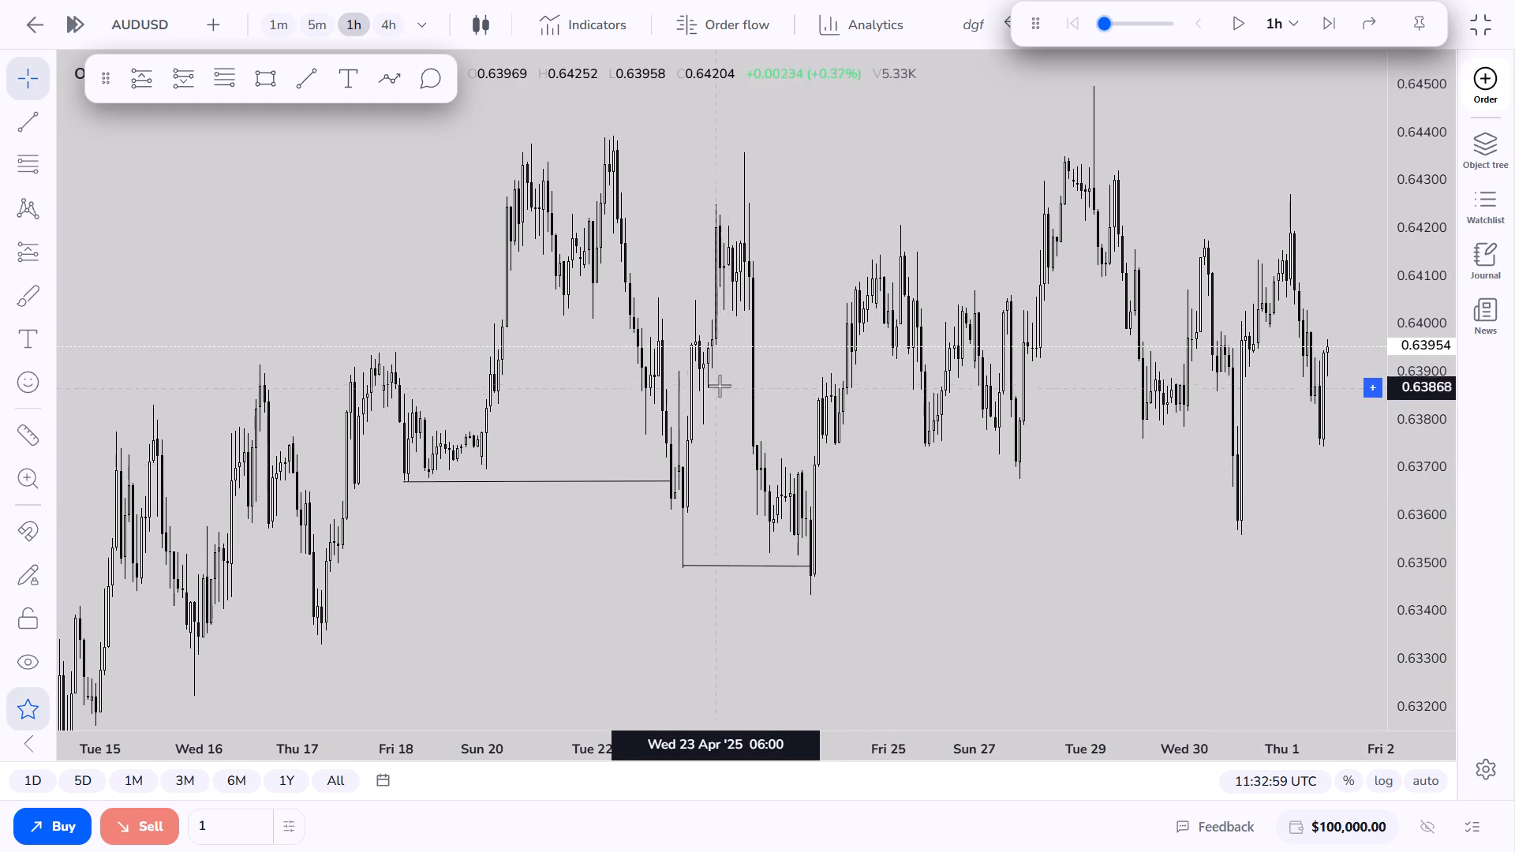
Set the chart's time zone to UTC+5:30.
left_click_drag(722, 383, 671, 407)
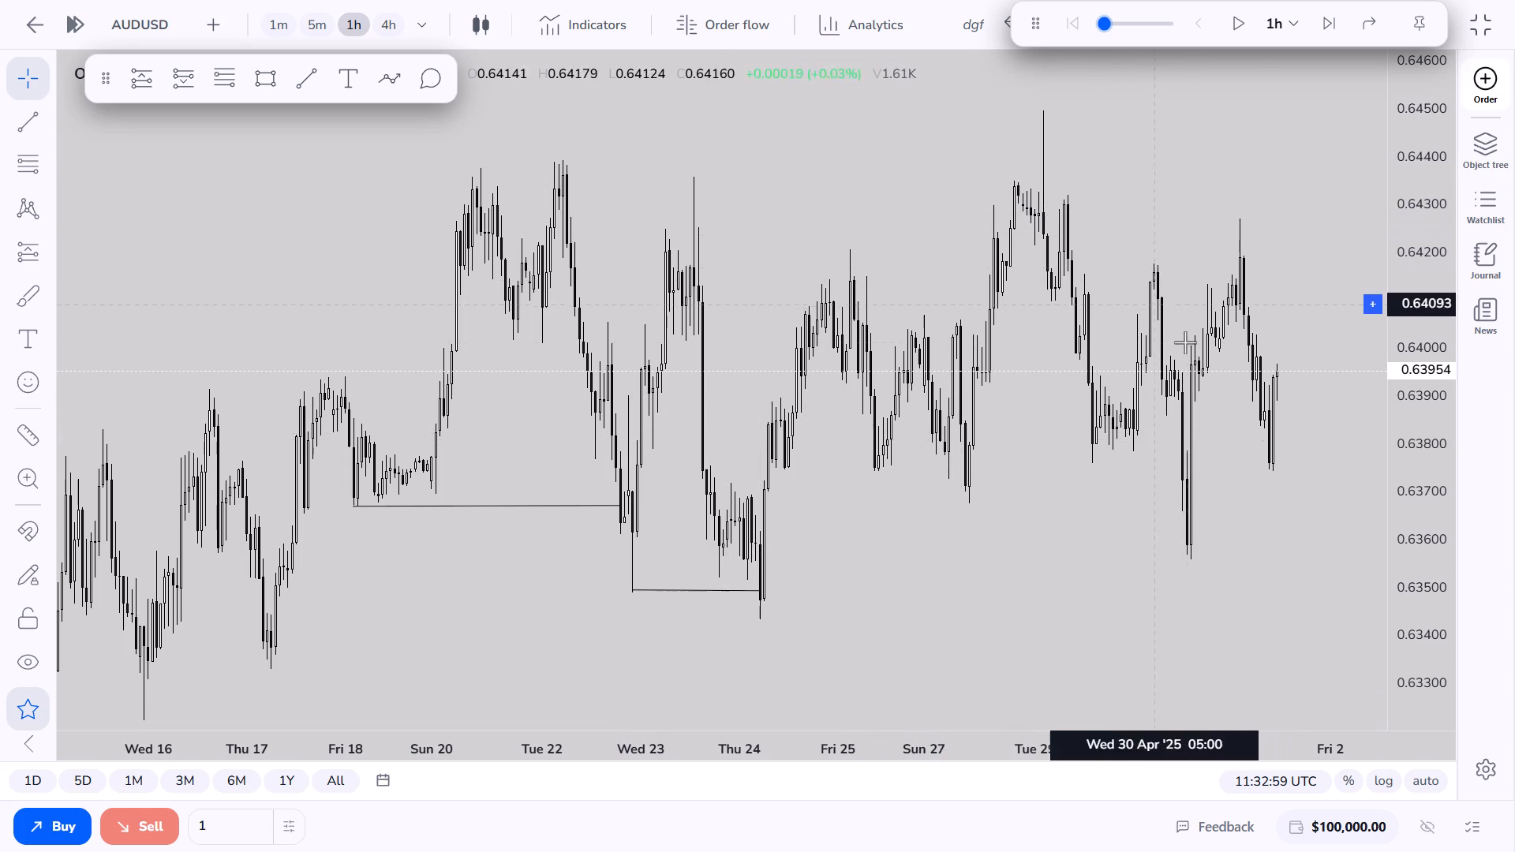
left_click(1282, 781)
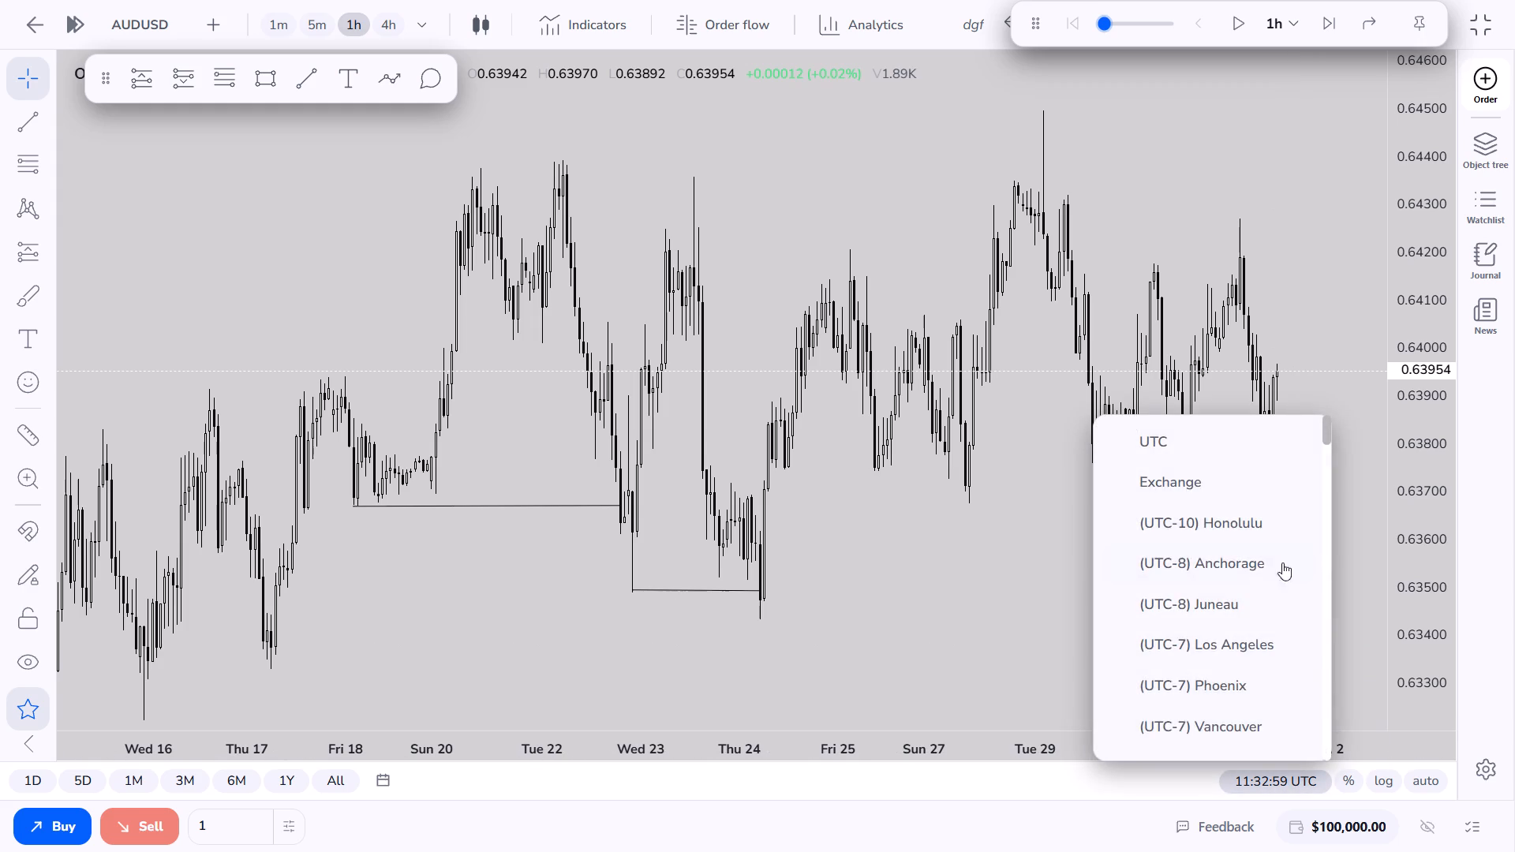
scroll(1262, 571, "down", 11)
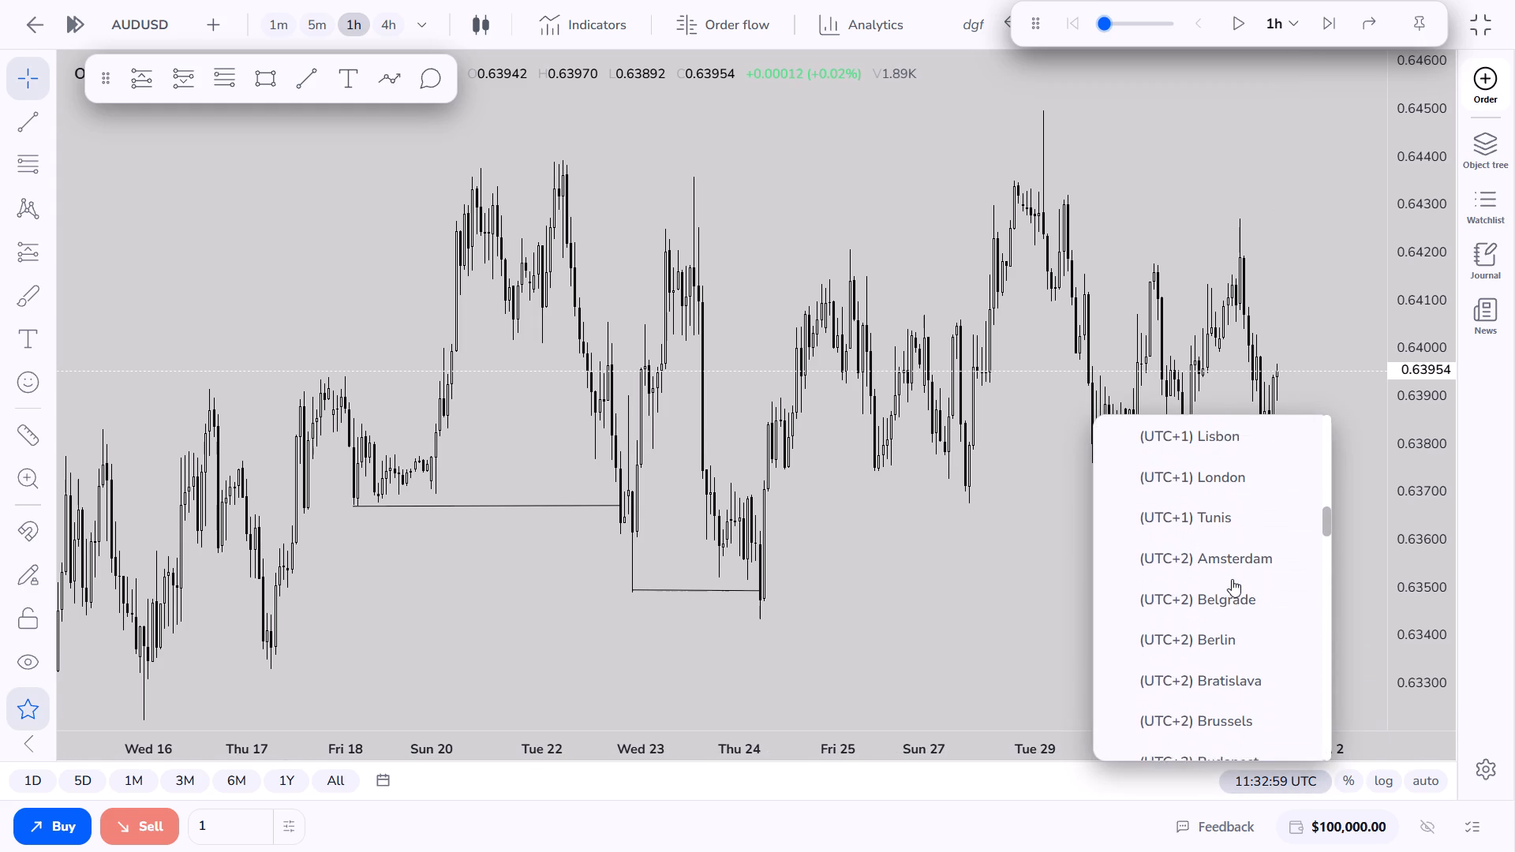
scroll(1232, 579, "down", 3)
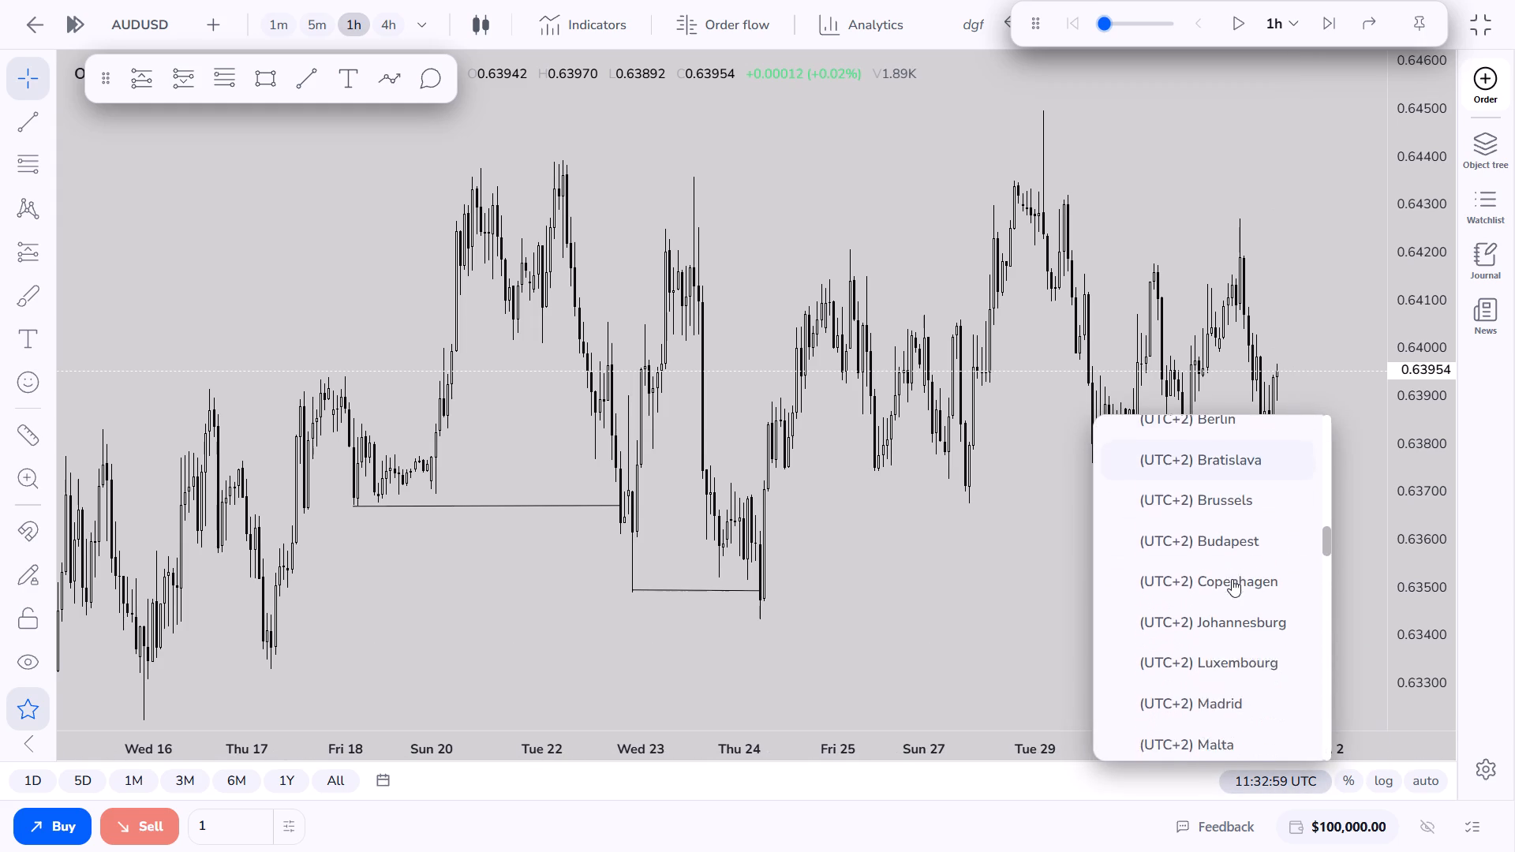
scroll(1232, 579, "down", 5)
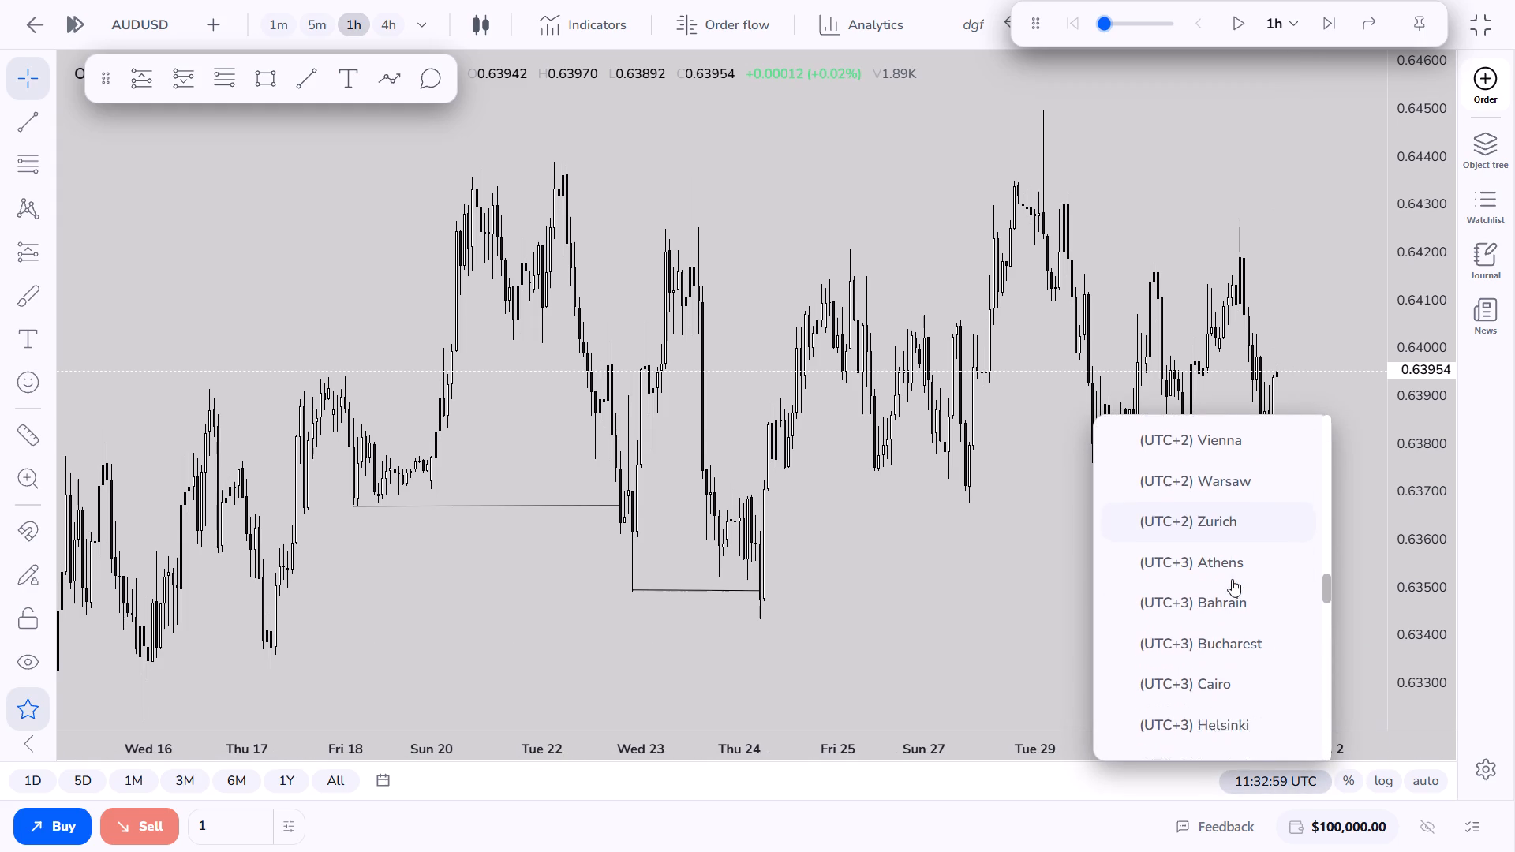
scroll(1232, 579, "down", 5)
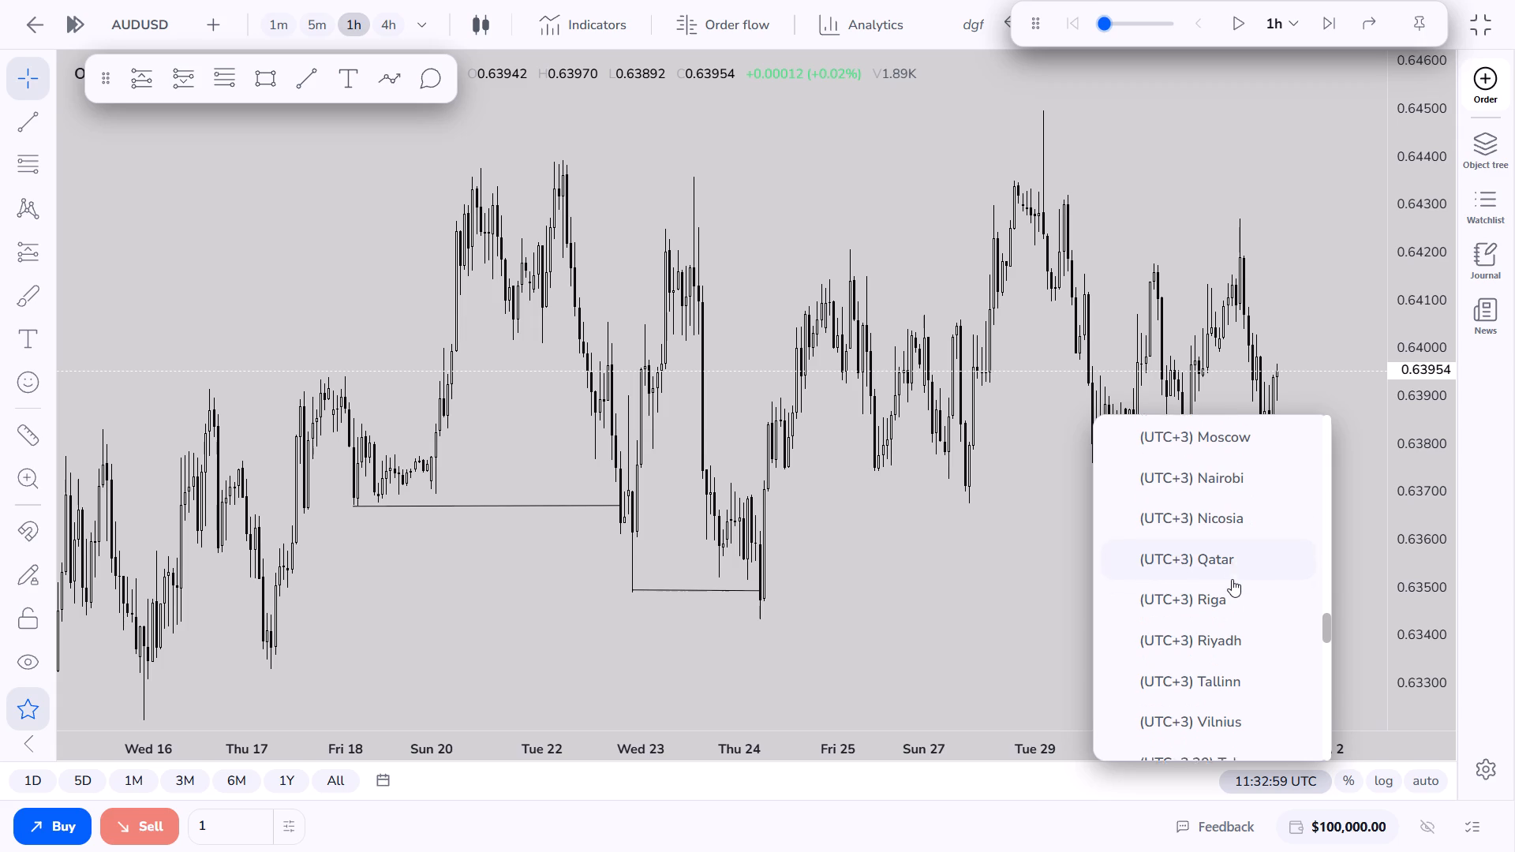
scroll(1232, 579, "down", 4)
left_click(1232, 603)
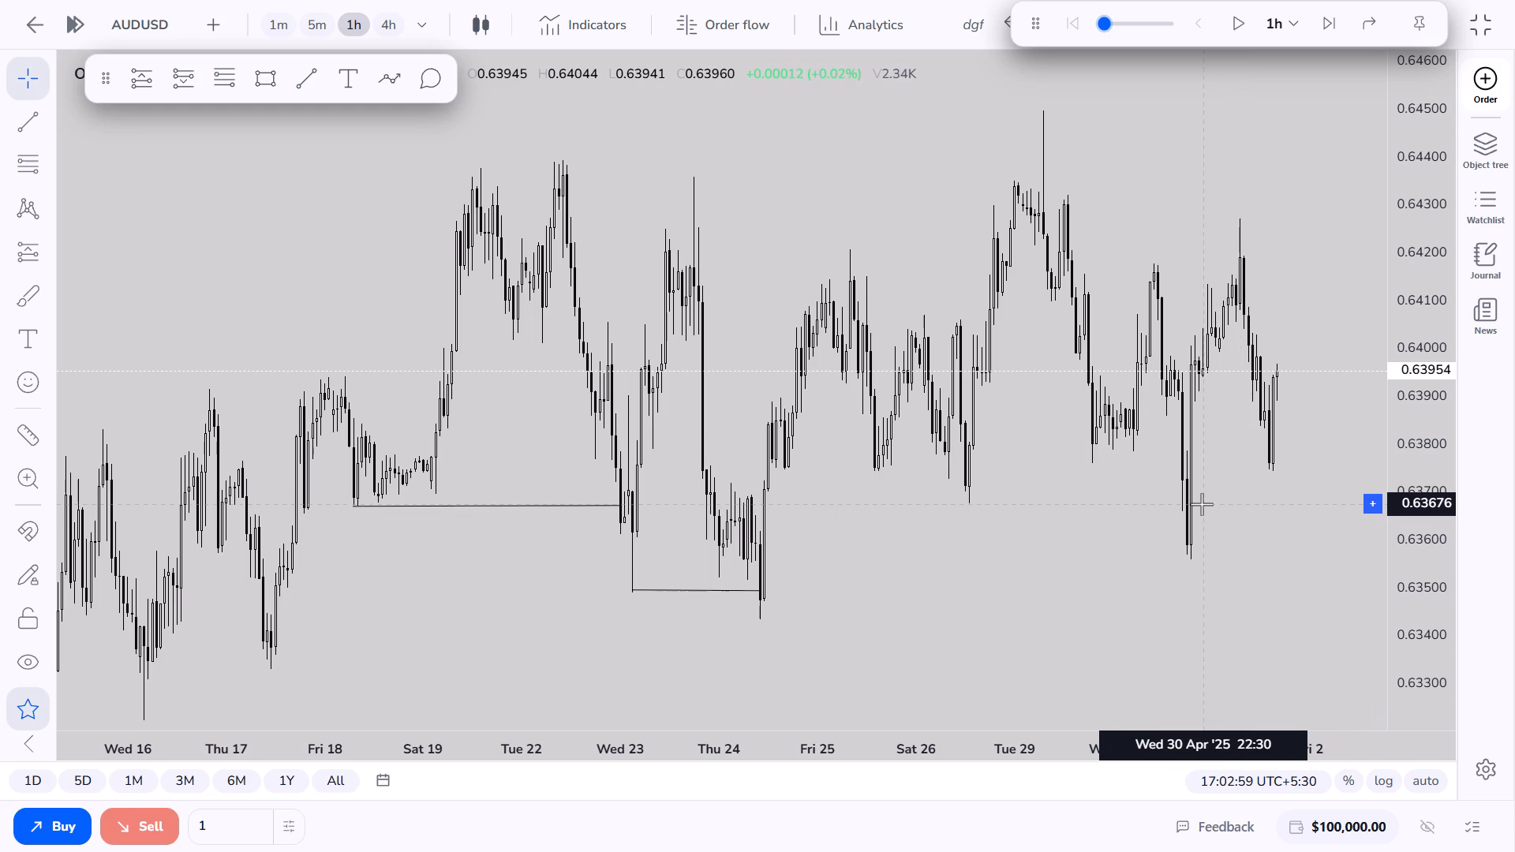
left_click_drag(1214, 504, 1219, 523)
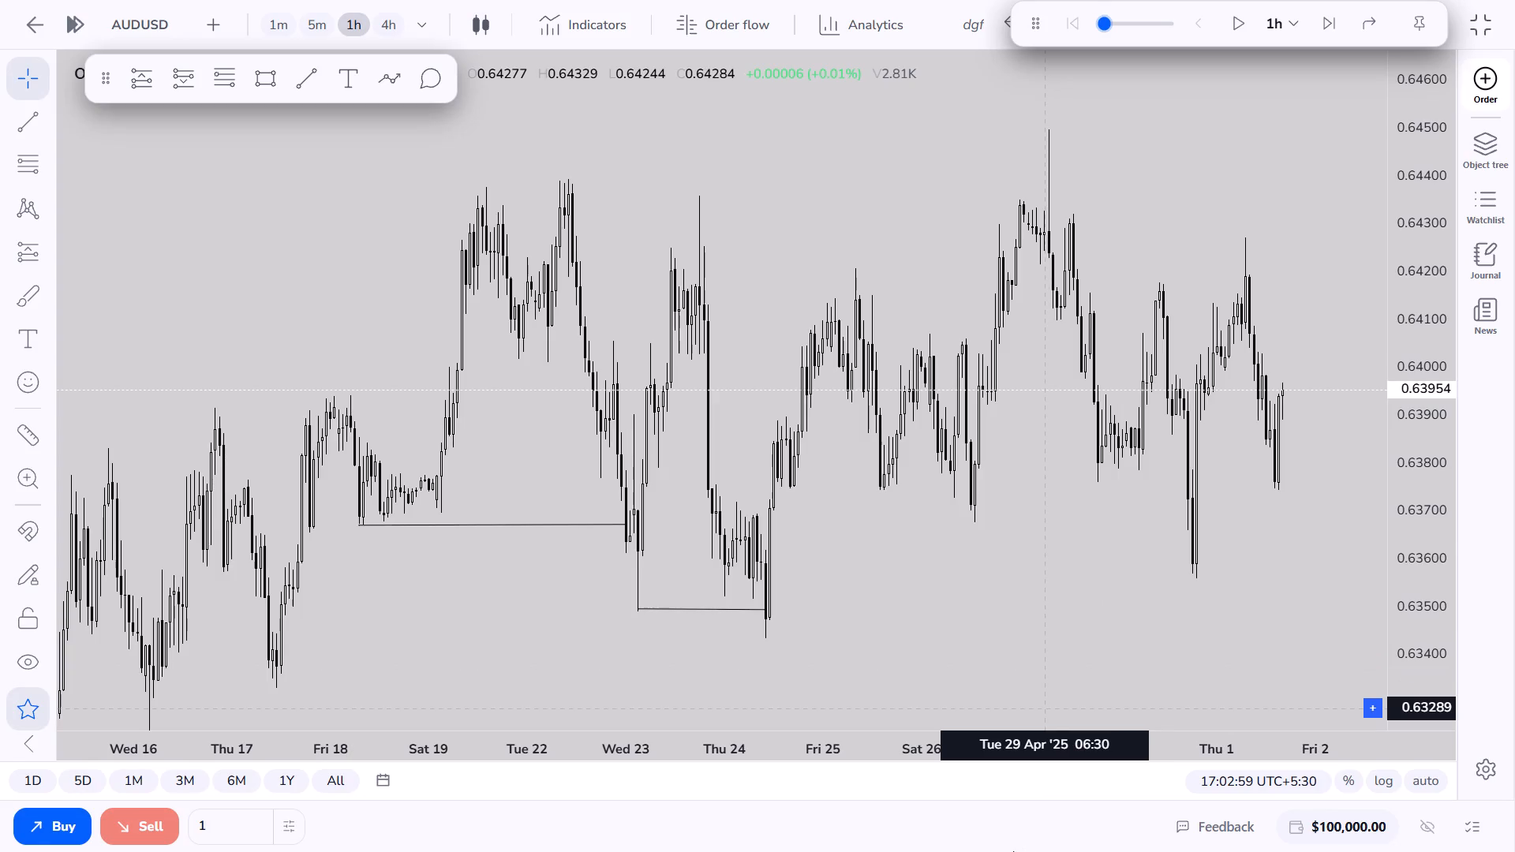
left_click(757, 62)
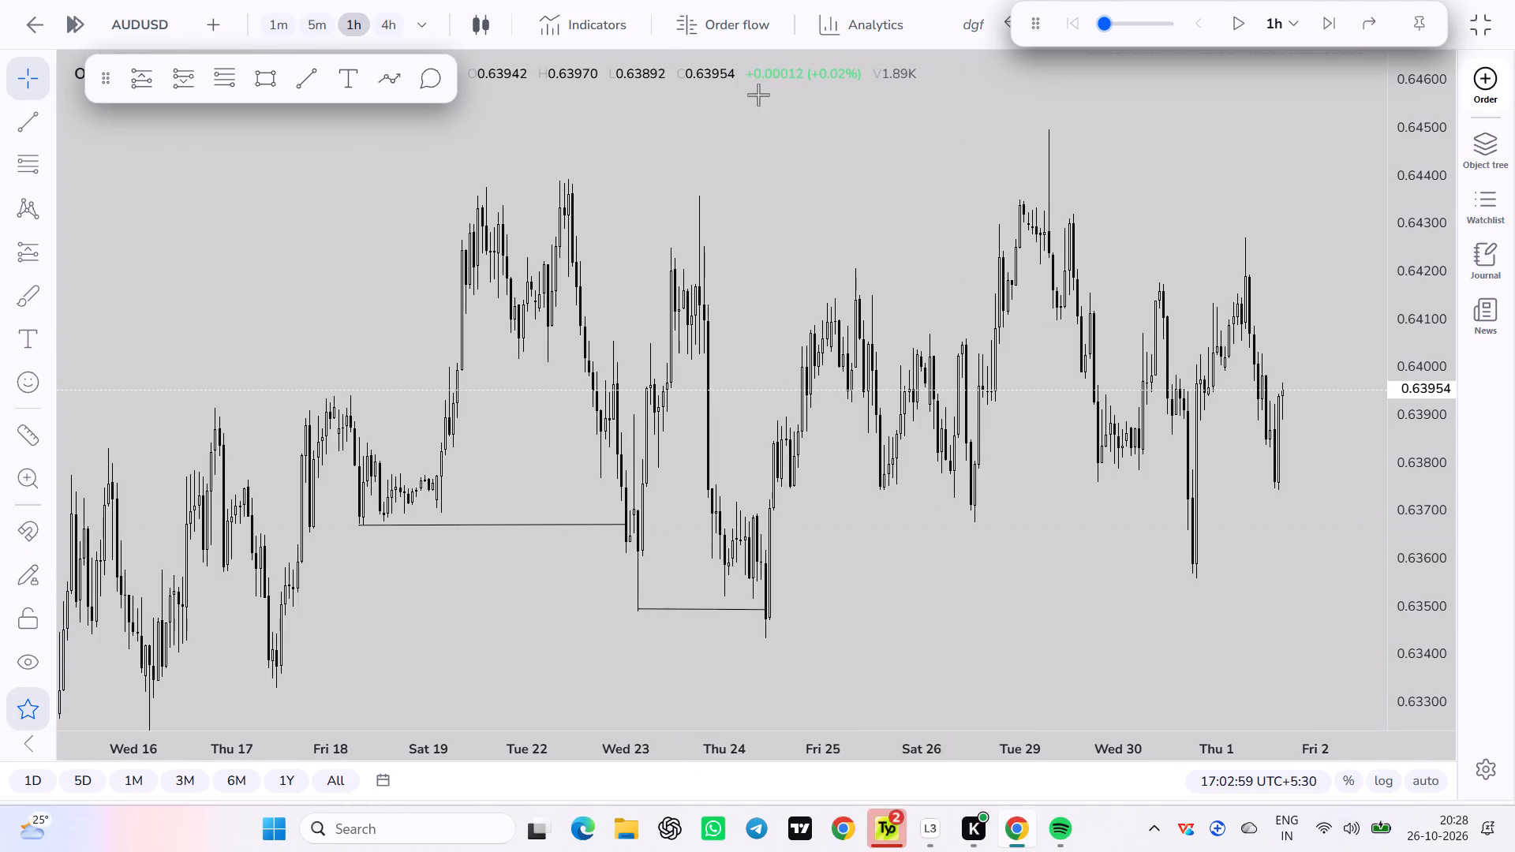
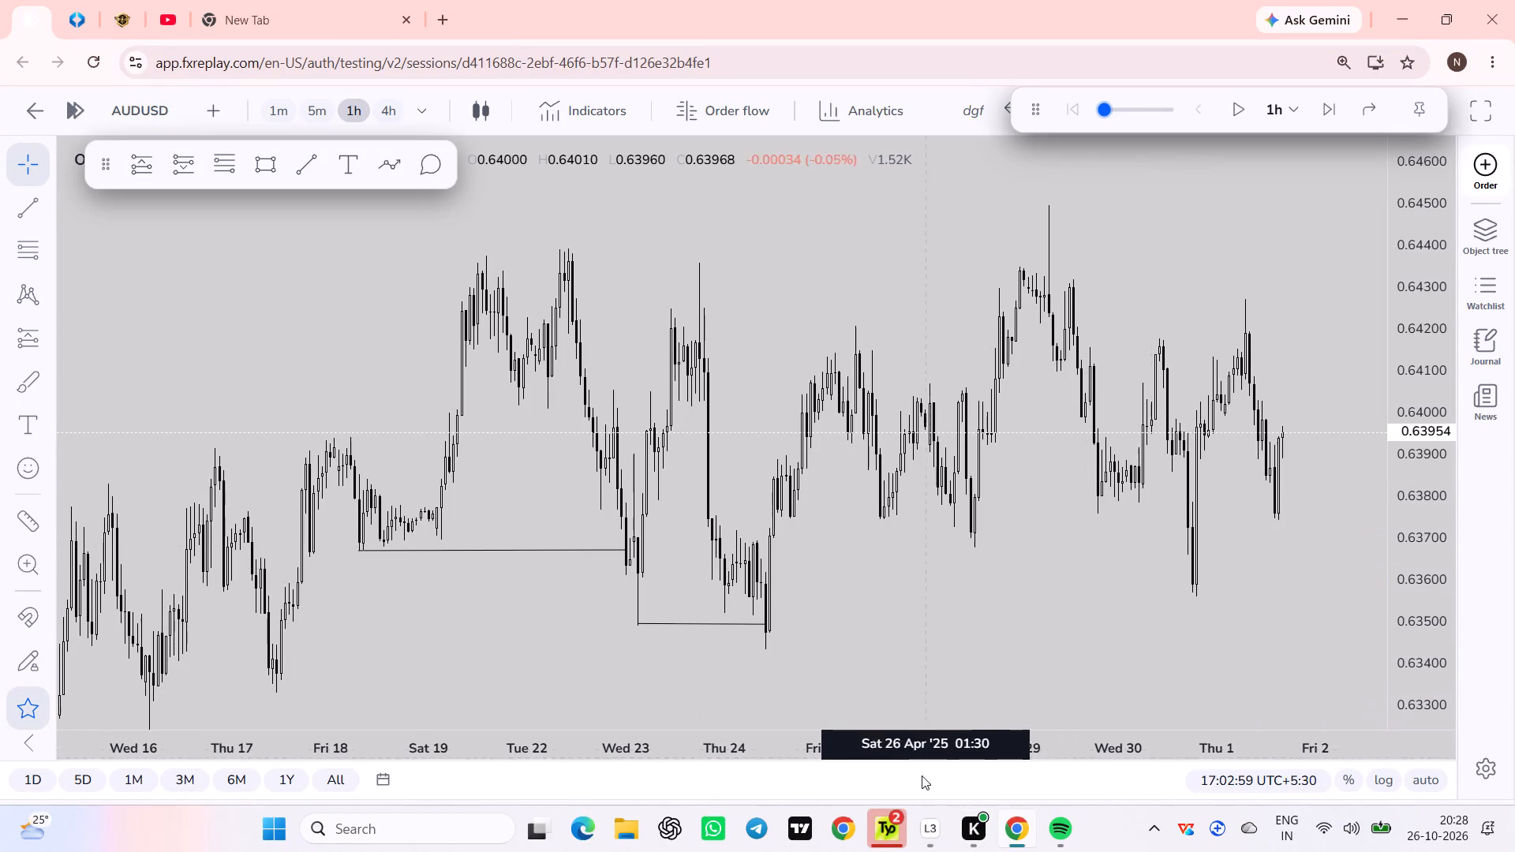
Close the Typesider window that is open in the background.
left_click(968, 667)
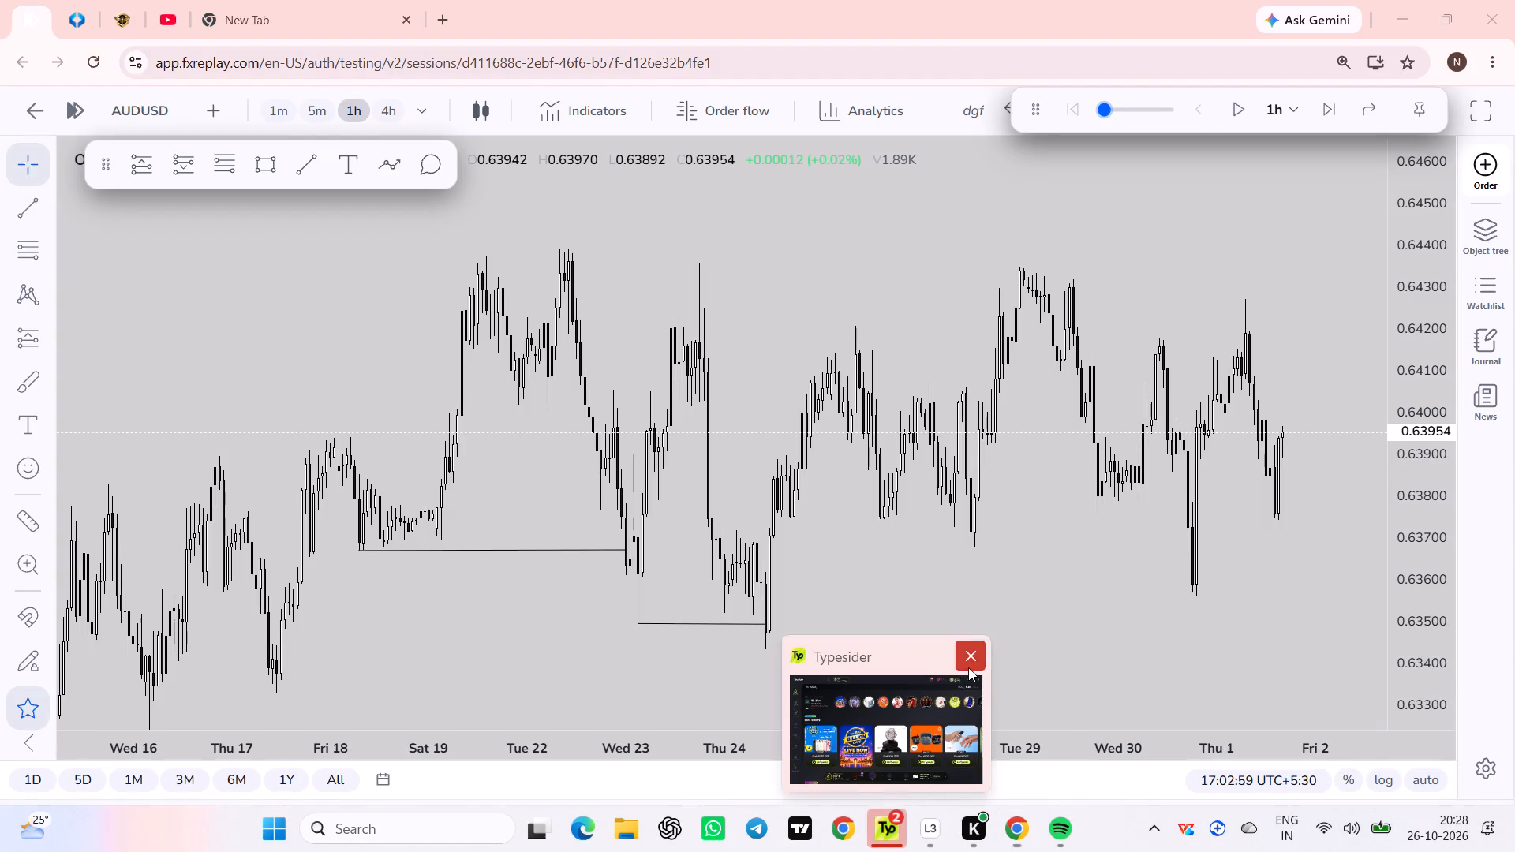
Switch the AUDUSD replay chart to full-screen view.
left_click(1481, 114)
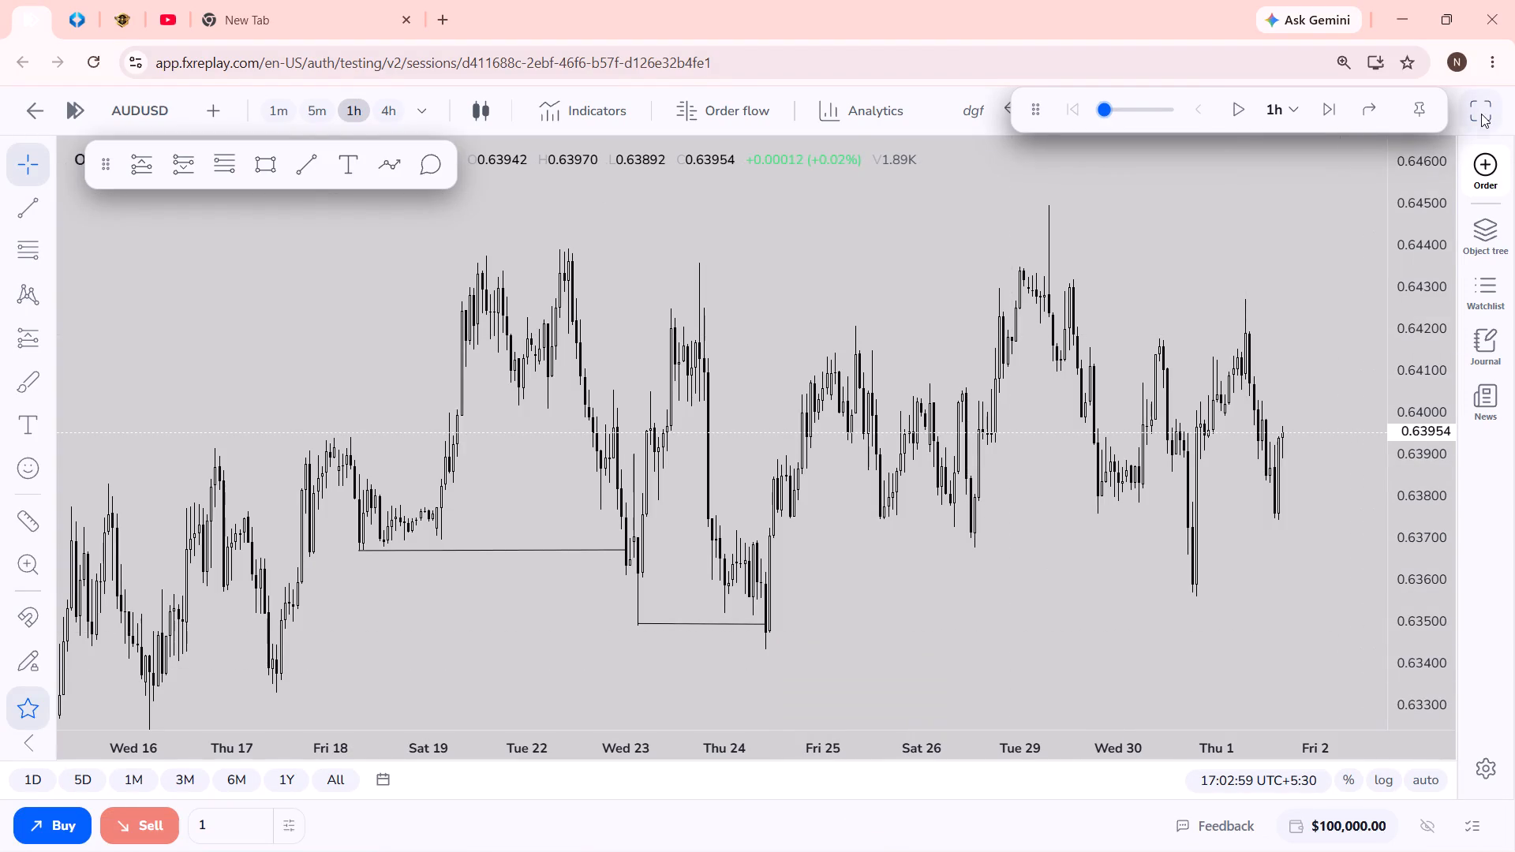
left_click(1407, 150)
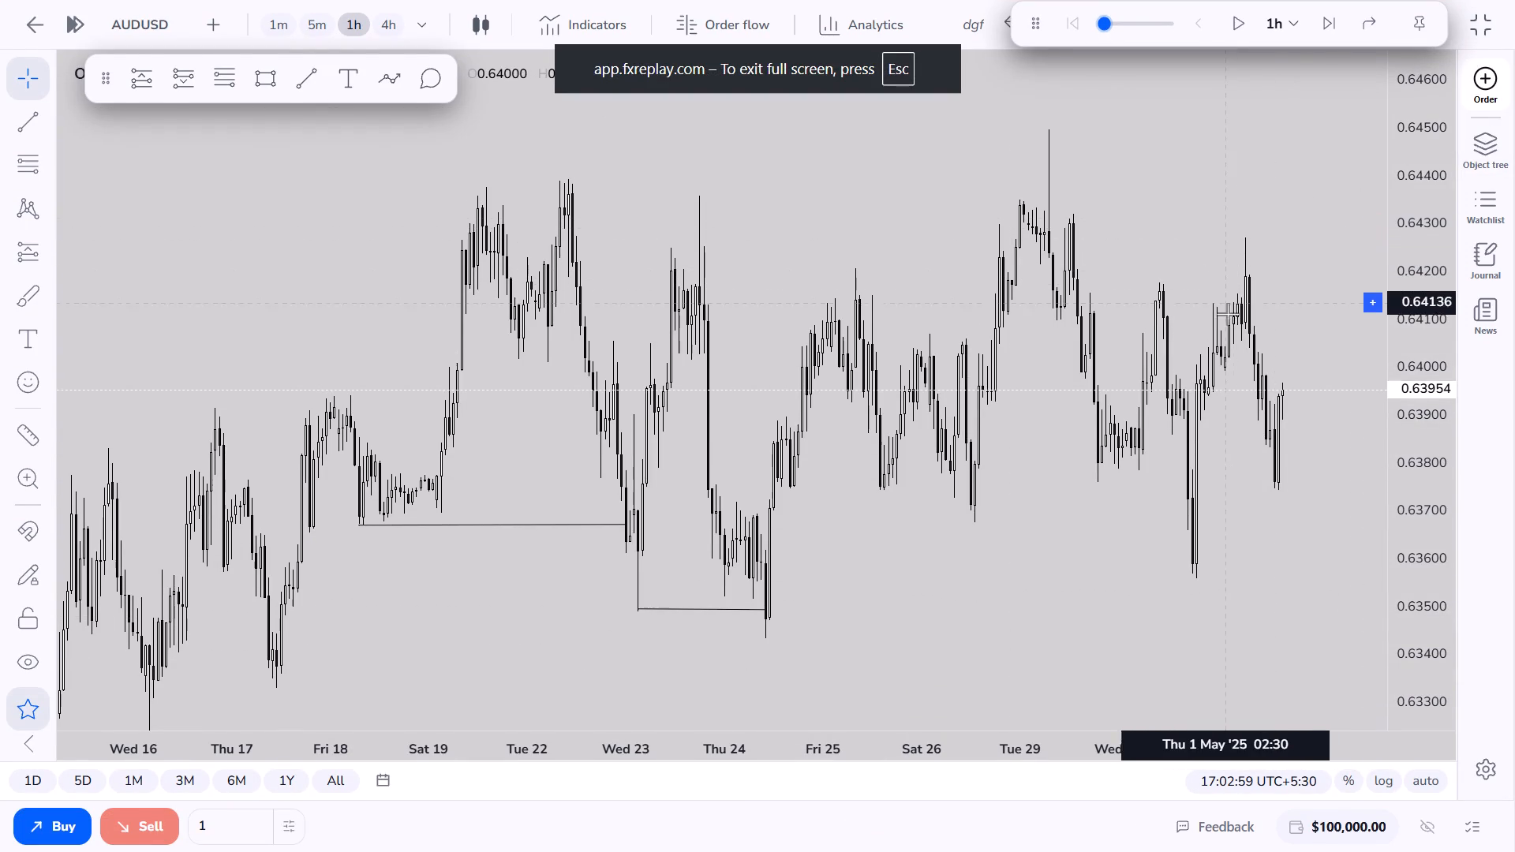
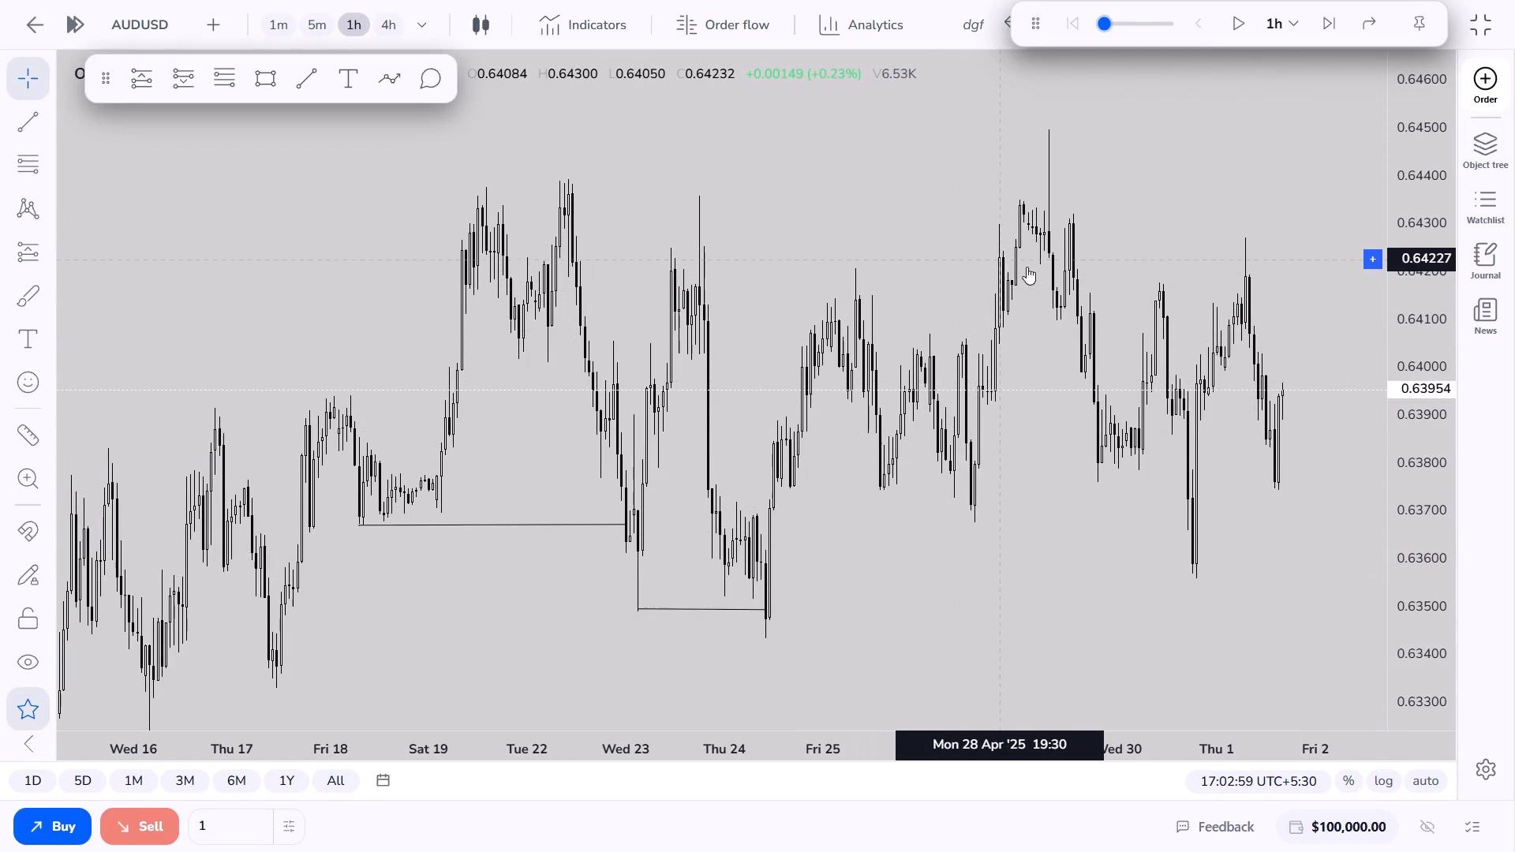
Play the AUDUSD 1h replay forward and pause it at 15:29:59 (UTC+5:30) on Fri 2 May.
left_click(1245, 30)
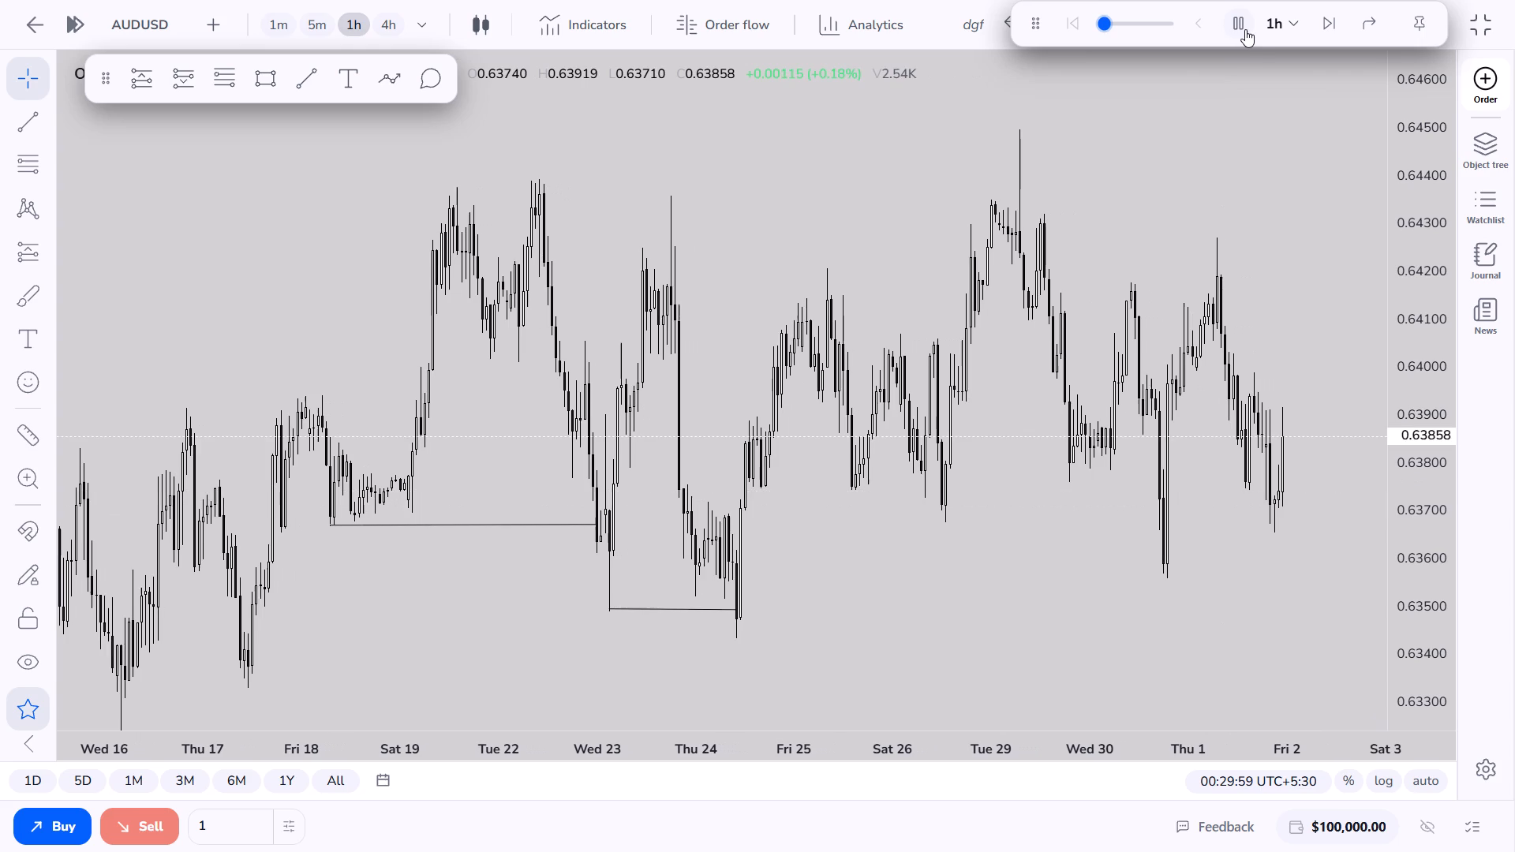
left_click(1266, 221)
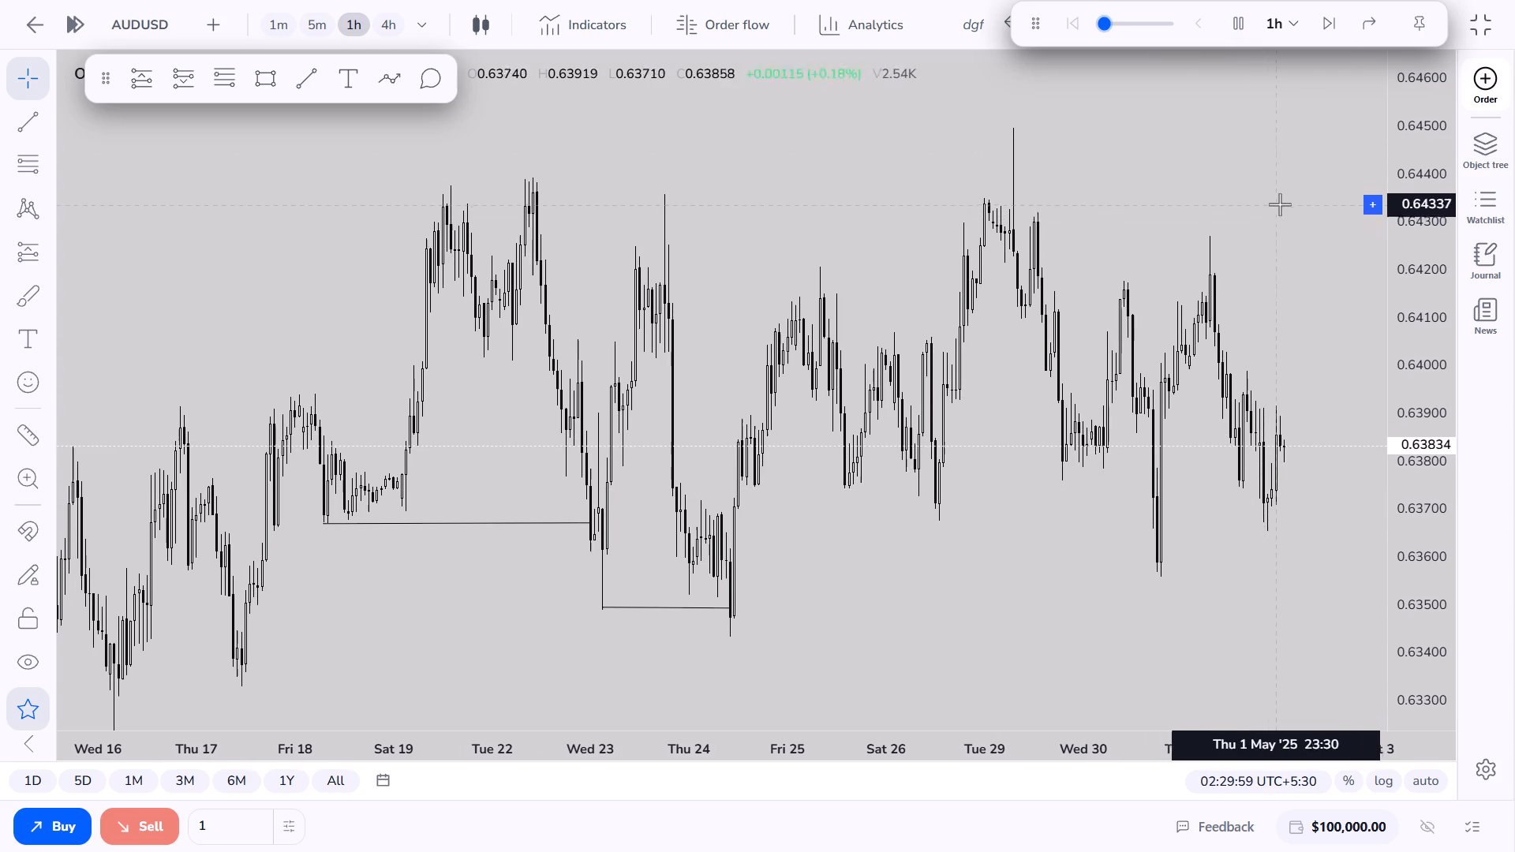
left_click(1263, 216)
left_click_drag(1260, 221, 1255, 236)
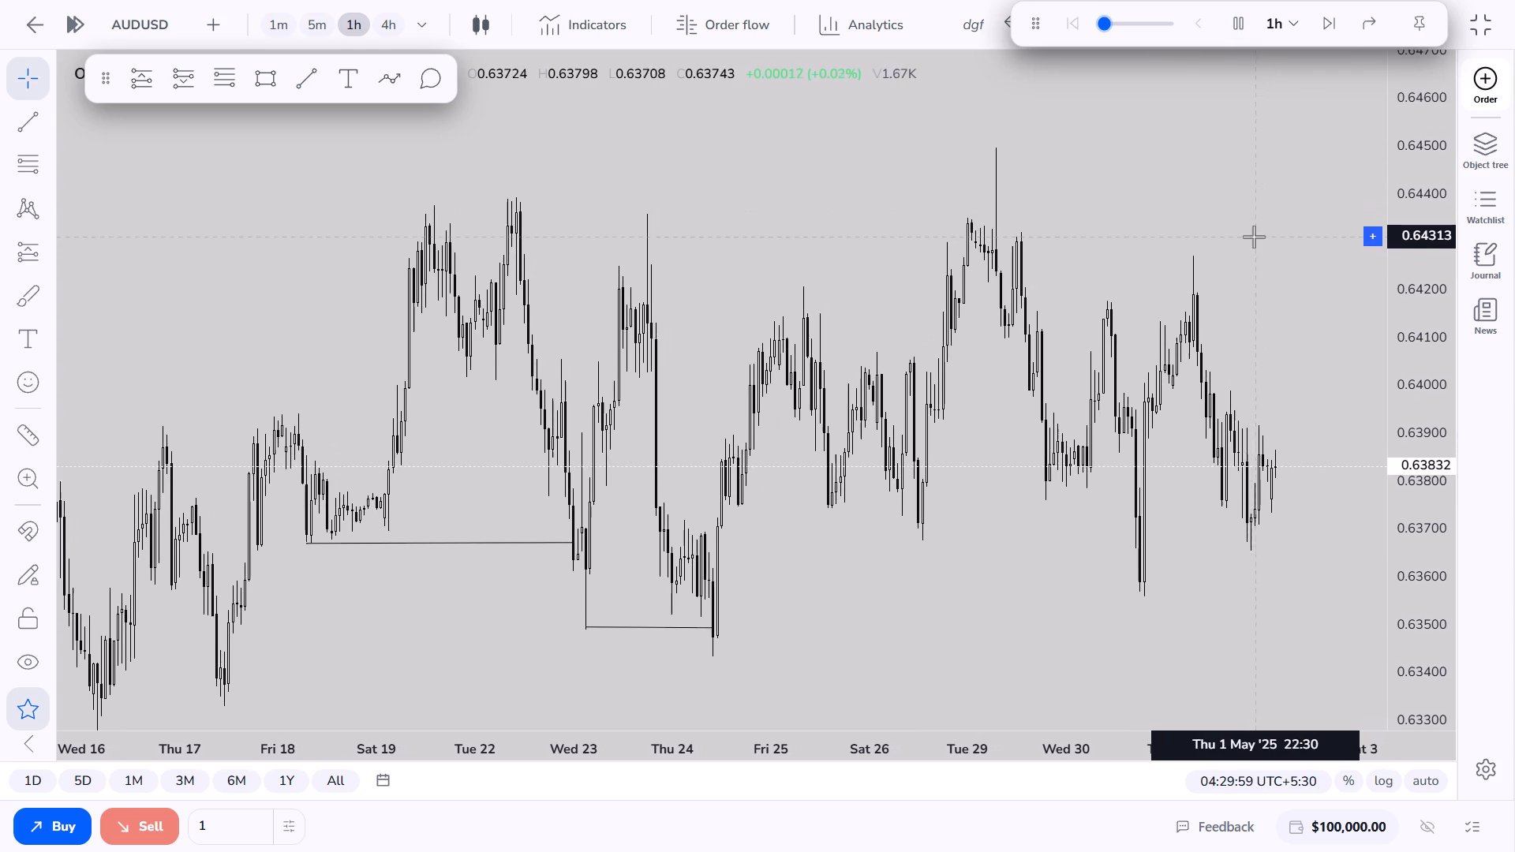
left_click_drag(1191, 249, 1169, 261)
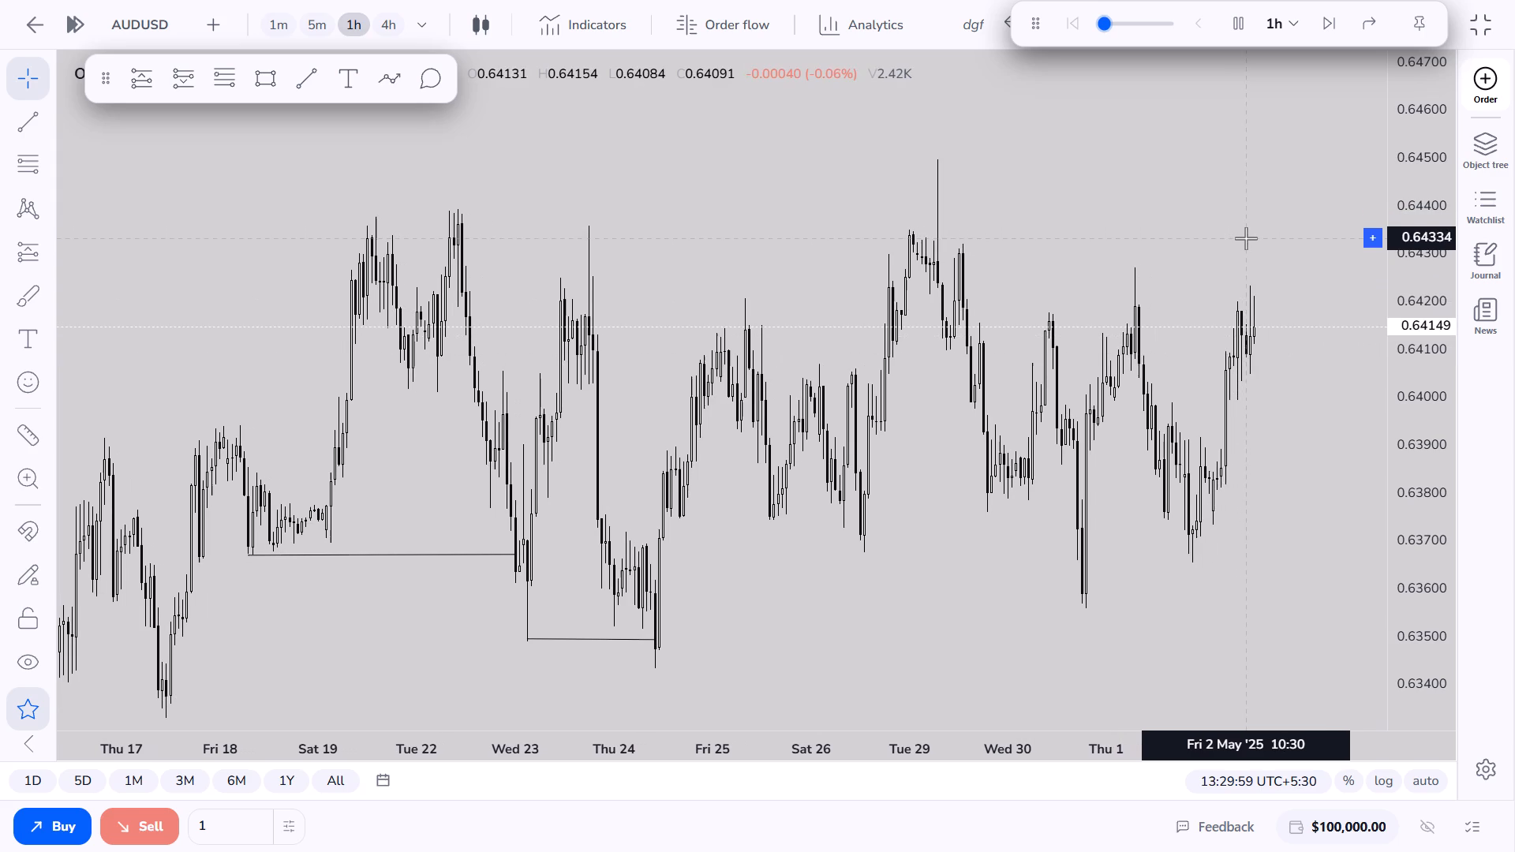
left_click(1241, 20)
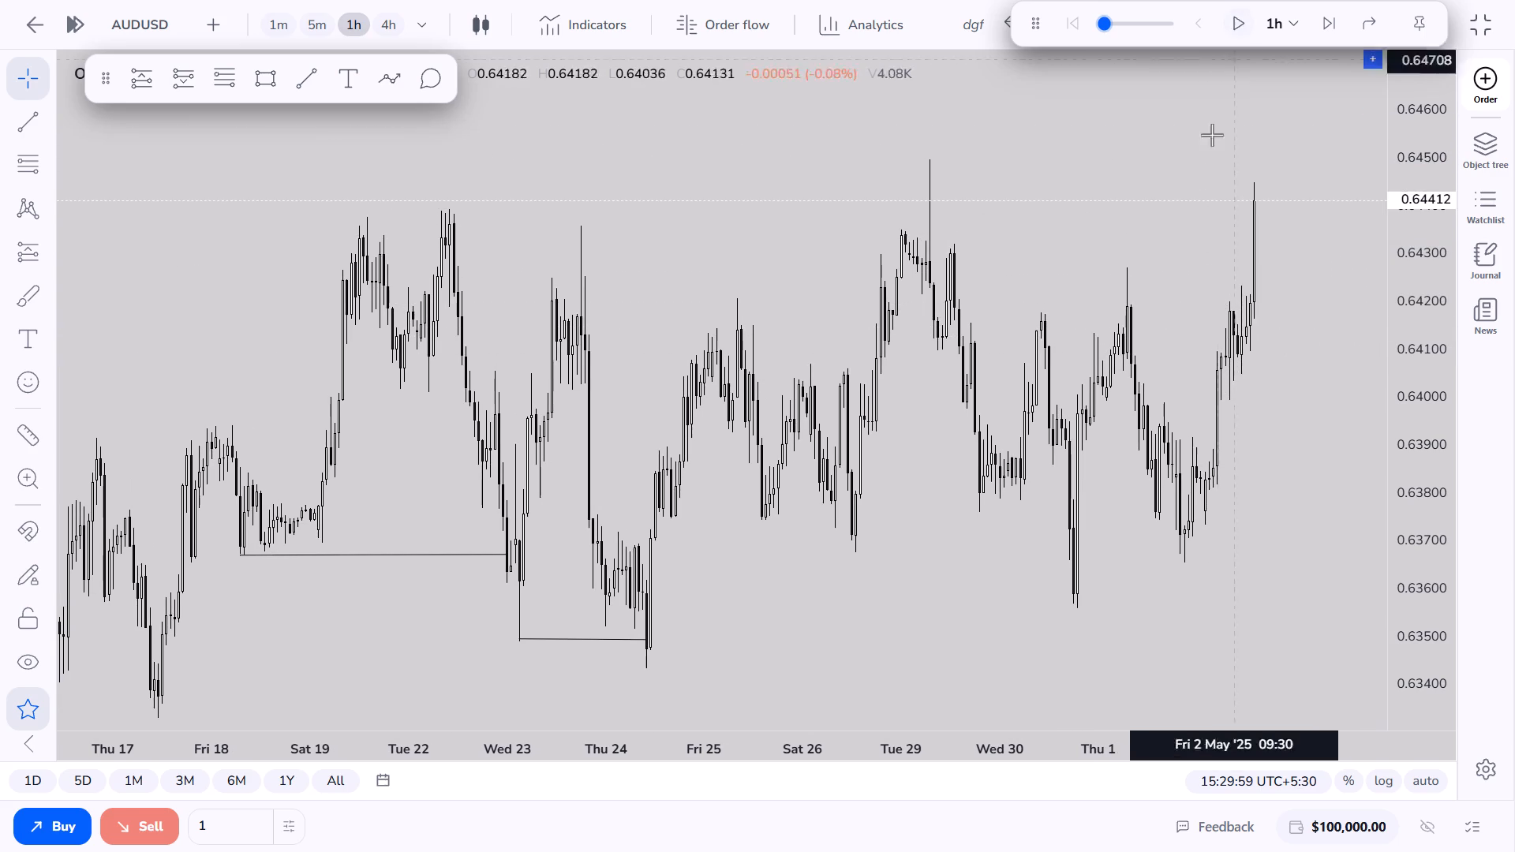
Resume the replay past the recent rally and pause it at 23:29:59 on Fri 2 May.
left_click_drag(1201, 202, 1248, 263)
left_click_drag(1243, 308, 1234, 305)
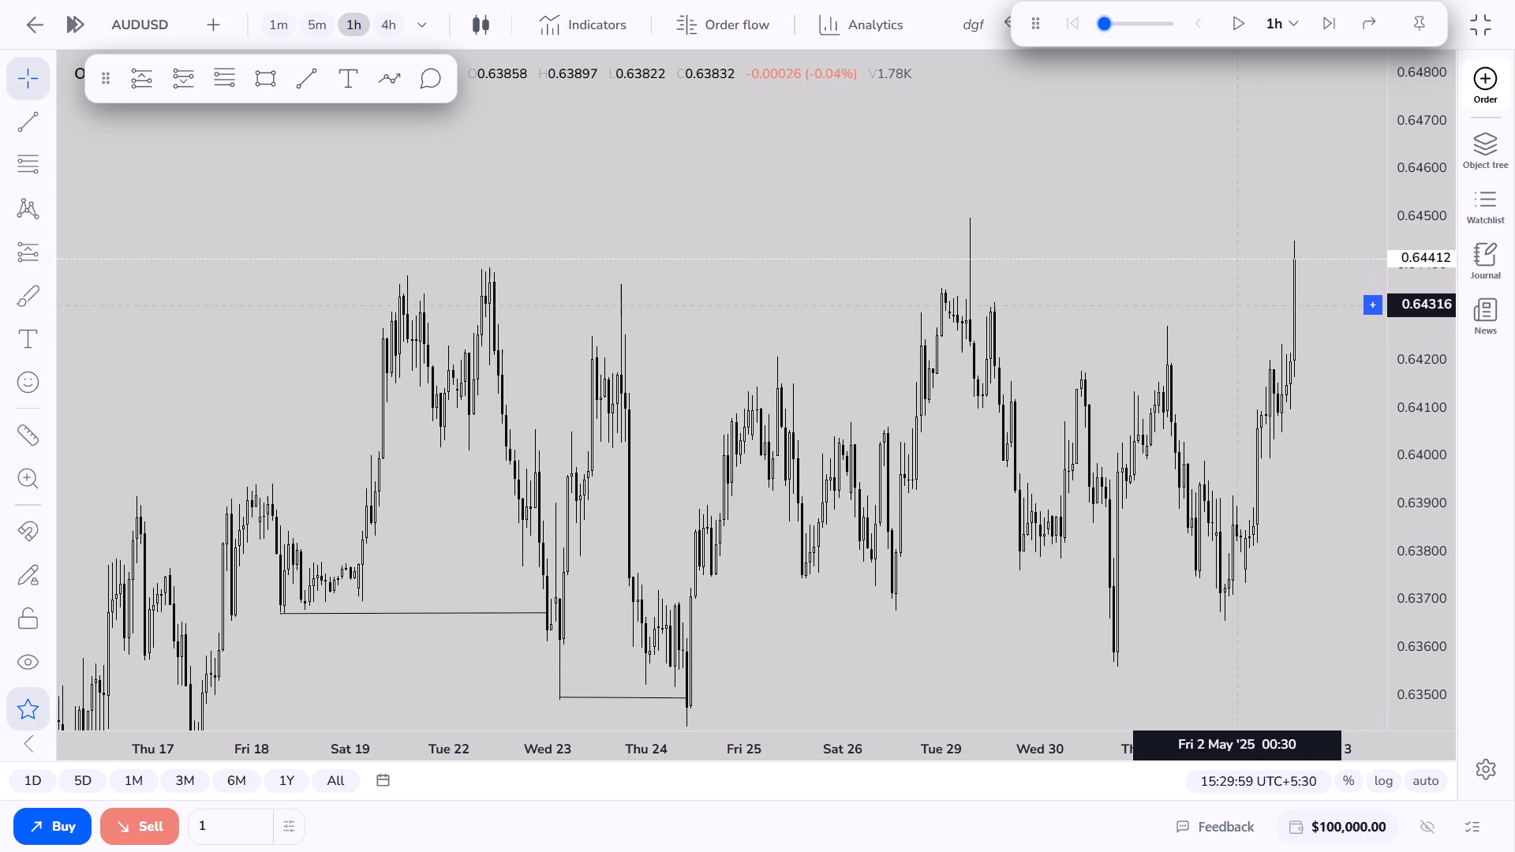
left_click_drag(1234, 305, 1225, 301)
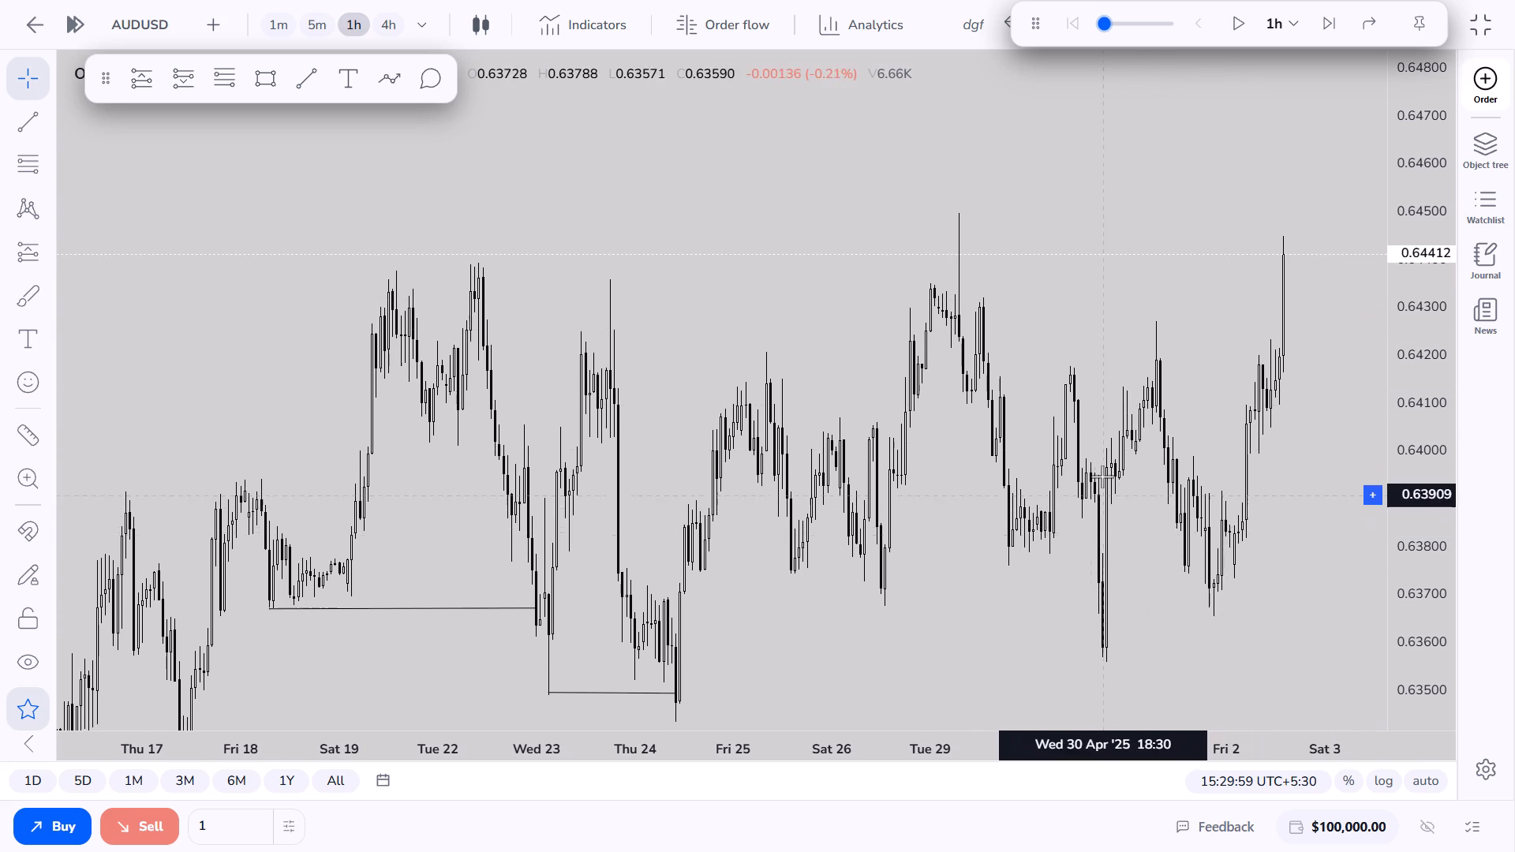
scroll(1040, 590, "down", 2)
scroll(991, 590, "up", 1)
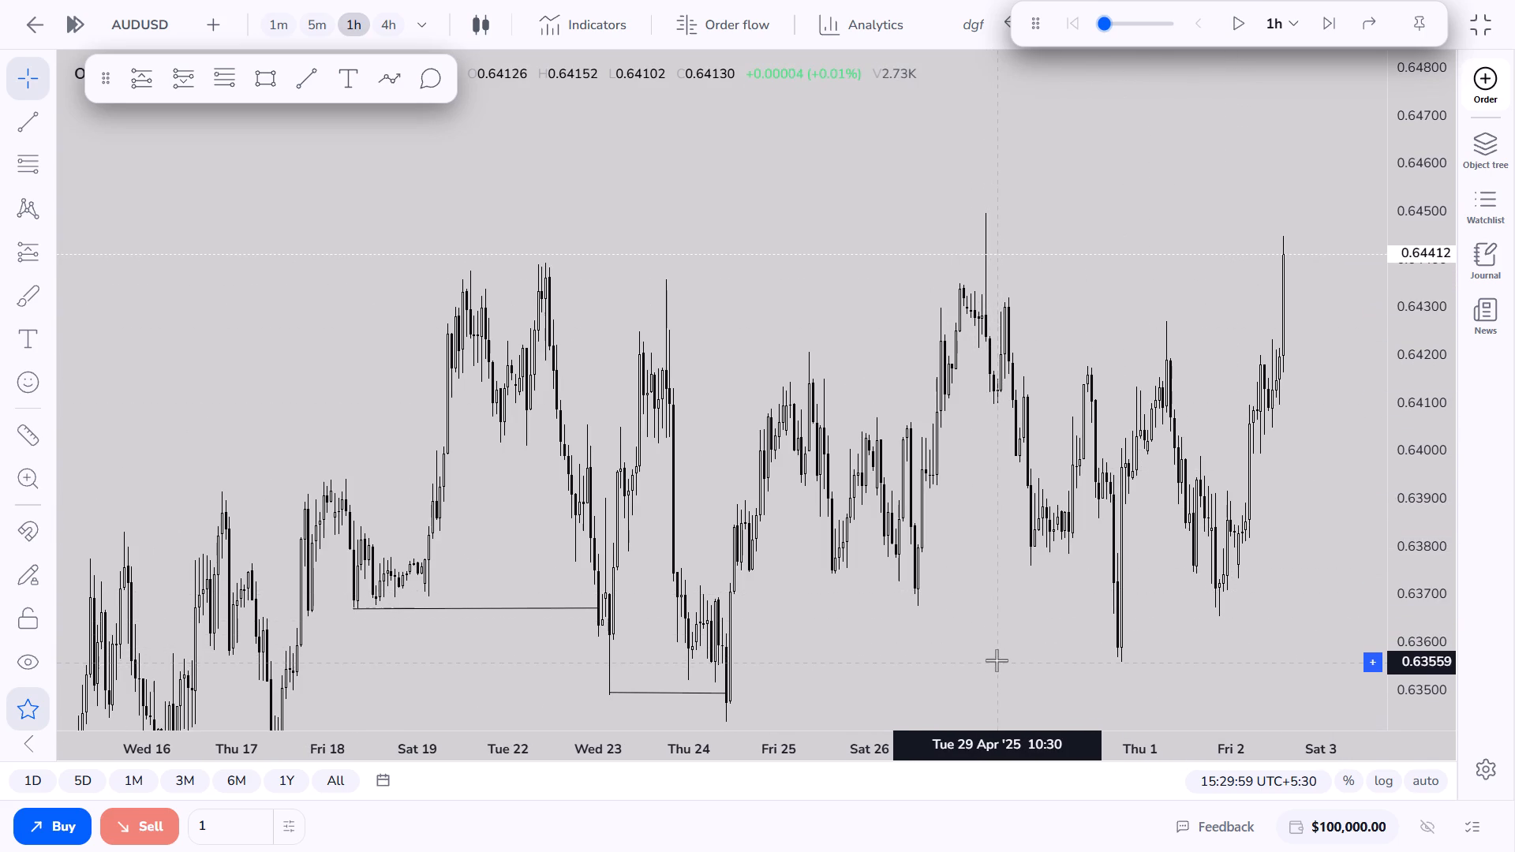
scroll(997, 657, "up", 2)
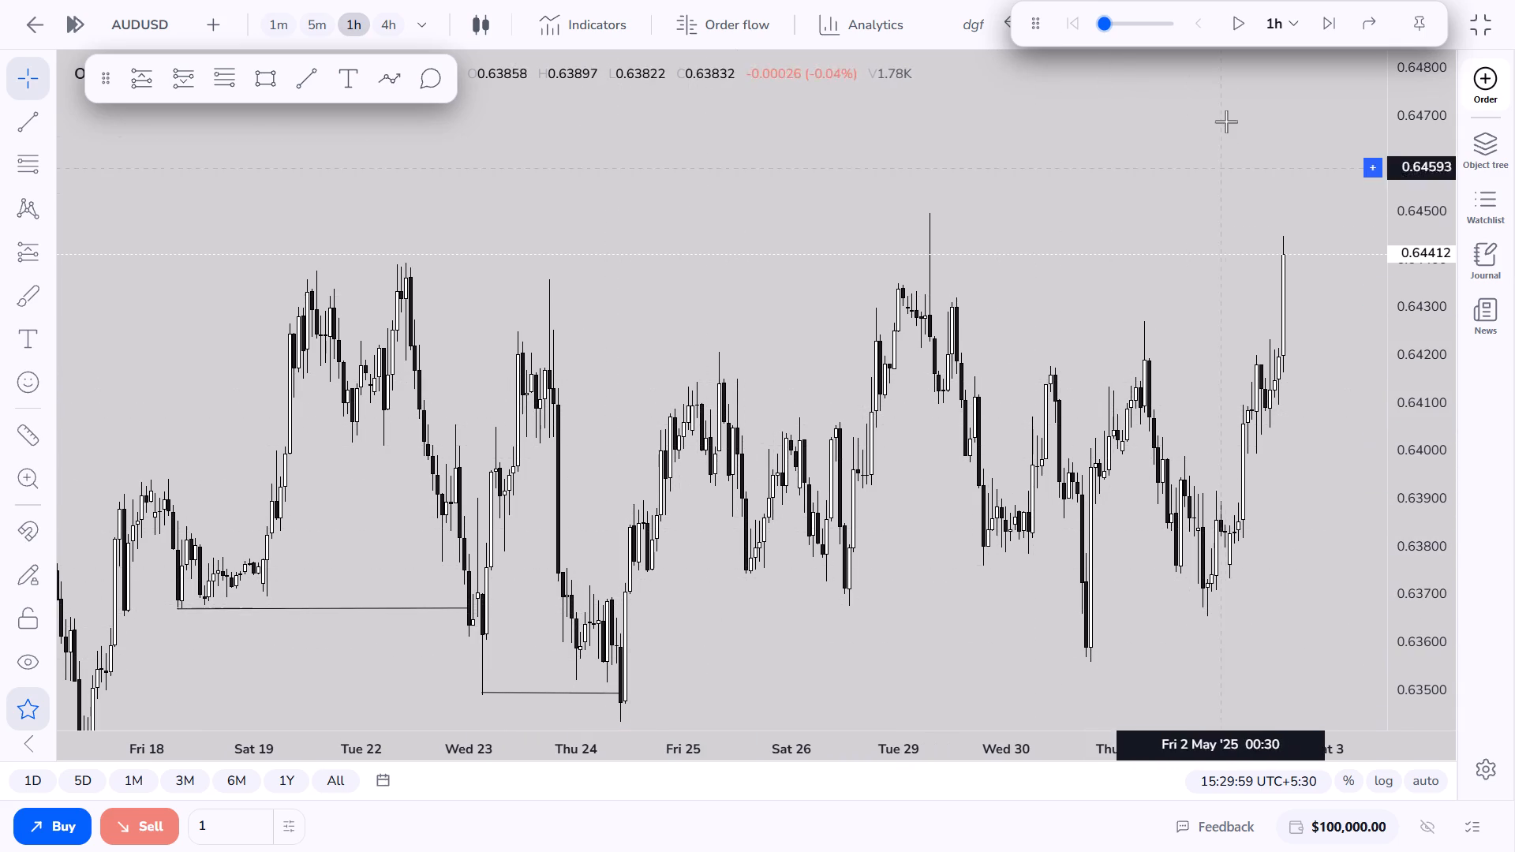
left_click(1222, 32)
left_click(1243, 21)
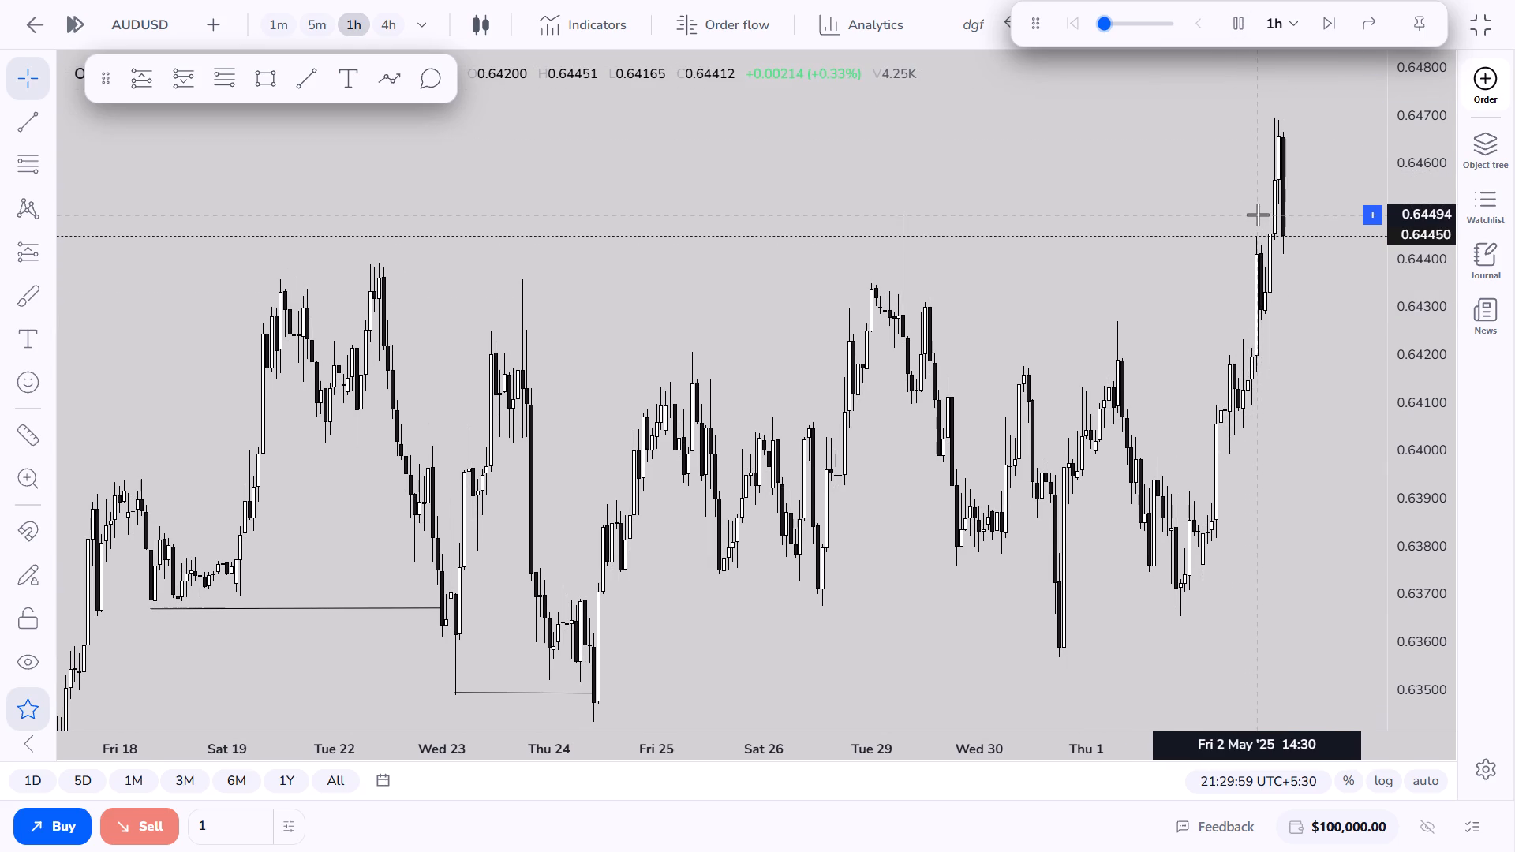
left_click_drag(1258, 215, 1250, 271)
left_click(1246, 17)
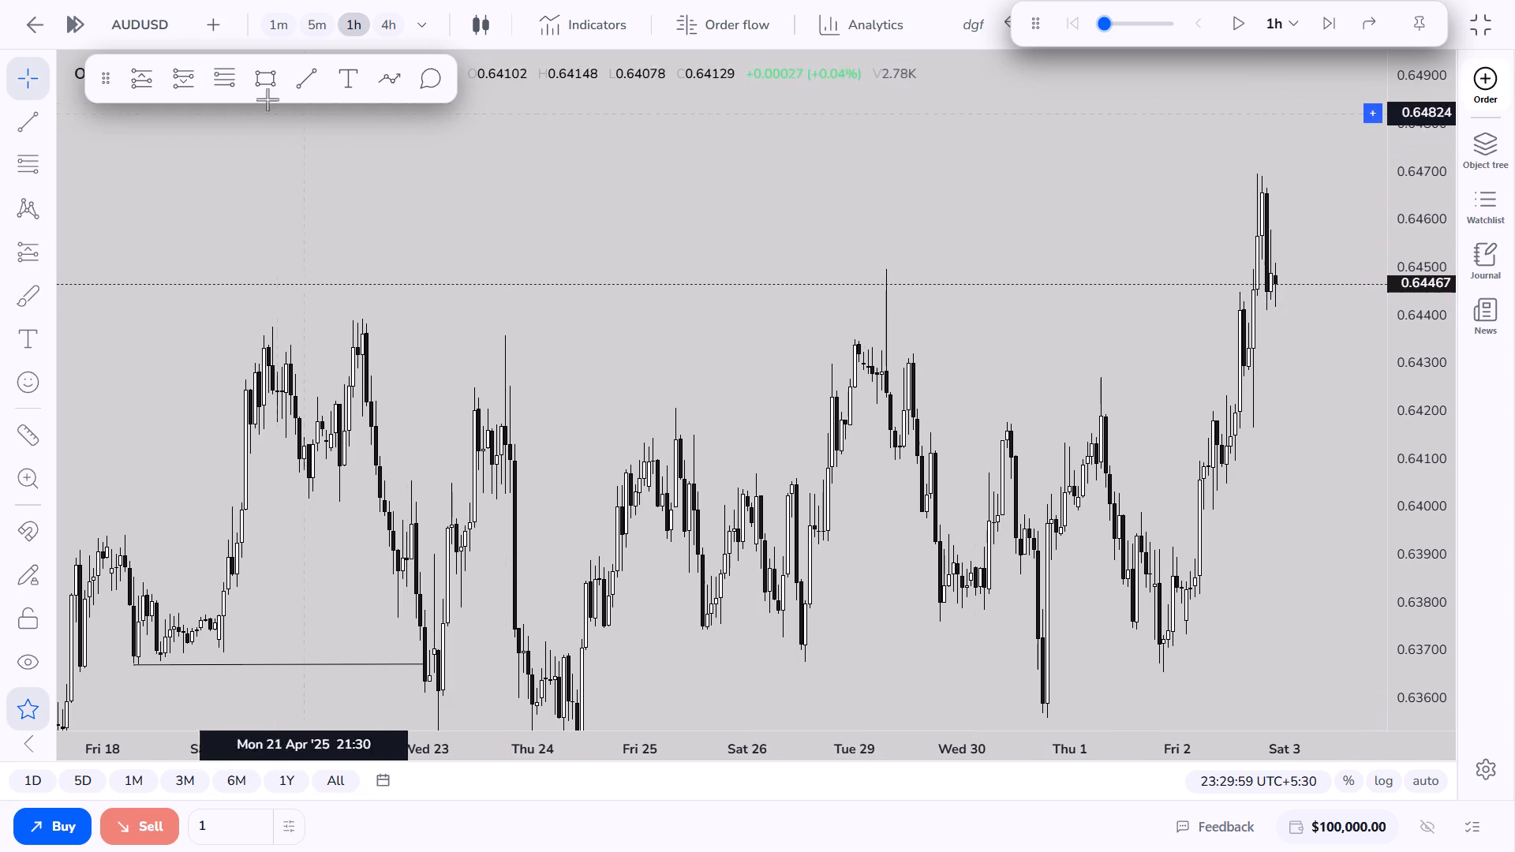
Draw a rectangle zone from 23 Apr, between about 0.64207 and 0.64357, and extend its end beyond the latest candle.
left_click(248, 81)
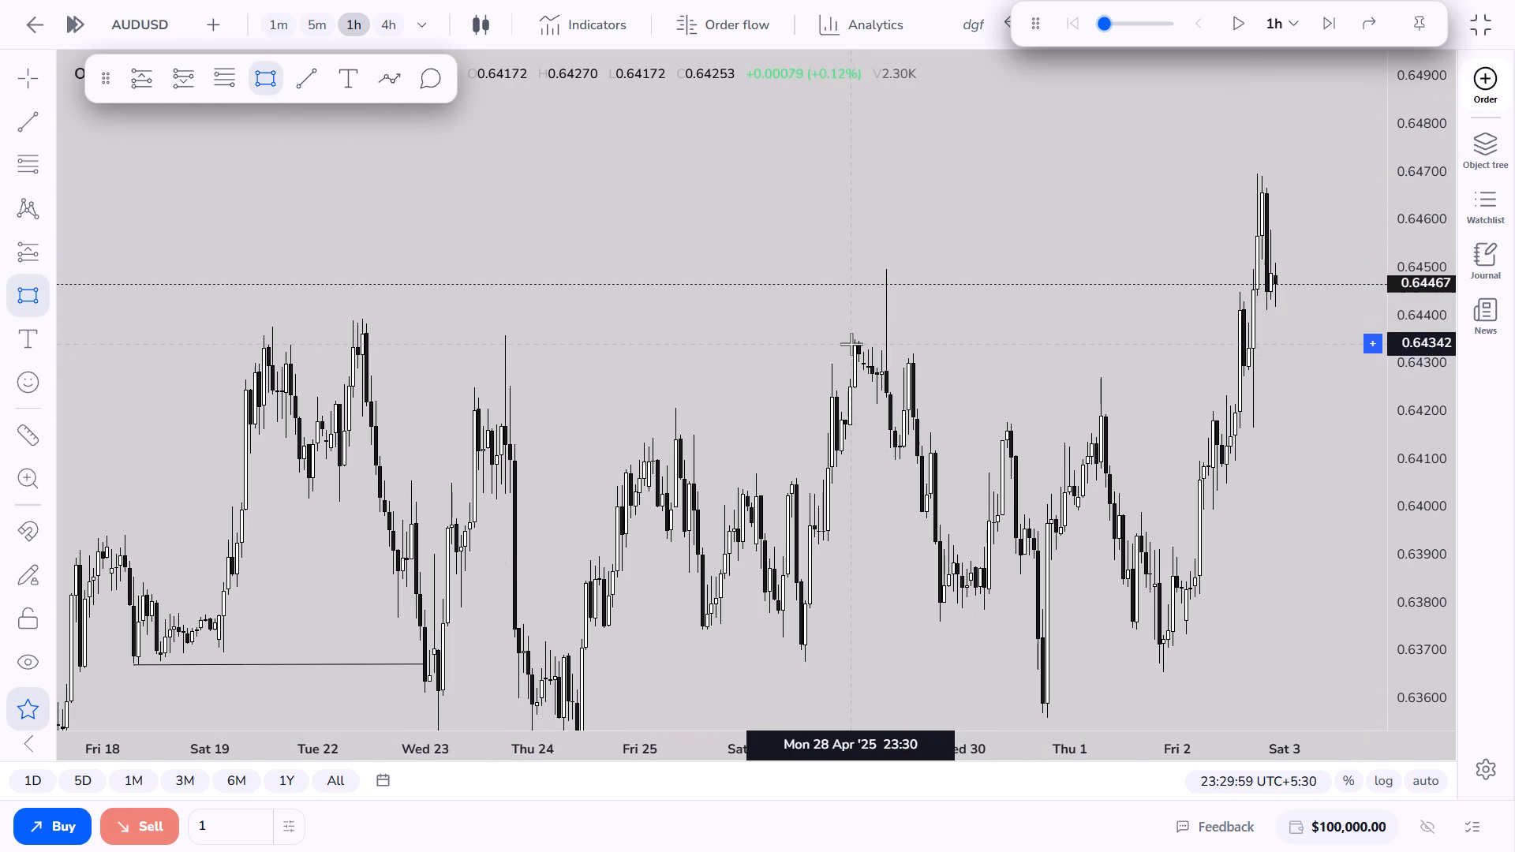
right_click(675, 336)
left_click_drag(675, 336, 716, 244)
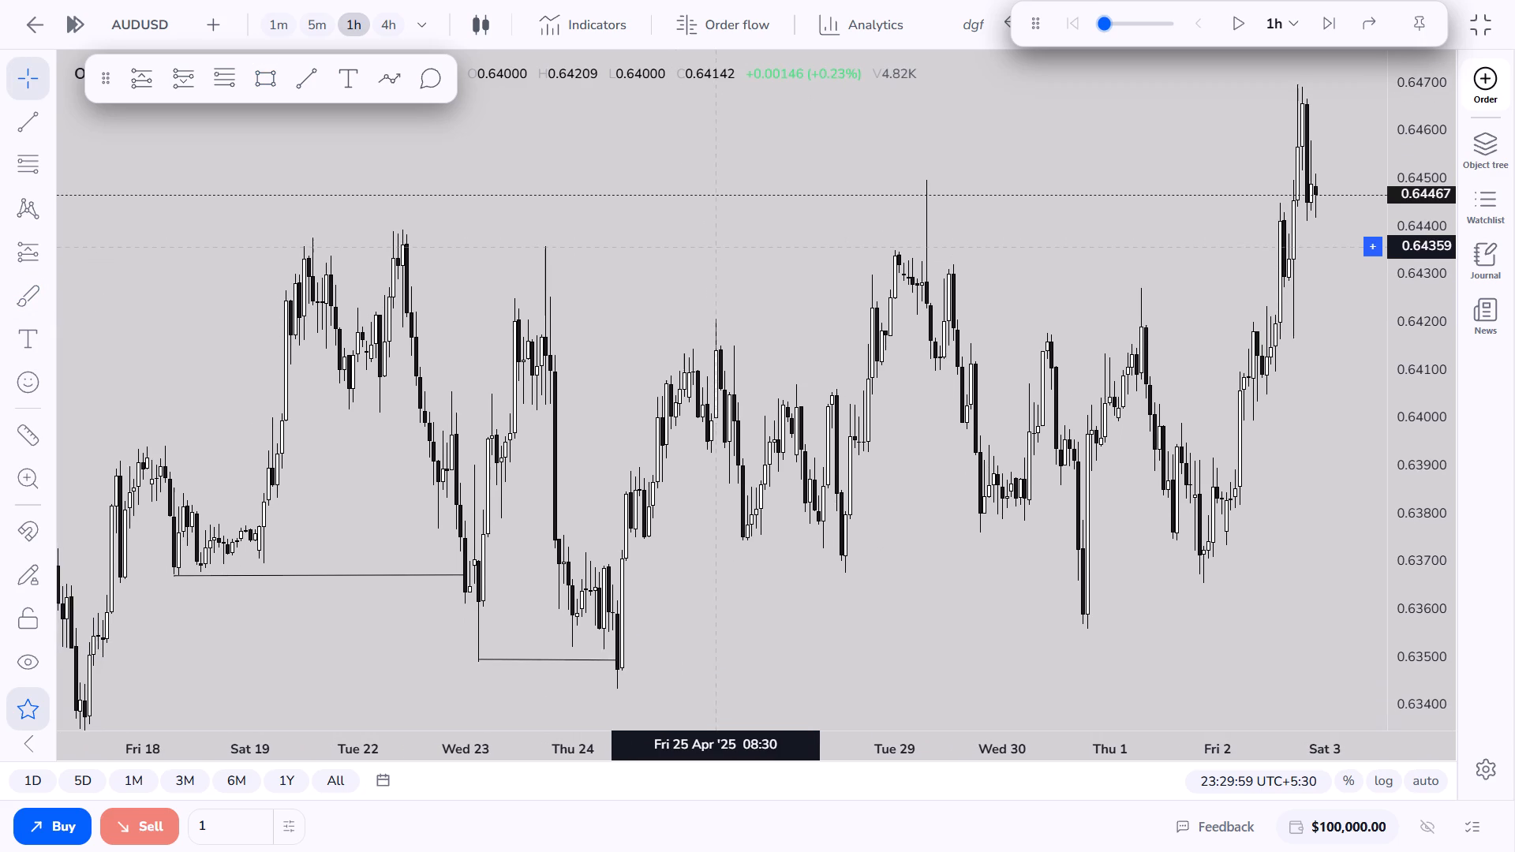
left_click_drag(716, 244, 687, 289)
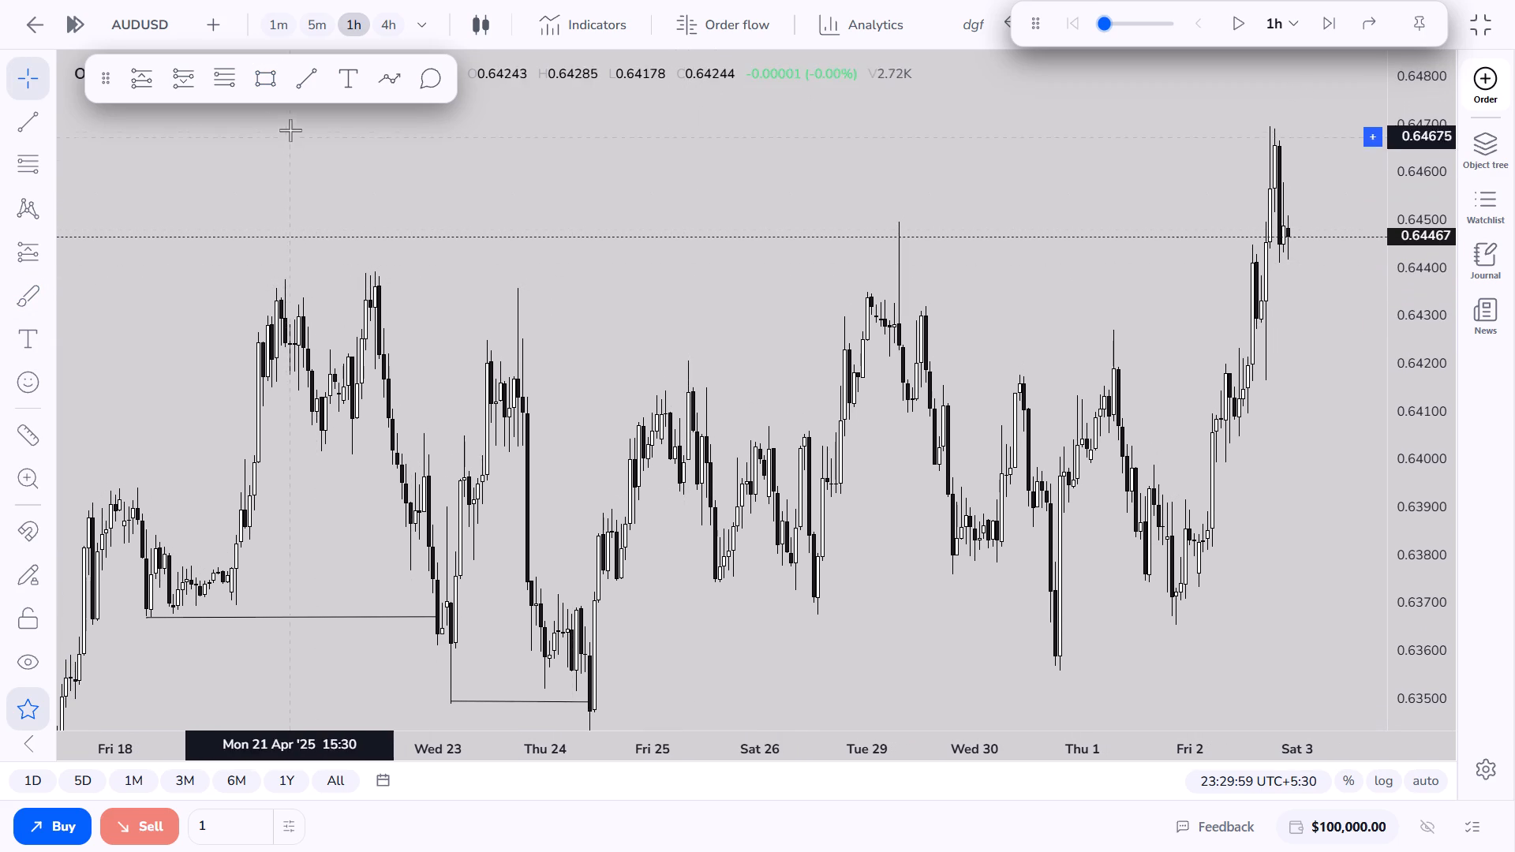
left_click(275, 90)
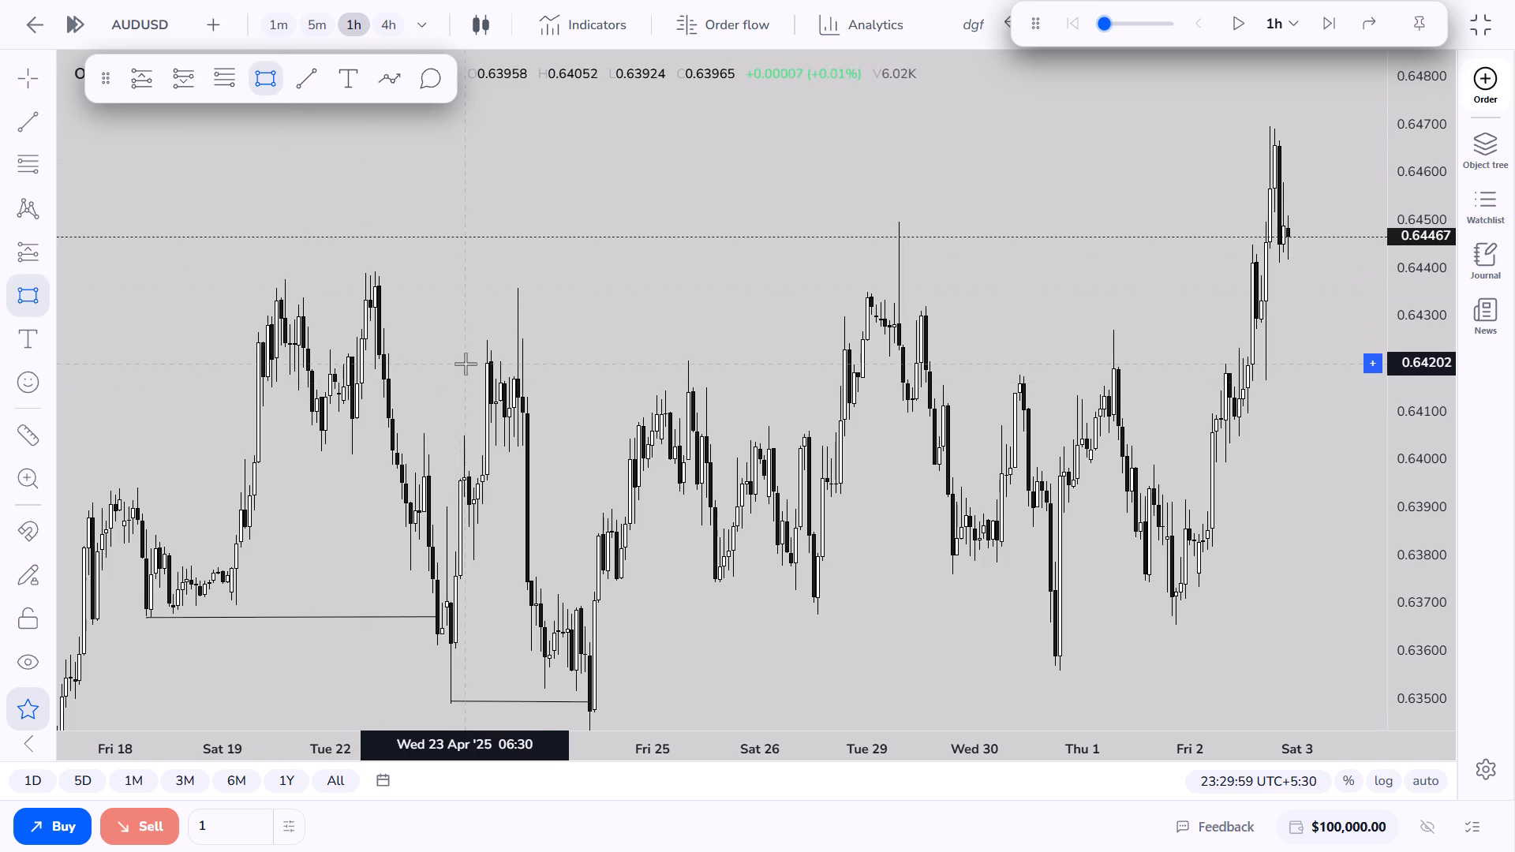
left_click(475, 361)
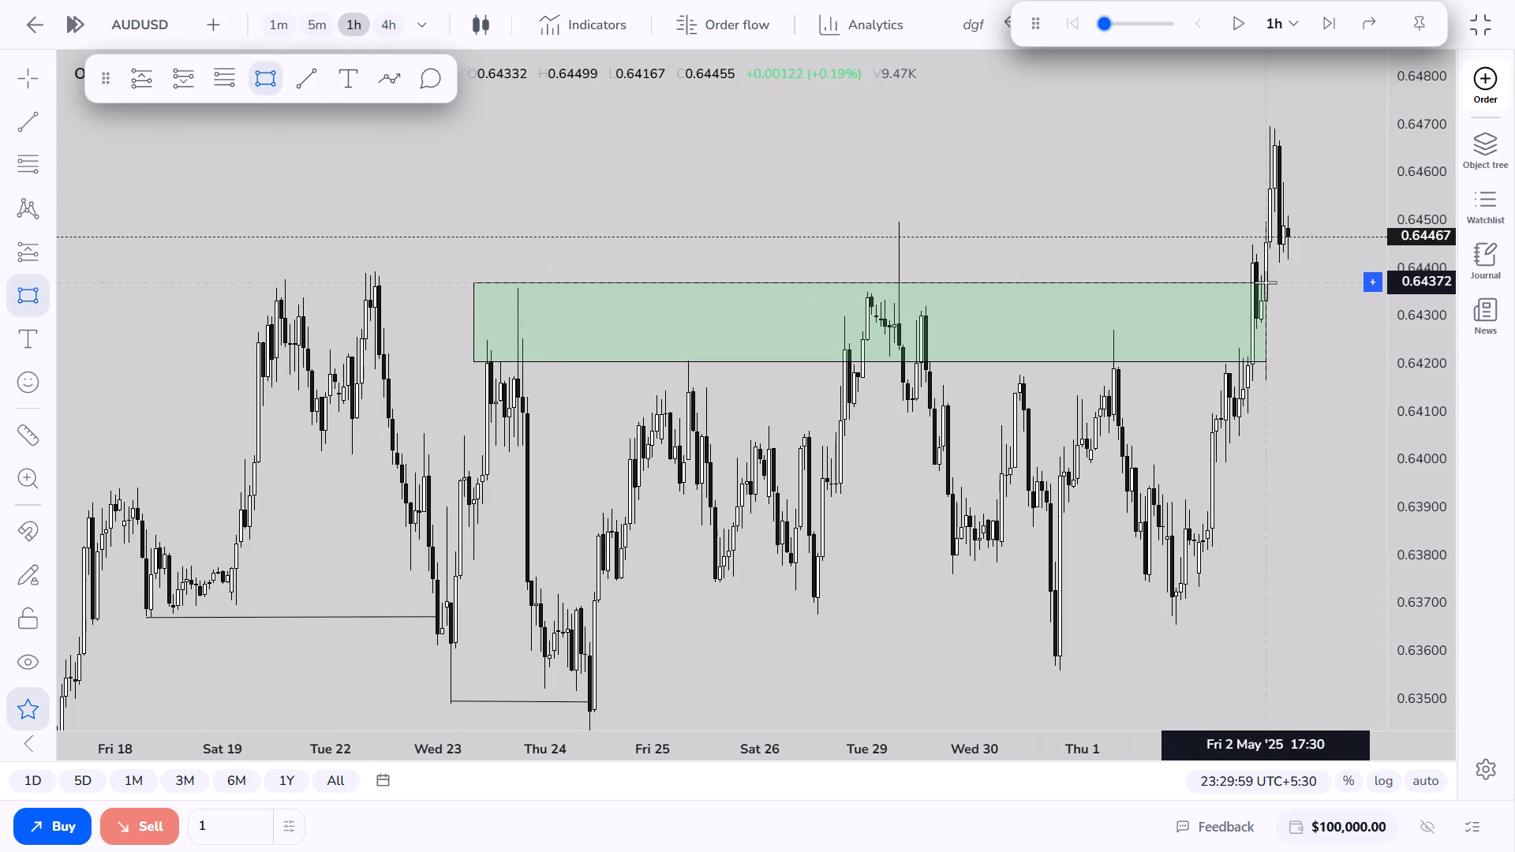
left_click(1280, 290)
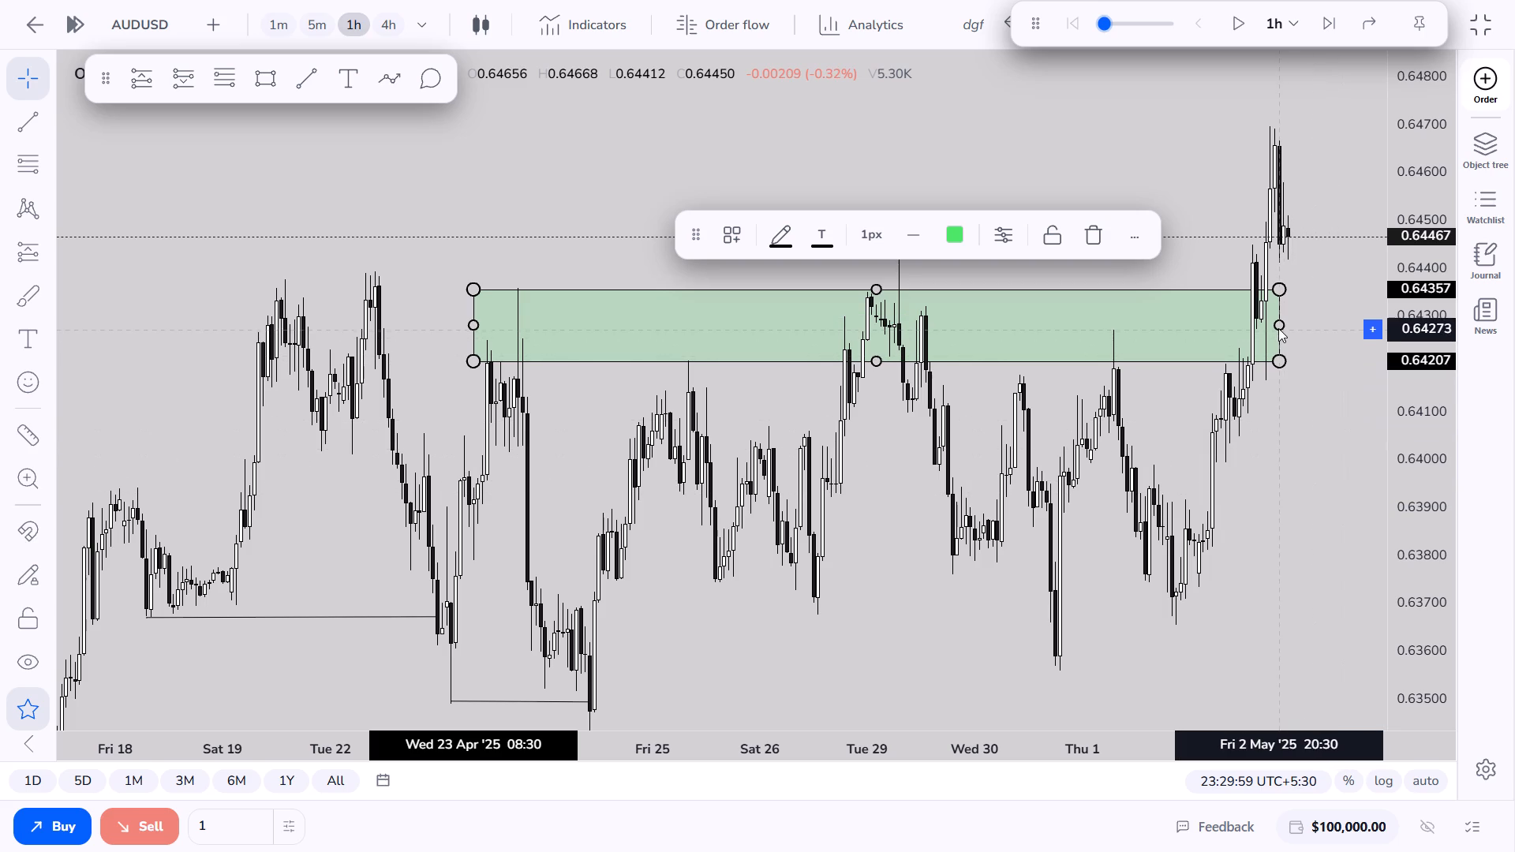
left_click_drag(1278, 326, 1363, 326)
Play the replay forward until price pulls back to the rectangle zone, pausing at 06:29:59 on Mon 5 May.
left_click_drag(1330, 433, 1211, 480)
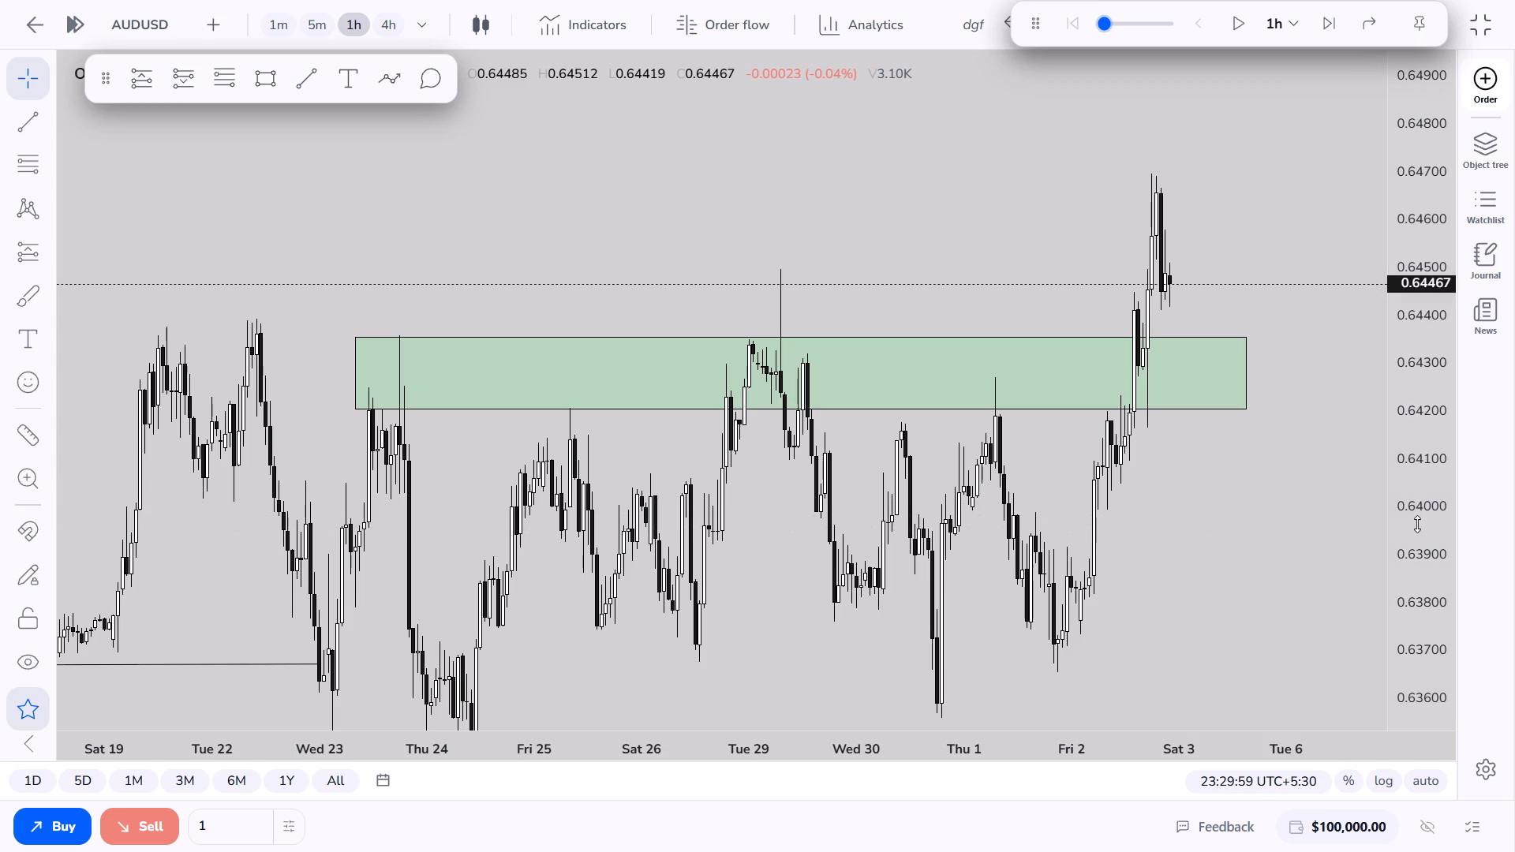
left_click_drag(1285, 588, 1259, 448)
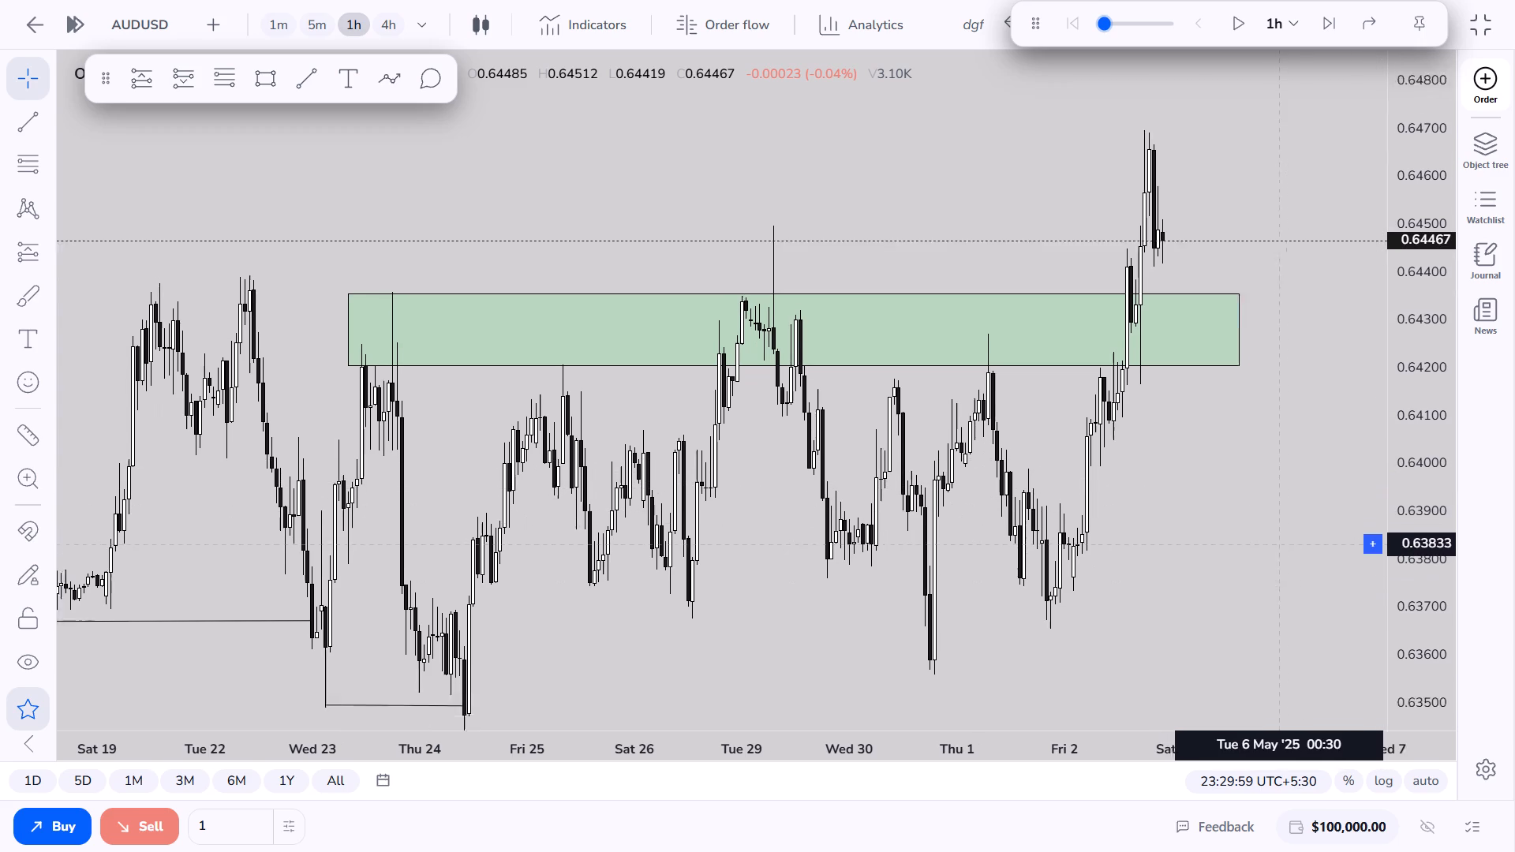
left_click_drag(1259, 448, 1296, 541)
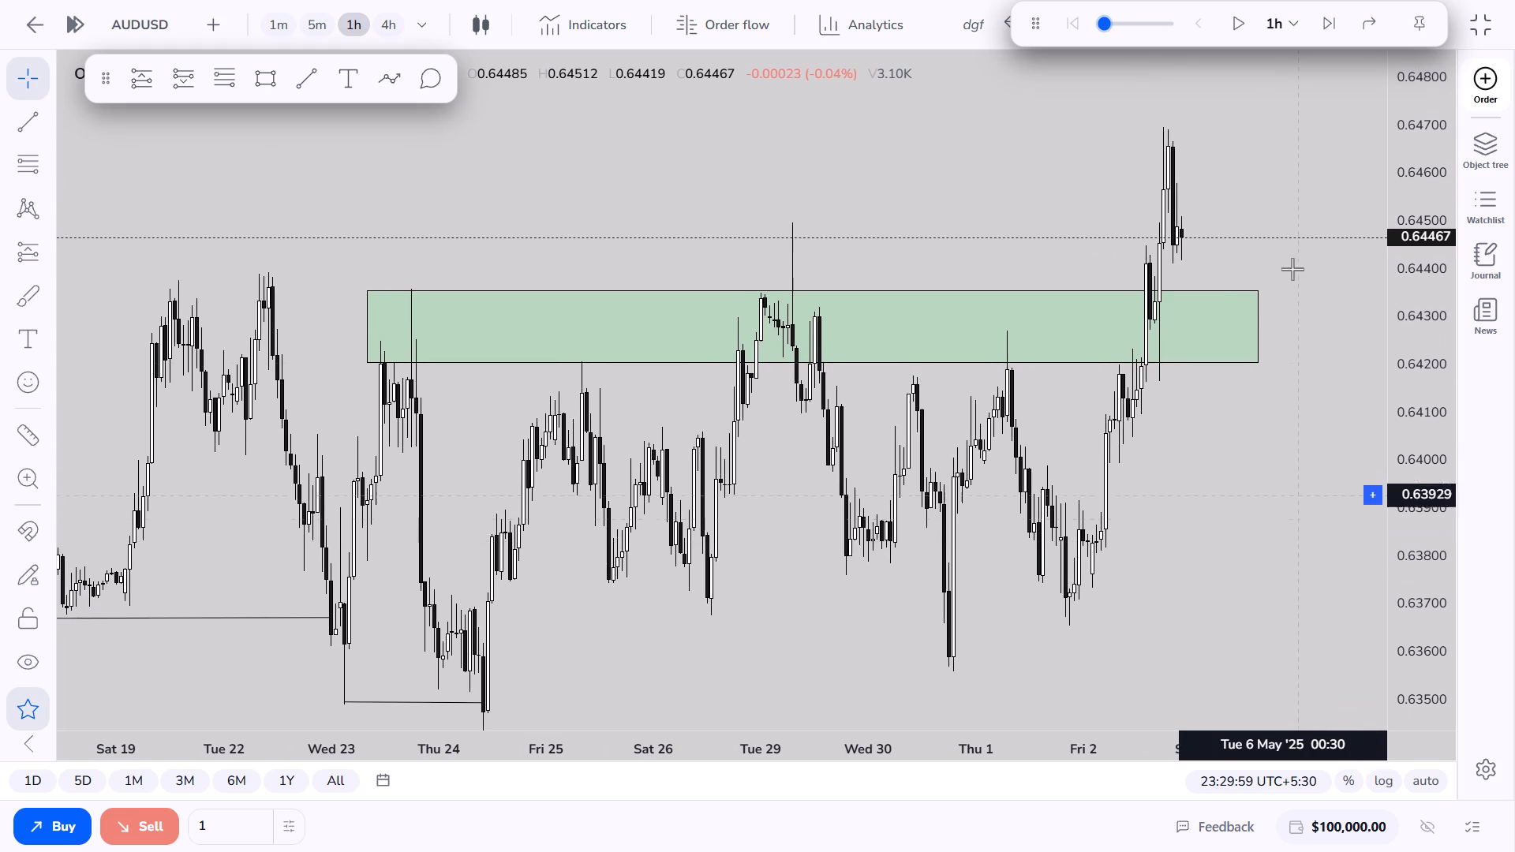
left_click(1254, 32)
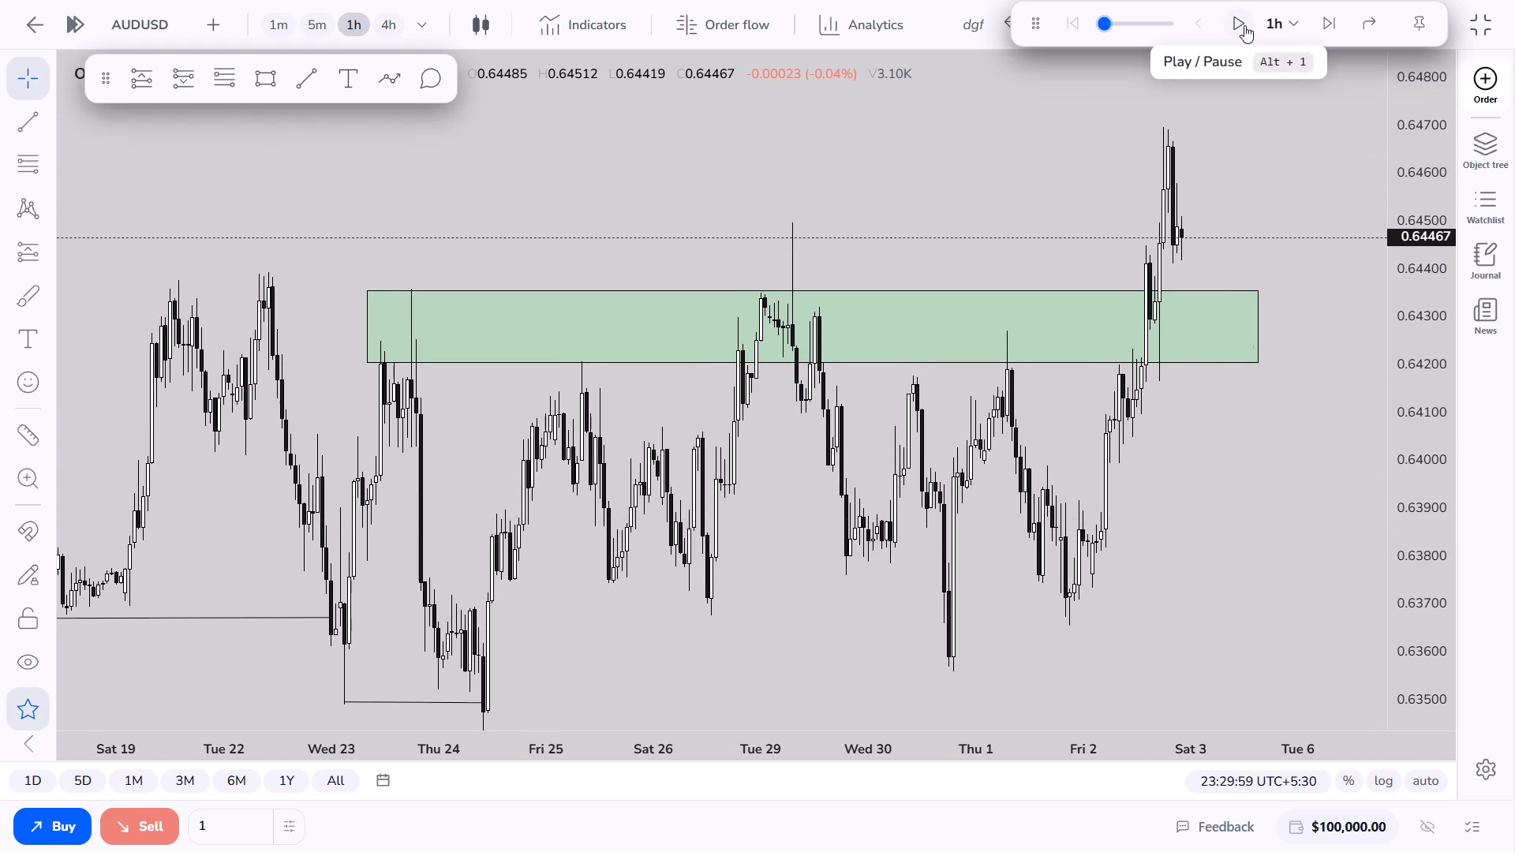
left_click(1244, 25)
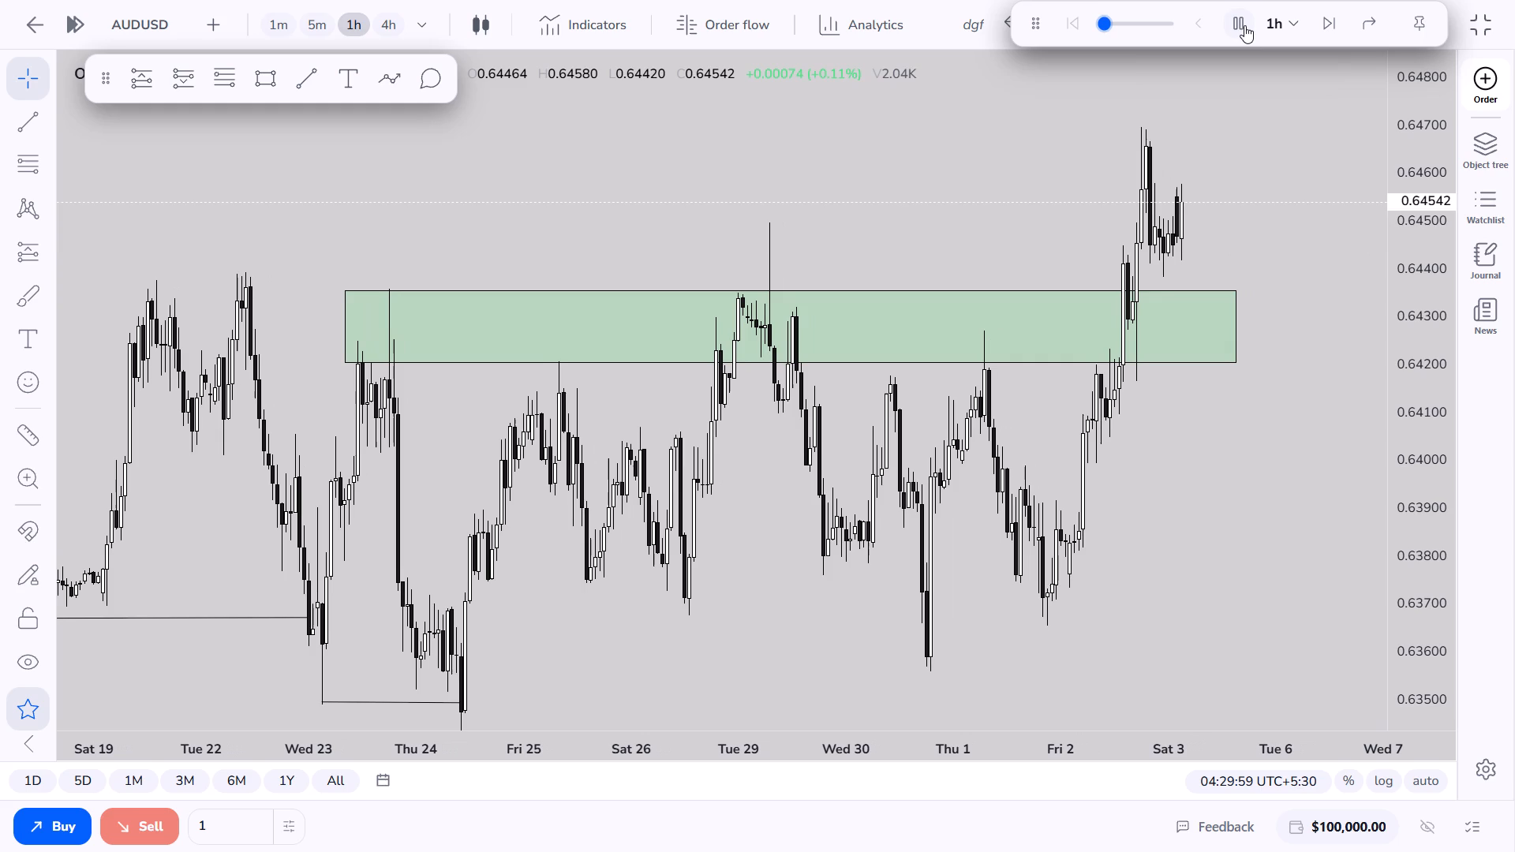
left_click(1244, 25)
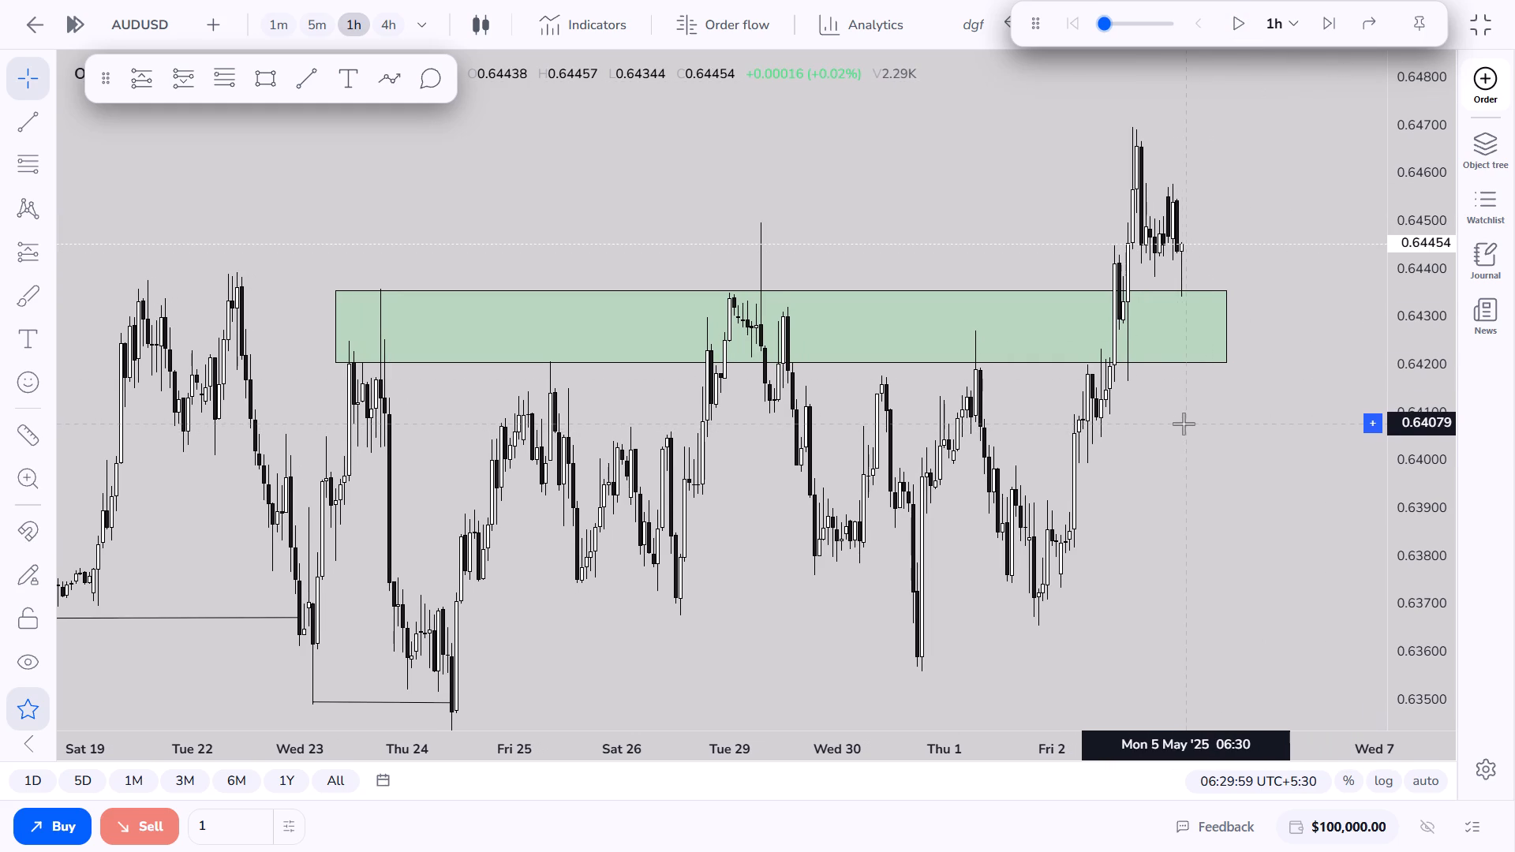
left_click_drag(1181, 423, 1201, 512)
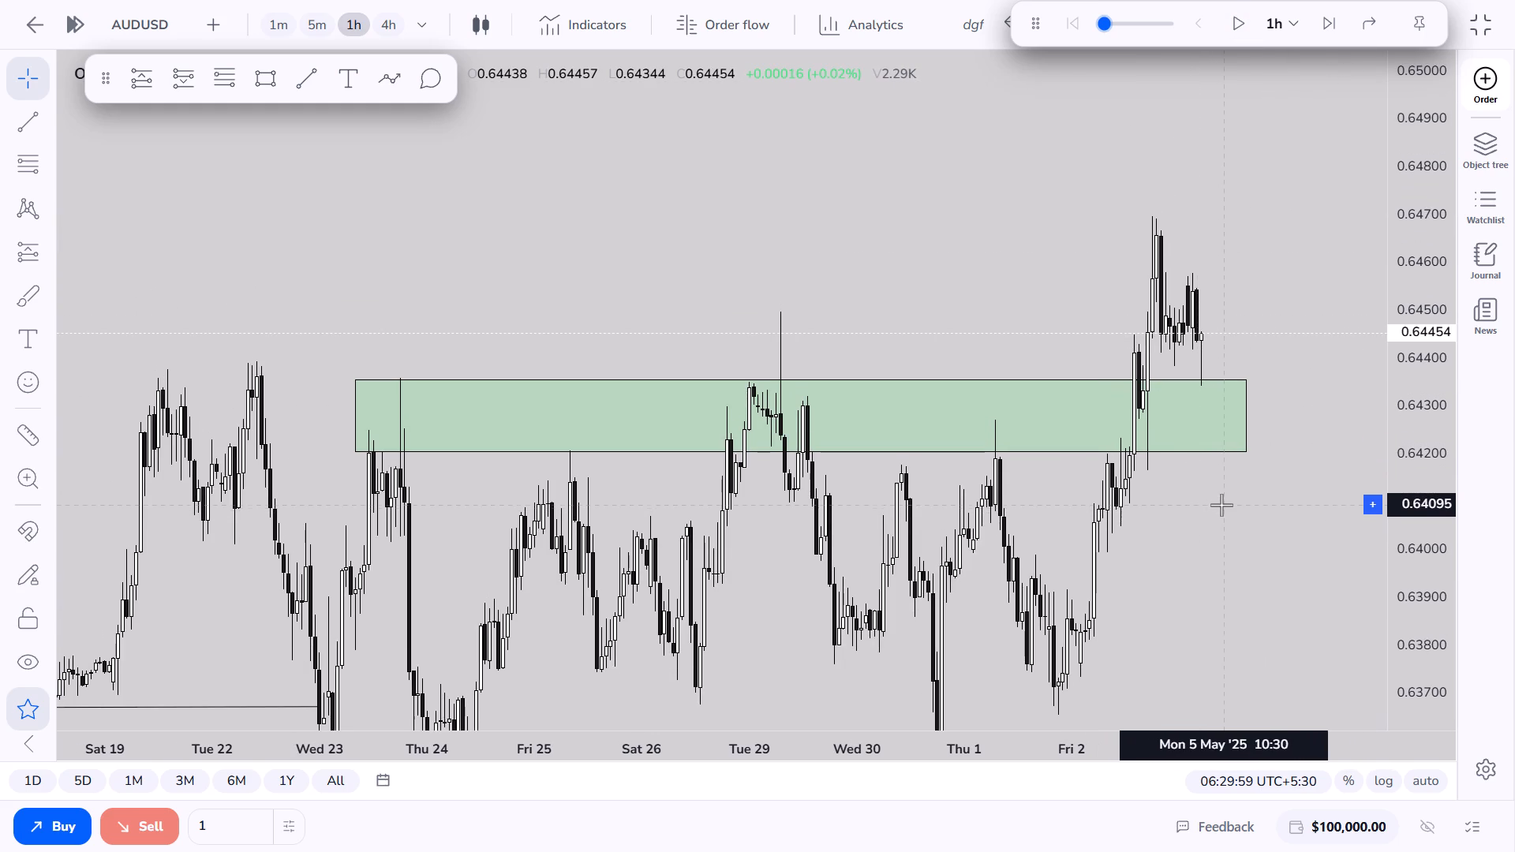
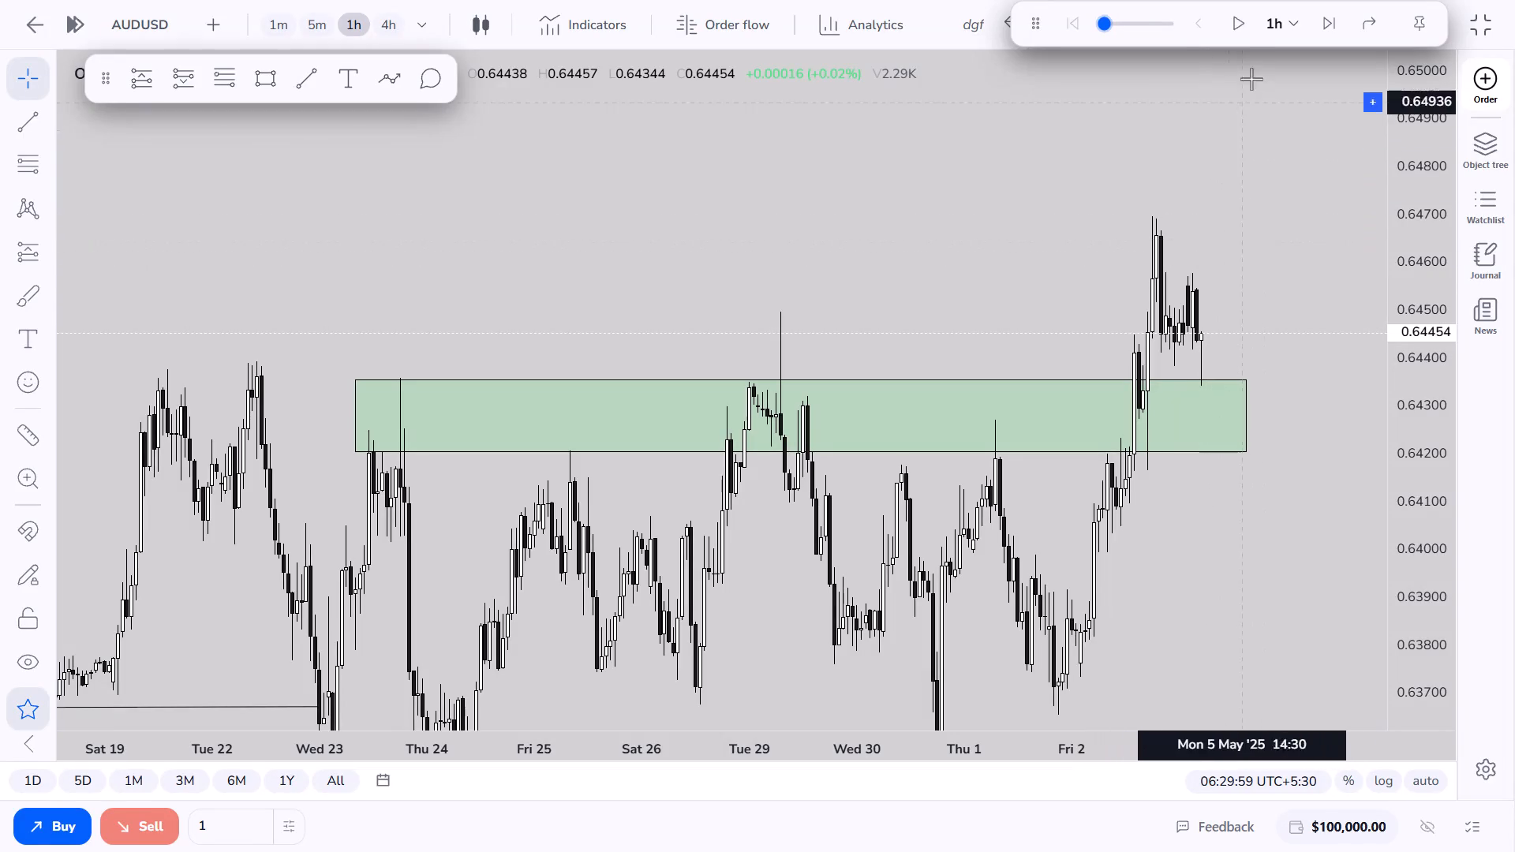
Play the AUDUSD 1h replay forward and pause it at 14:29:59 on Mon 5 May.
left_click(1247, 34)
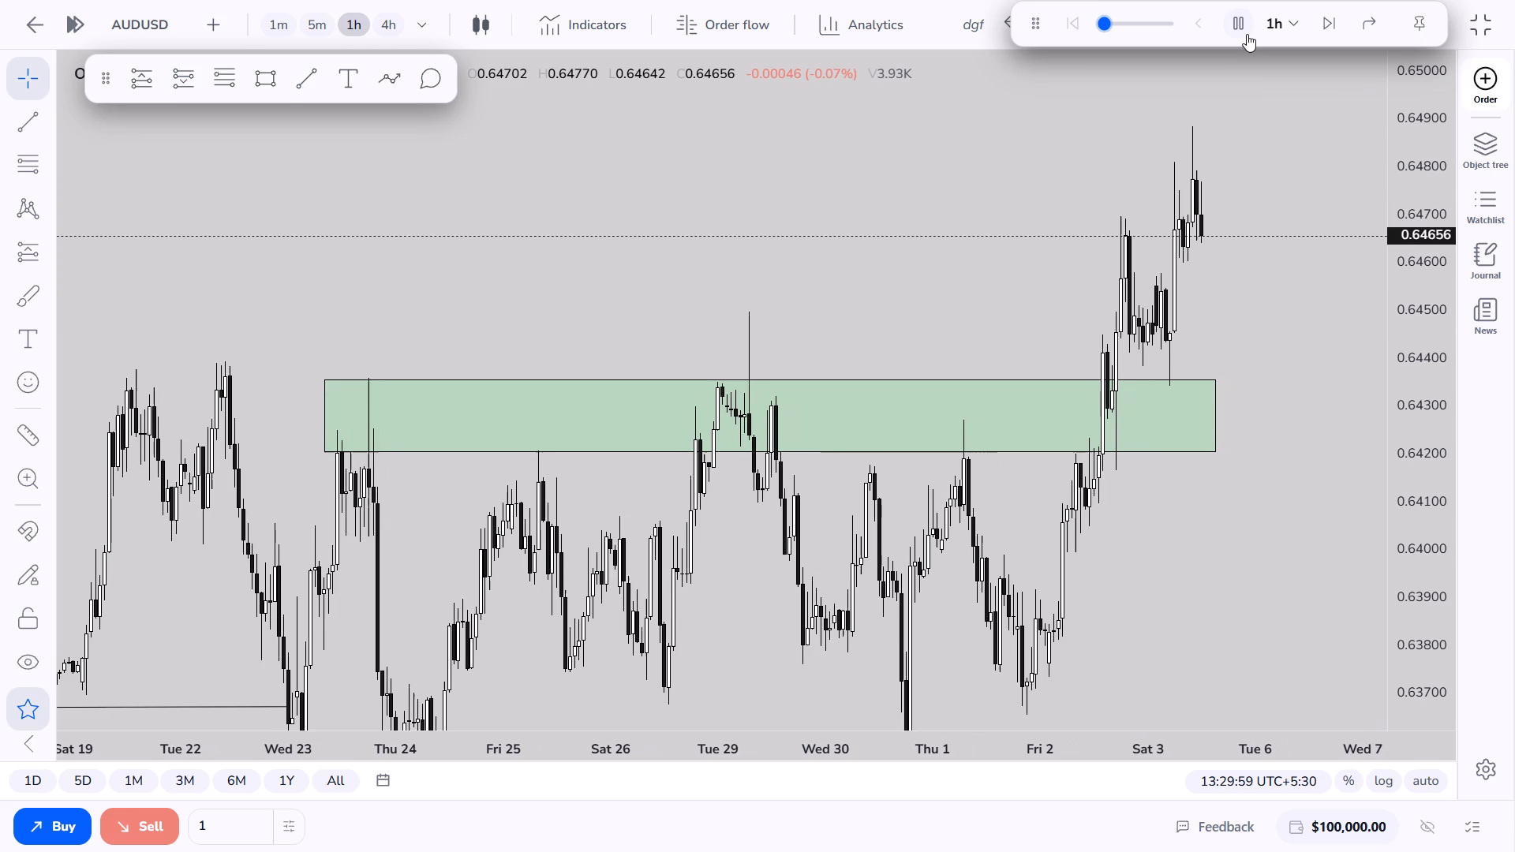
left_click(1247, 34)
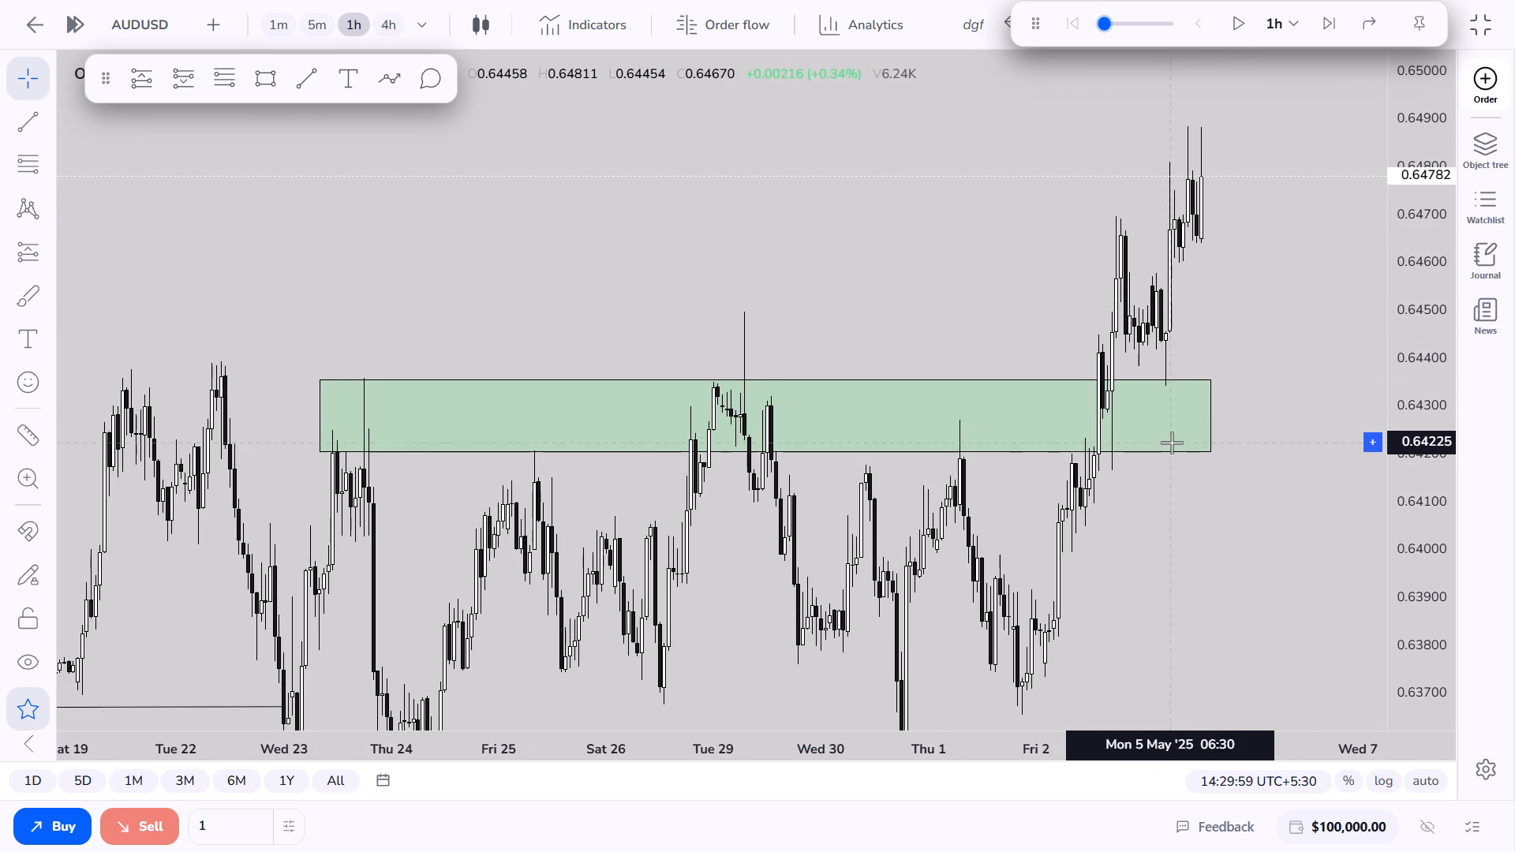
Examine the bounce from the rectangle zone on the 5m timeframe and return to the 1h chart.
left_click(323, 24)
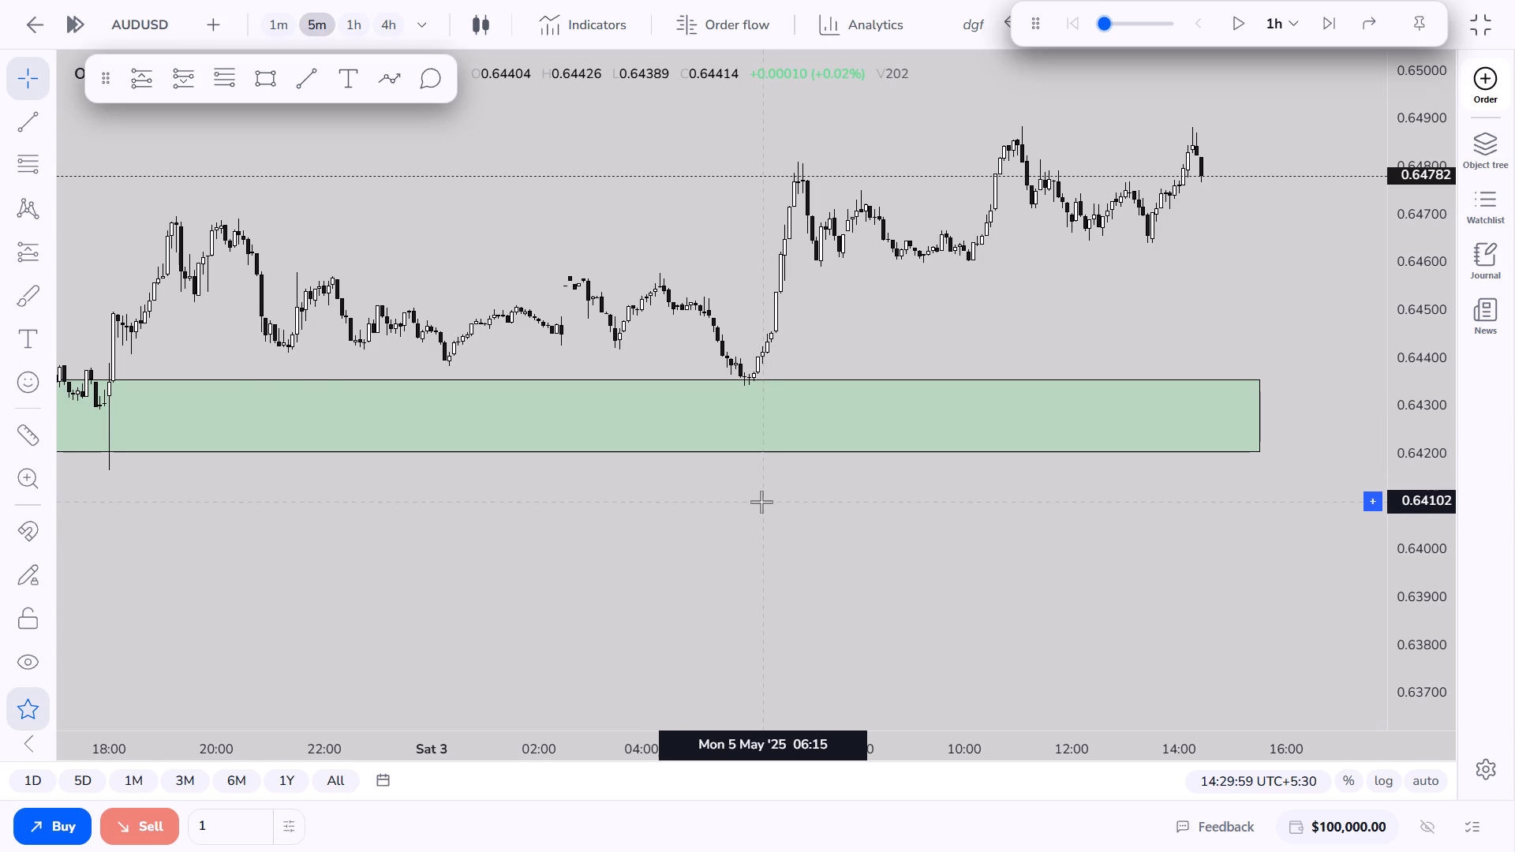
scroll(761, 502, "down", 4)
scroll(796, 512, "up", 1)
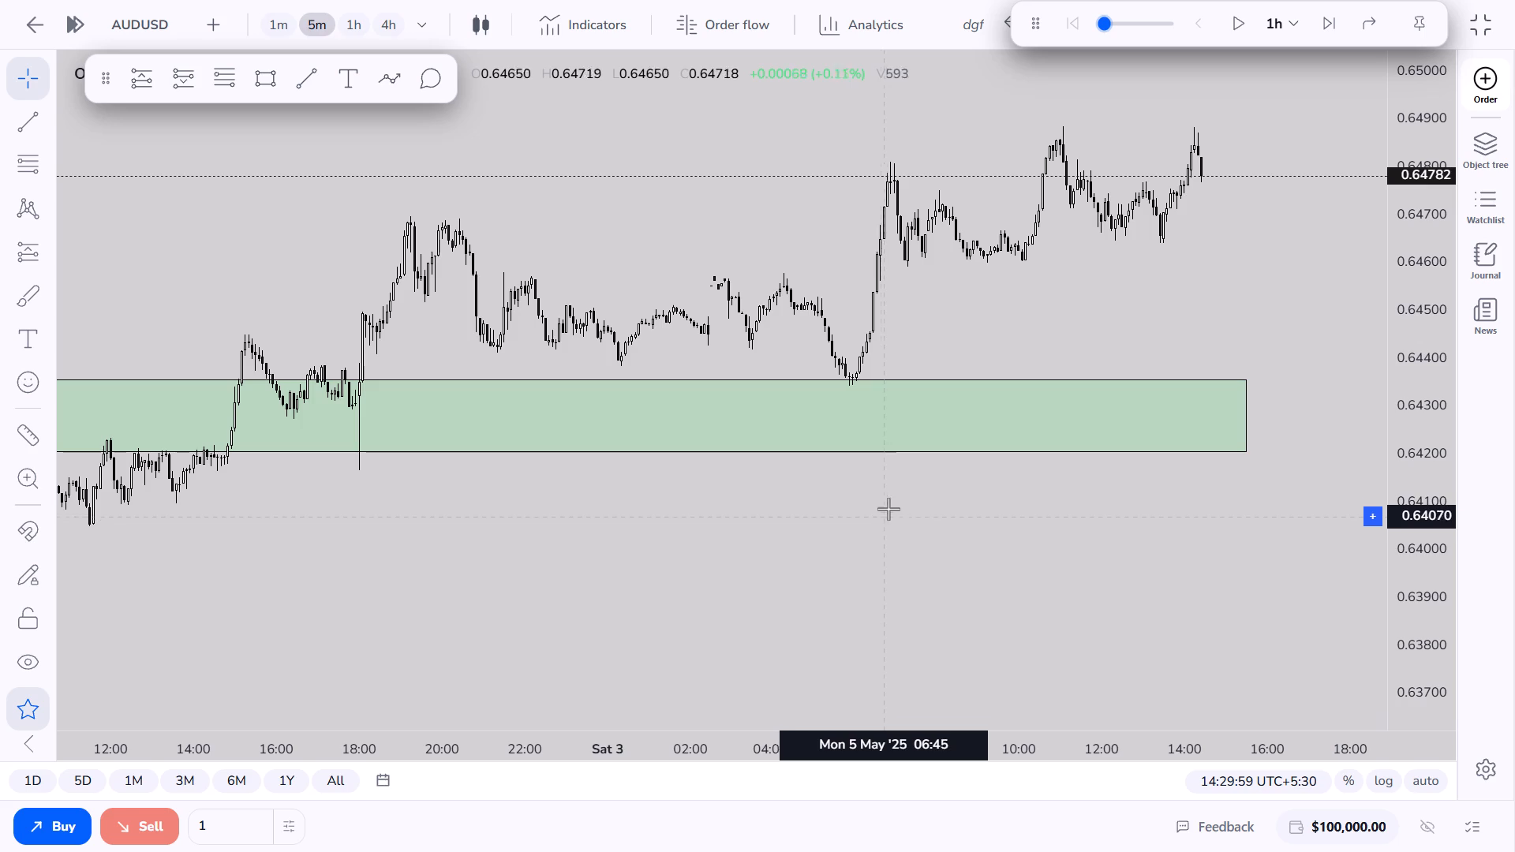
left_click(359, 20)
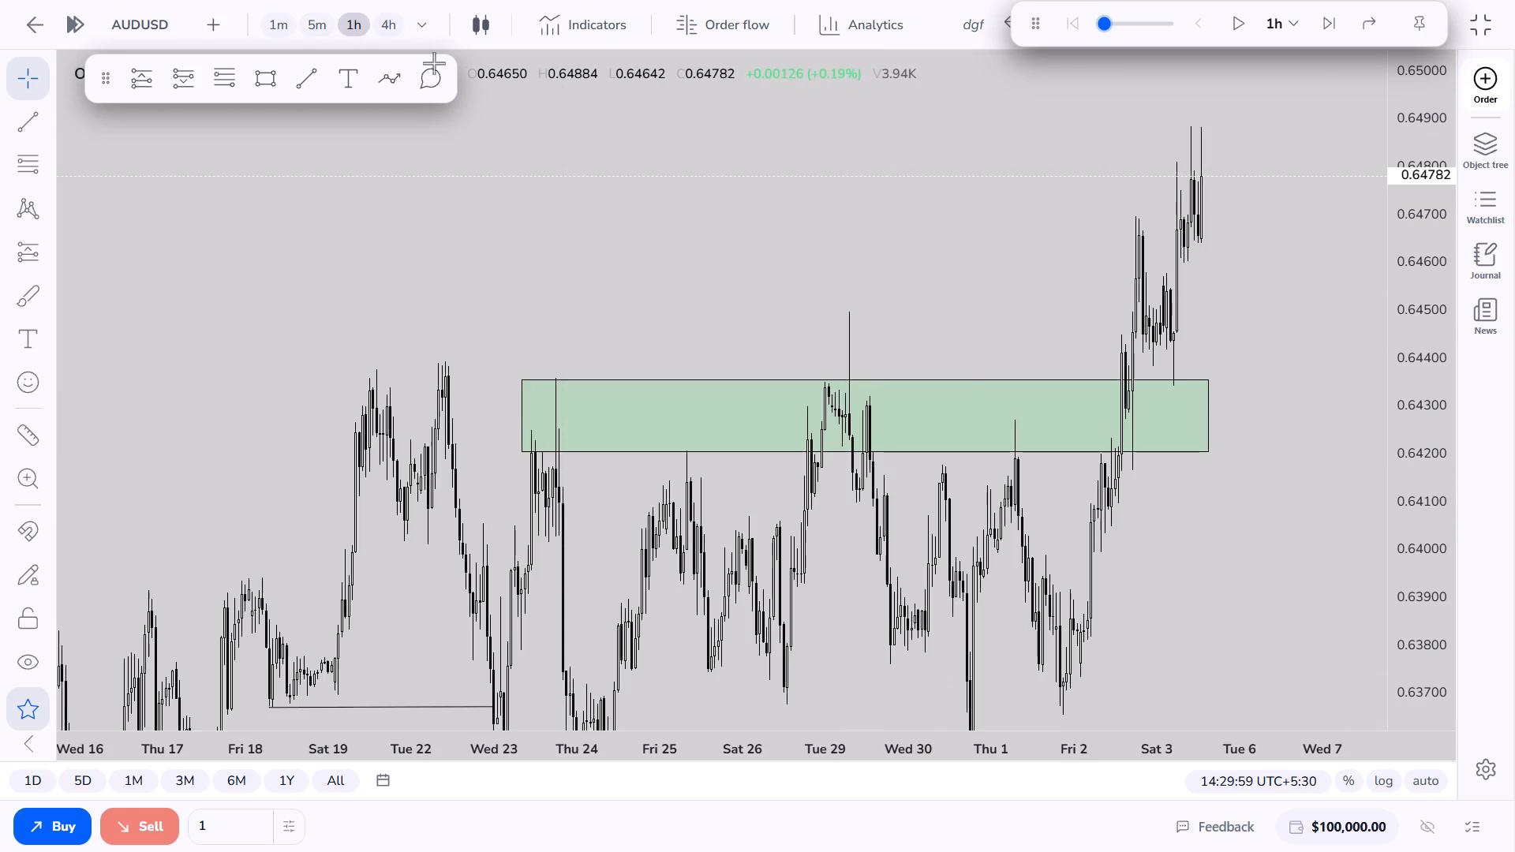
Resume the 1h replay and let it run from Mon 5 May into Tue 6 May.
scroll(1058, 491, "up", 2)
scroll(1130, 457, "up", 4)
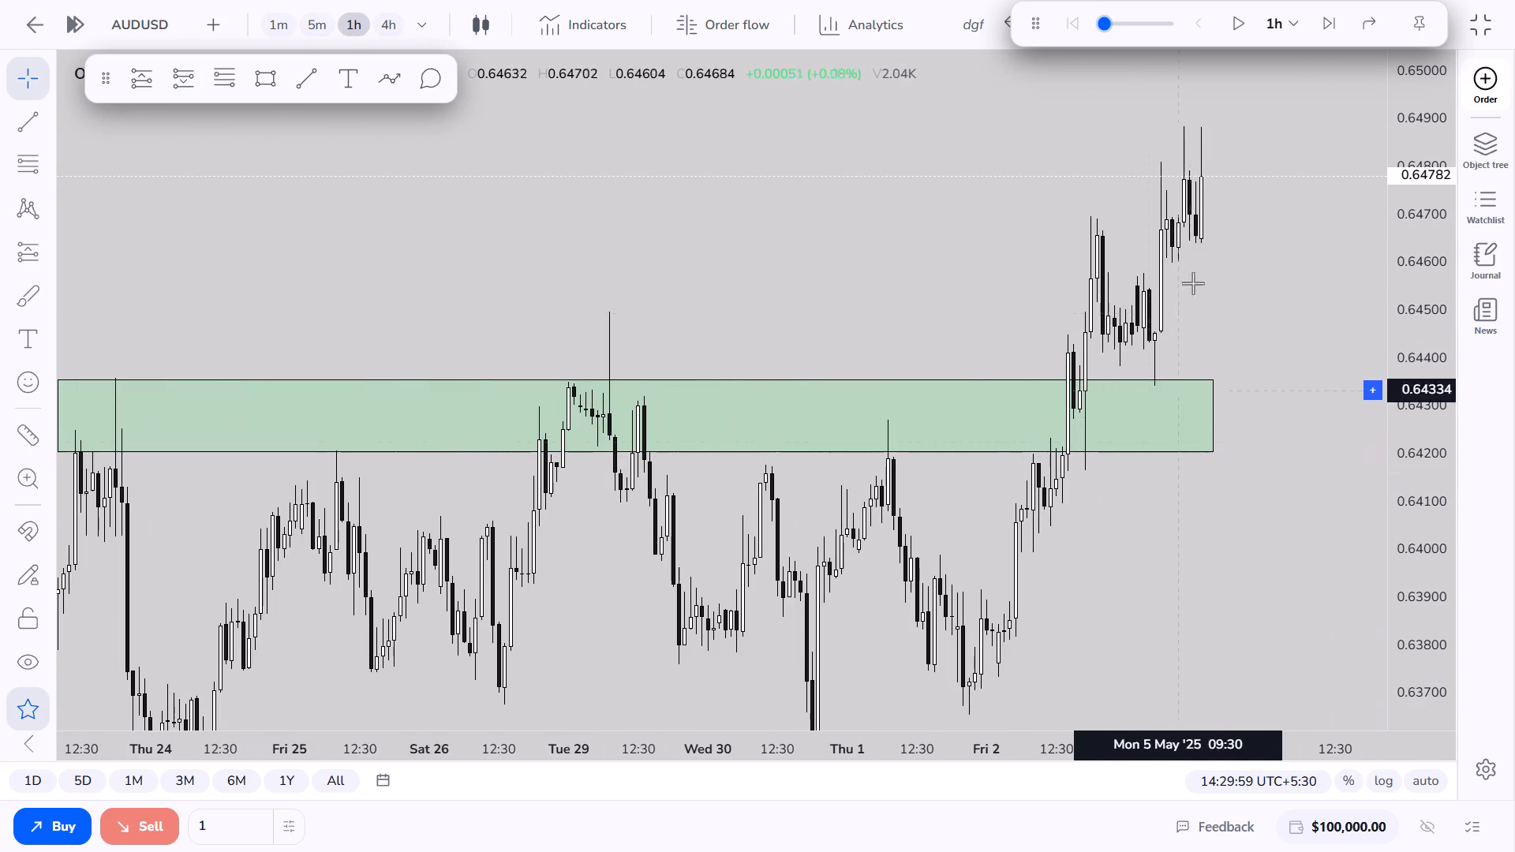
left_click_drag(1197, 255, 1170, 303)
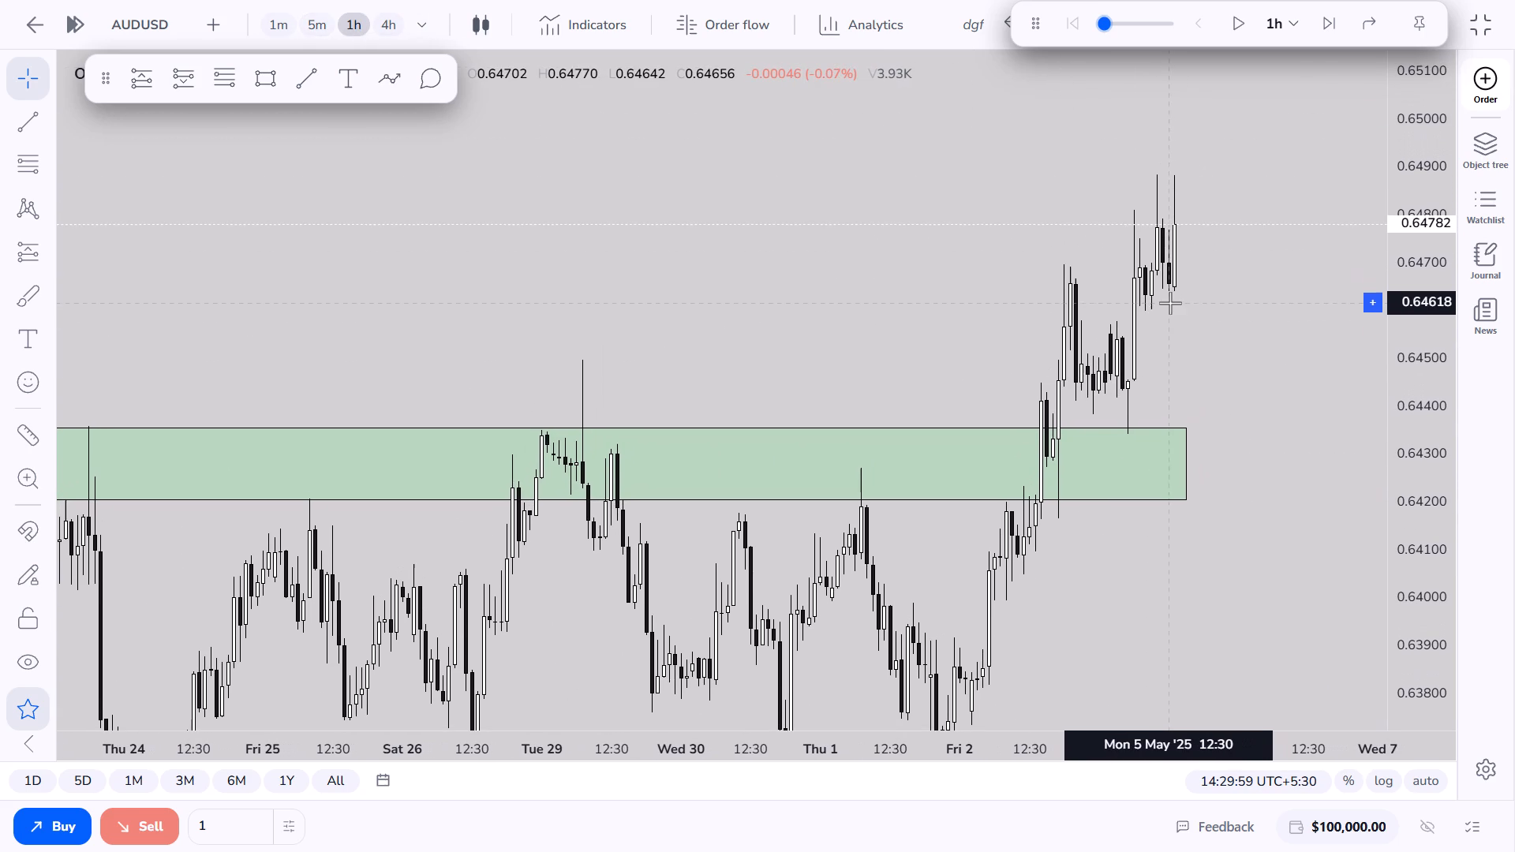
left_click(1239, 23)
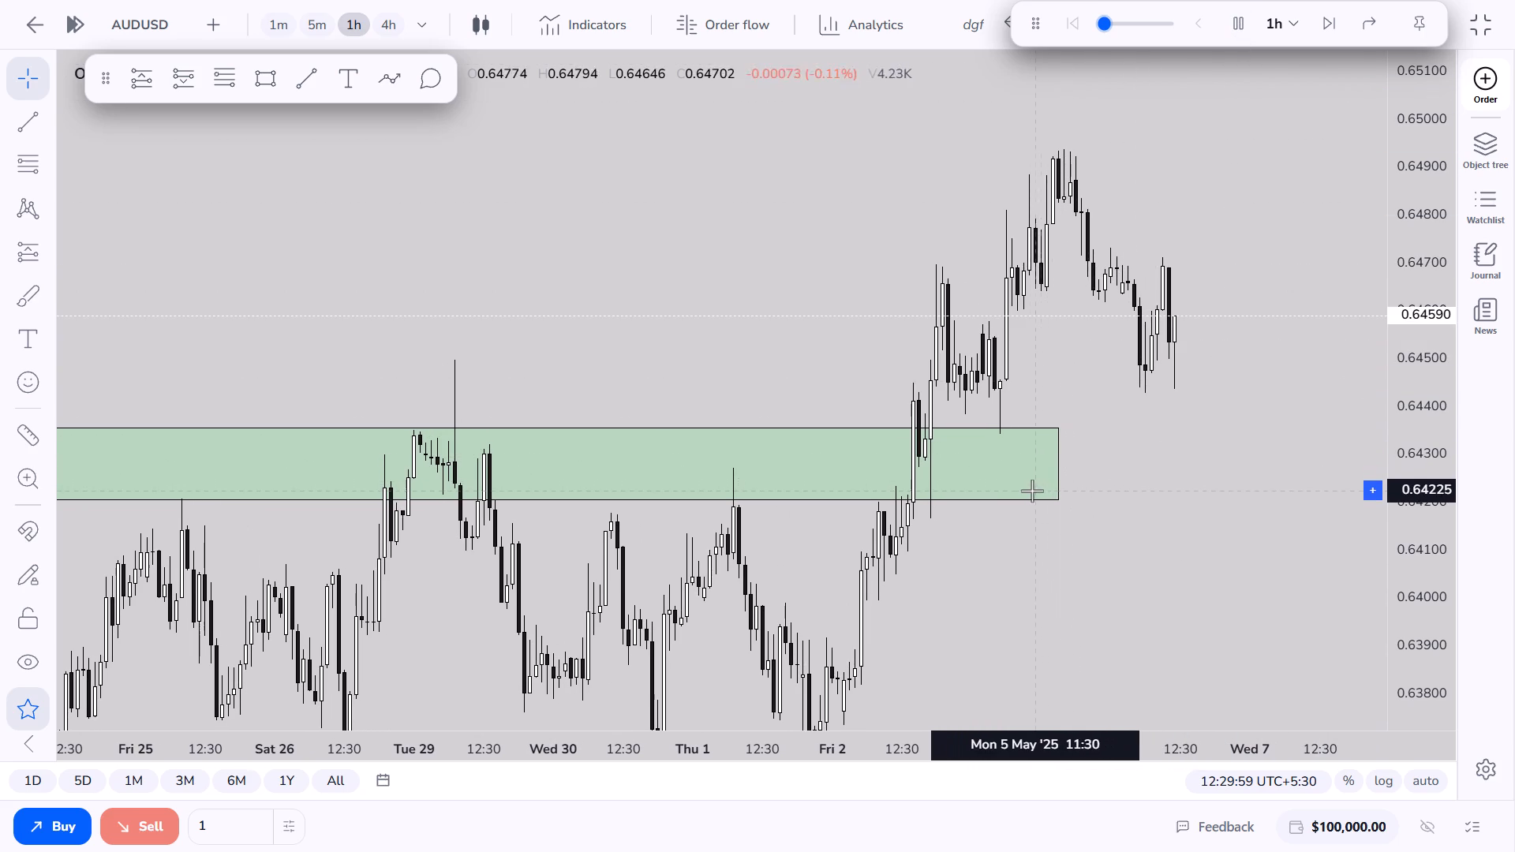
Shorten the rectangle zone so its end sits at the Mon 5 May candle that pulled back to it.
left_click_drag(1056, 463, 1044, 461)
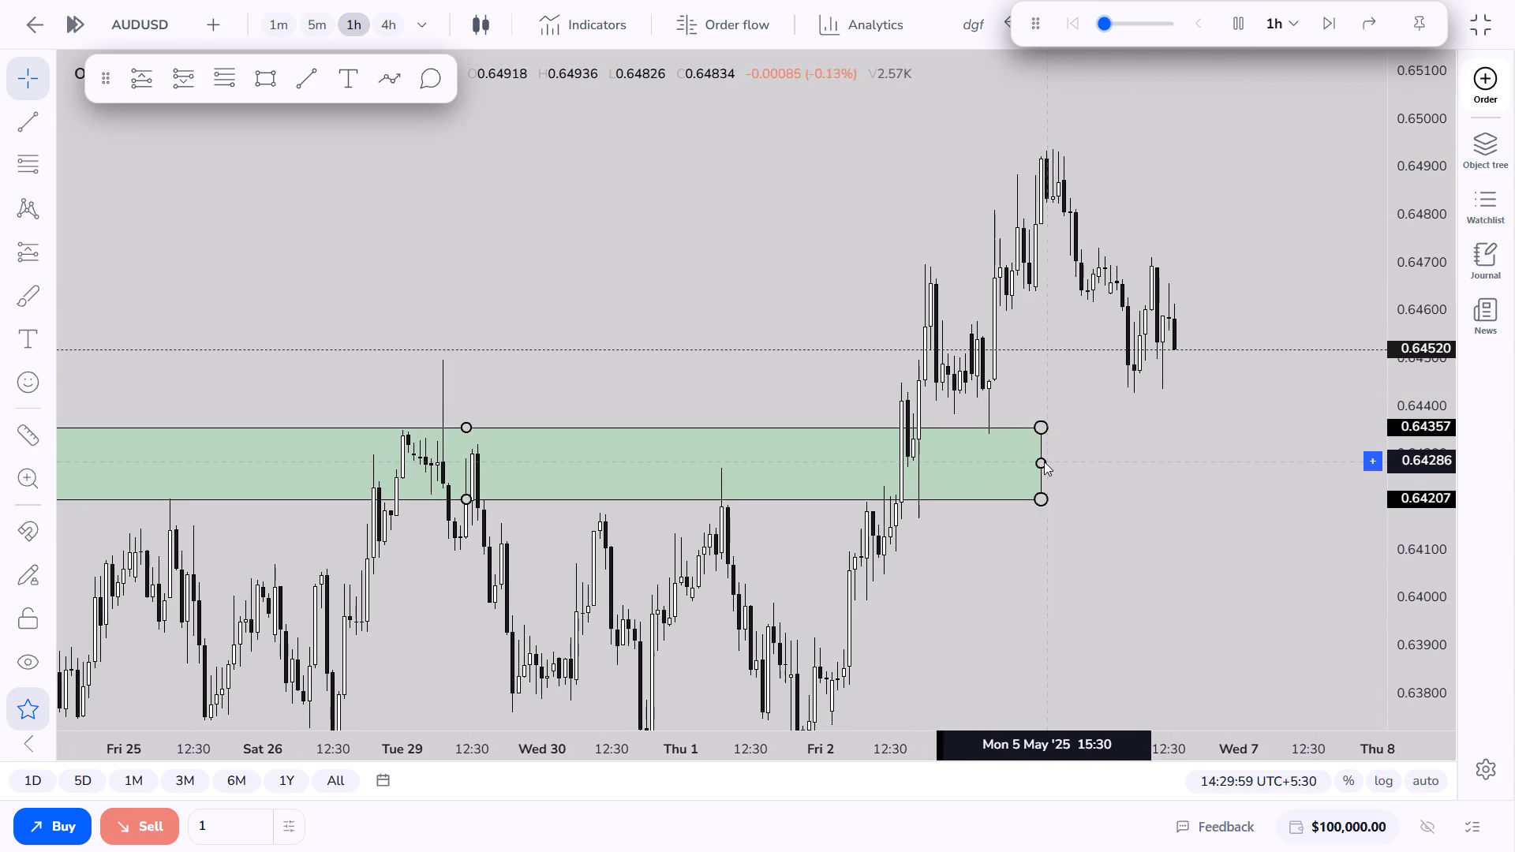
left_click_drag(1044, 461, 1002, 461)
Let the replay run until price breaks above the Mon 5 May swing high, pausing at 03:29:59 on Wed 7 May.
left_click_drag(1115, 372, 1109, 437)
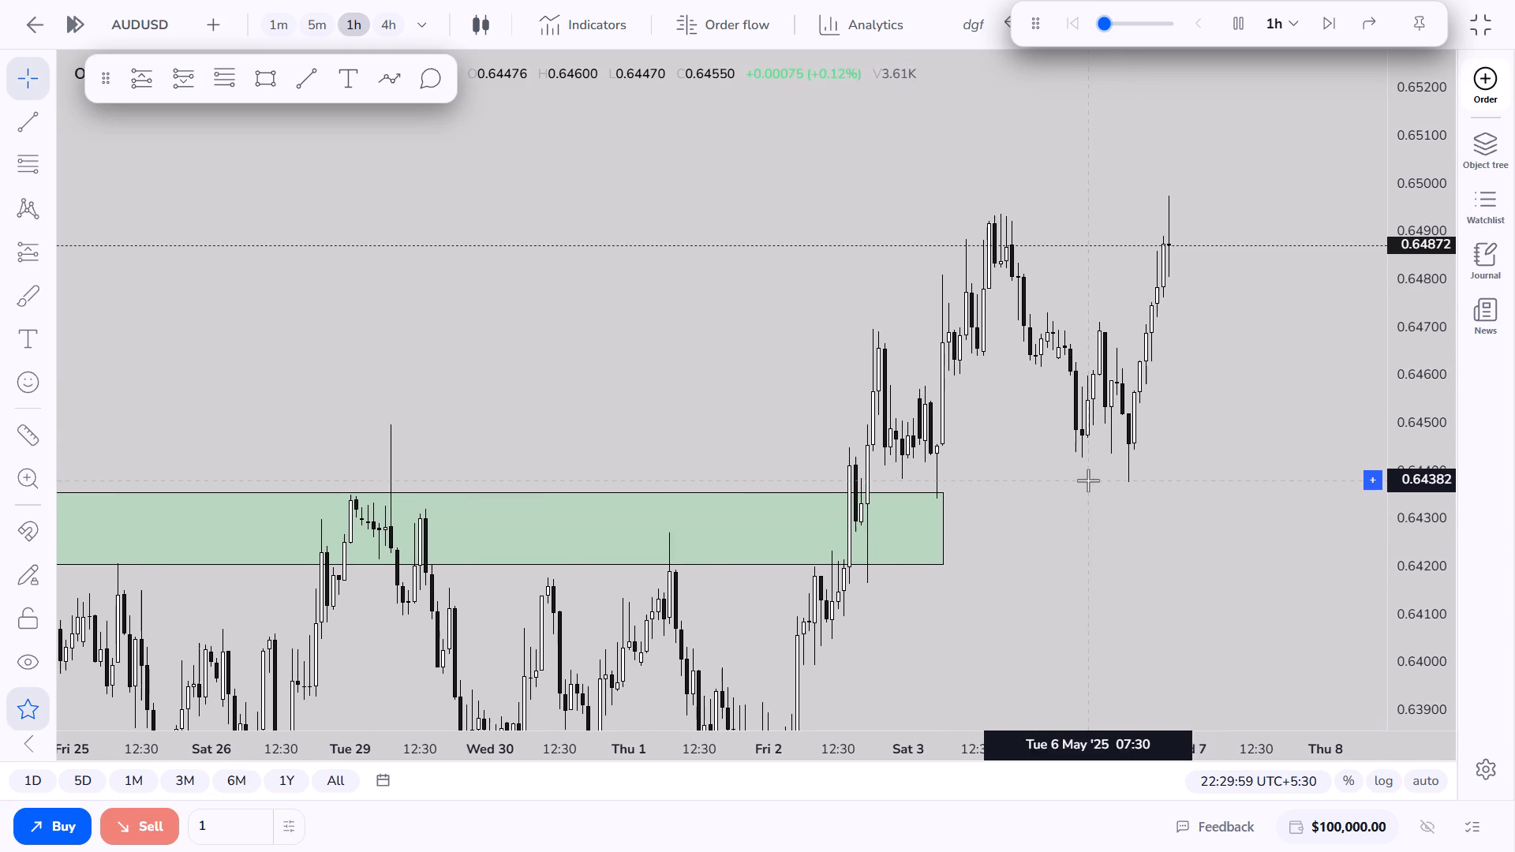
left_click(1101, 213)
left_click(1244, 9)
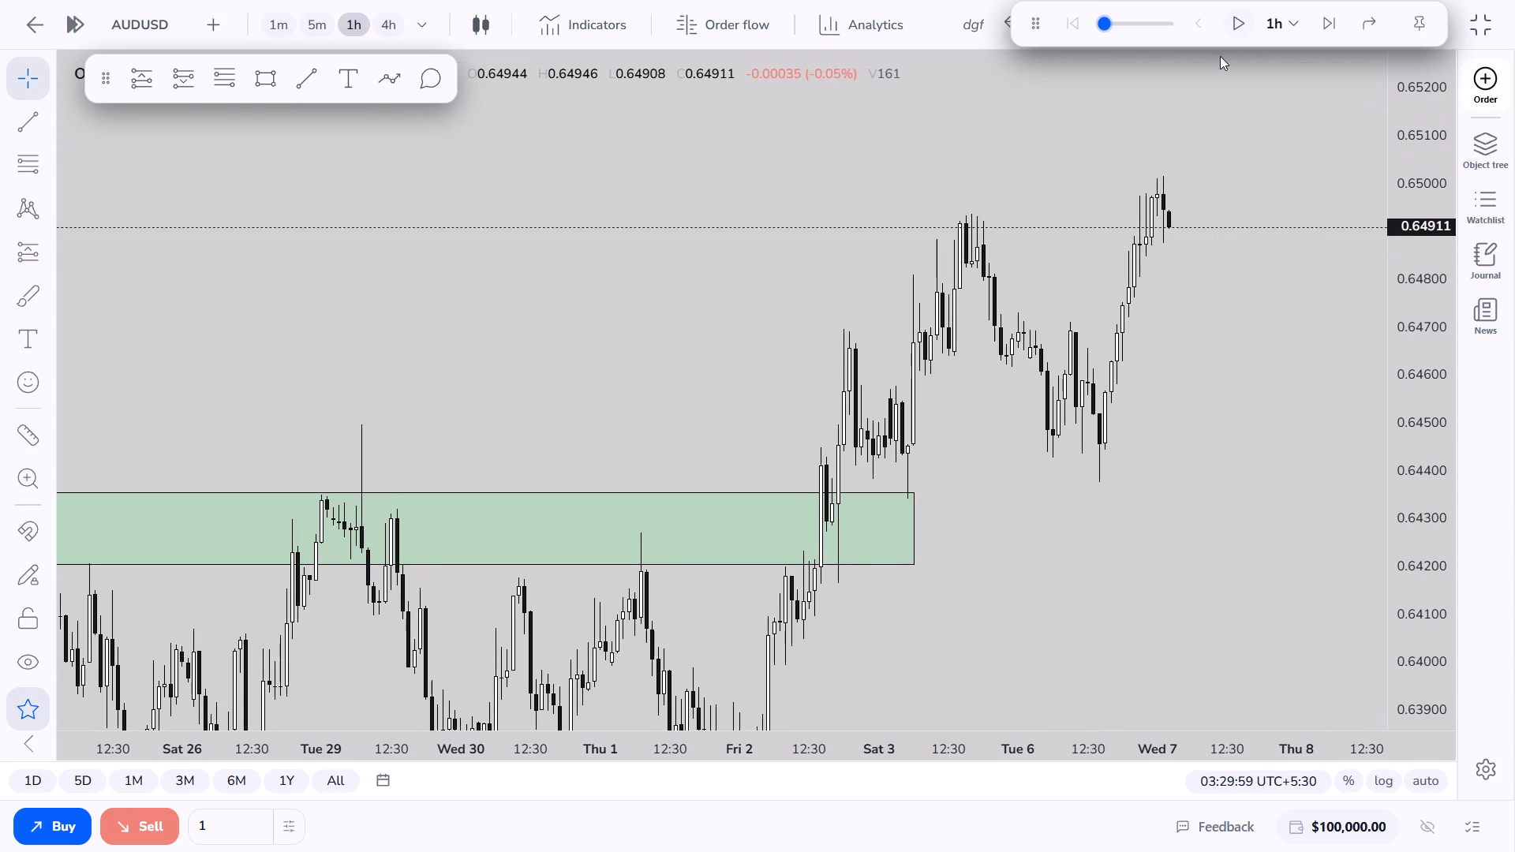
Resume the replay through the next high and drop, pausing at 10:29:59 on Wed 7 May.
left_click_drag(1158, 332, 1158, 409)
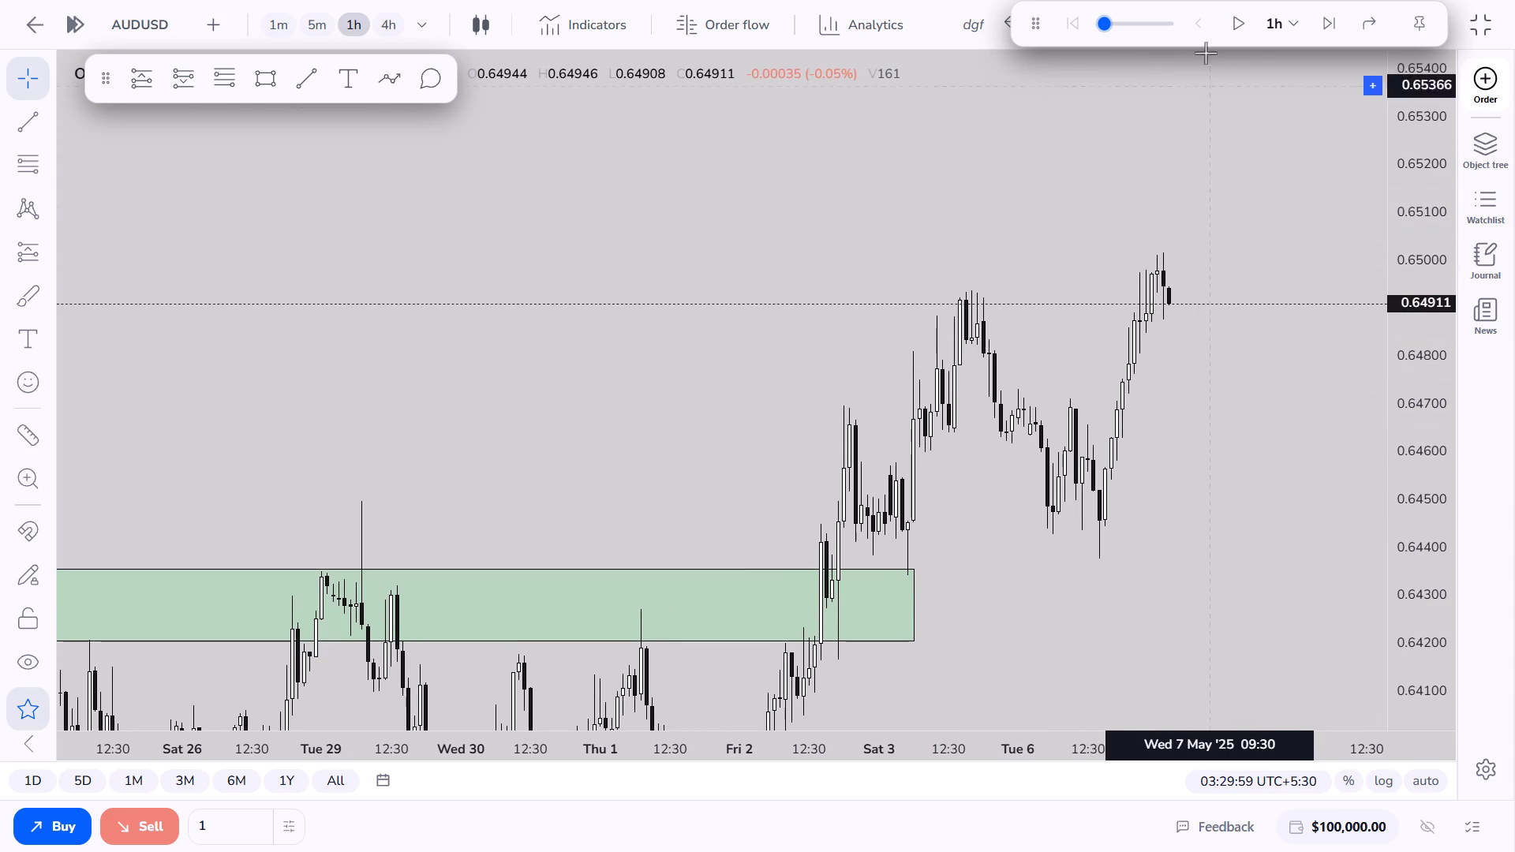
left_click(1236, 29)
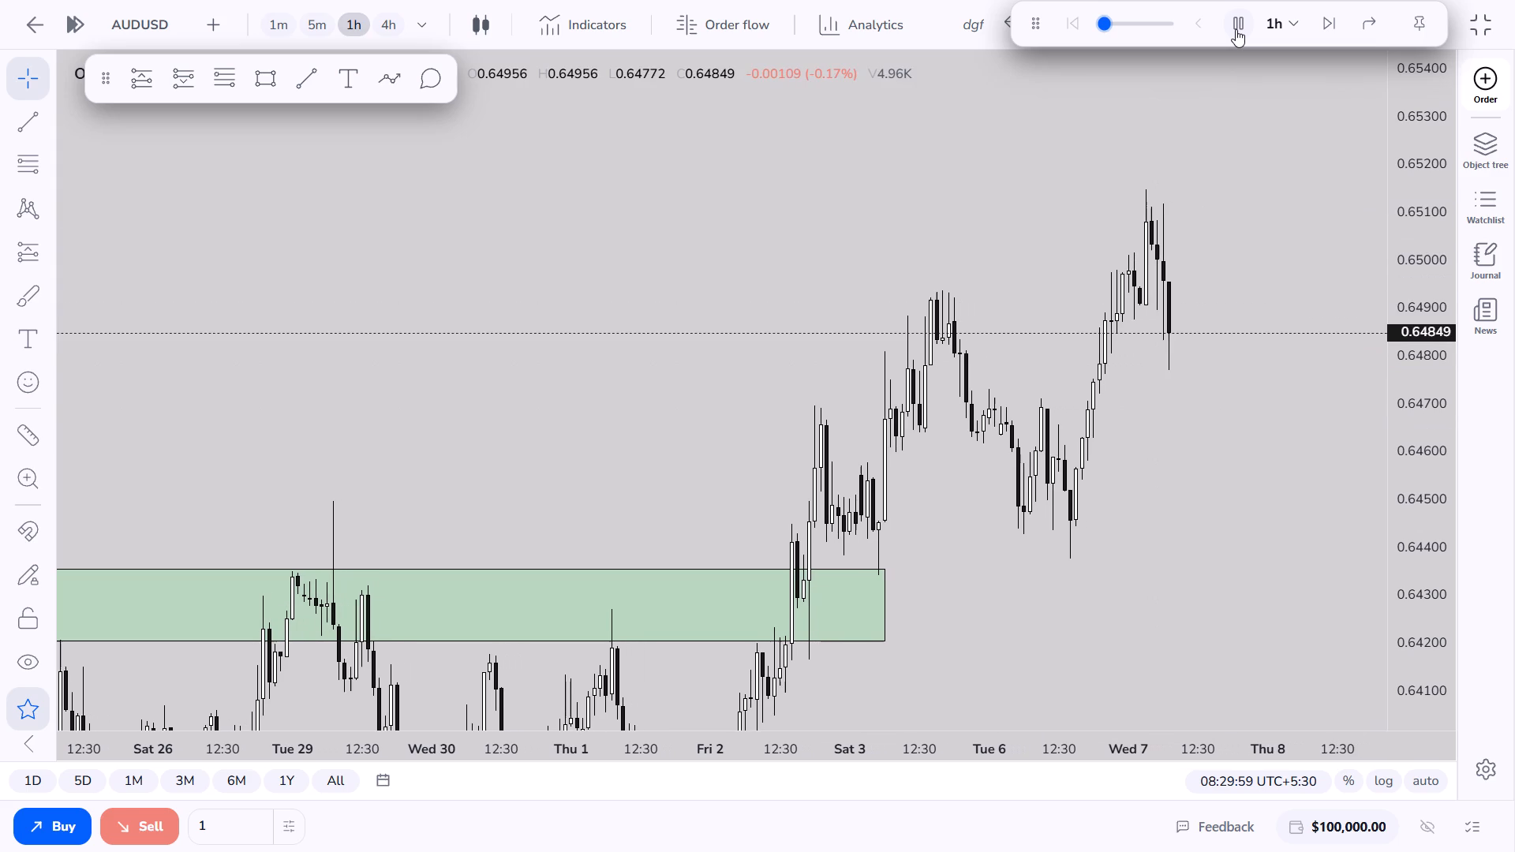
left_click(1236, 29)
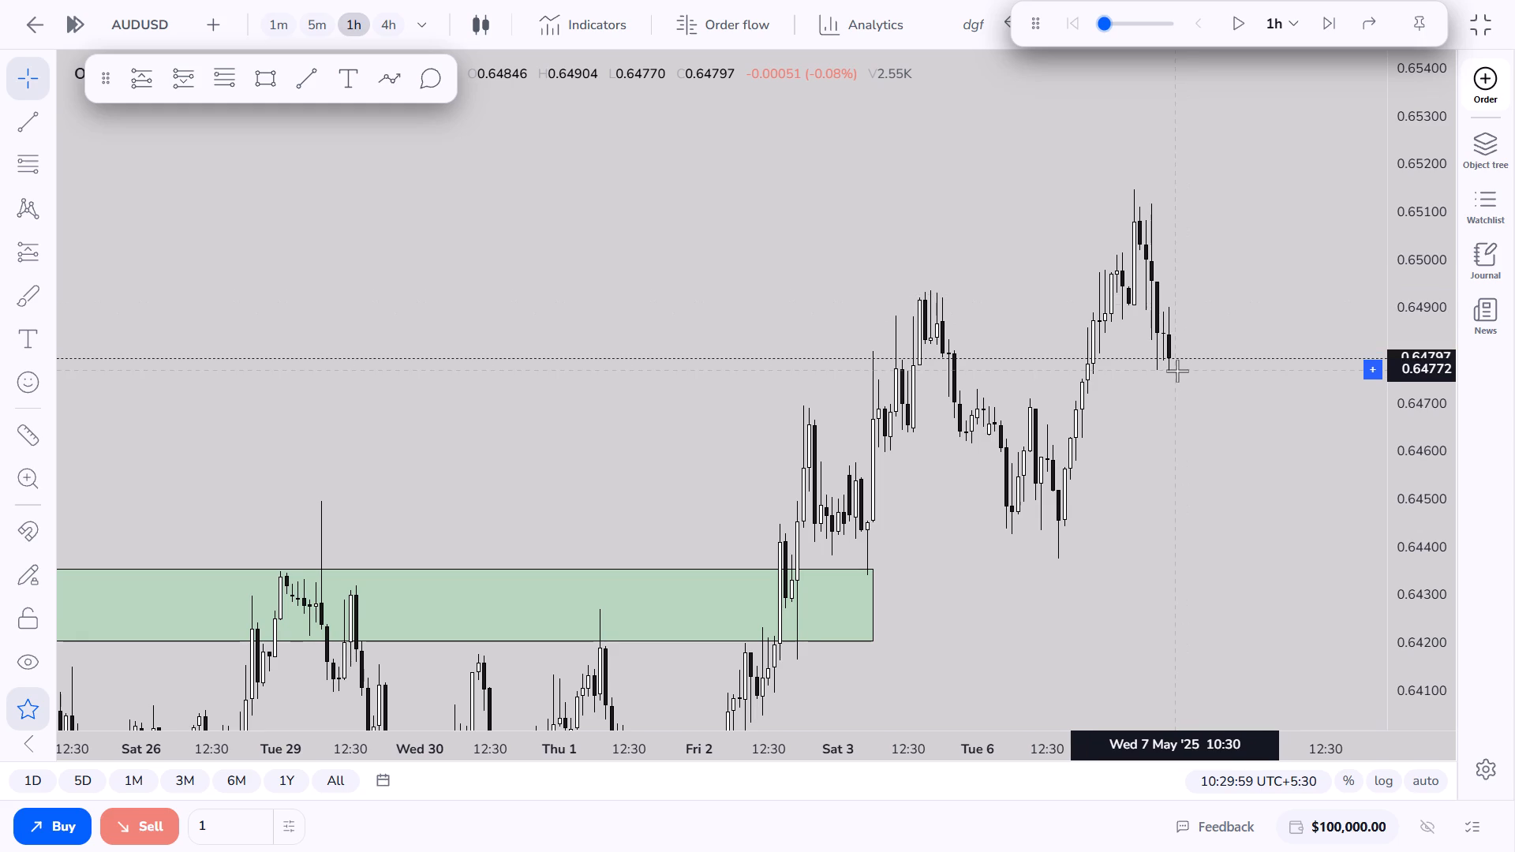
Draw a trend line at about 0.64940 from the Mon 5 May swing high to the Tue 6 May candles that break it.
scroll(1001, 454, "up", 1)
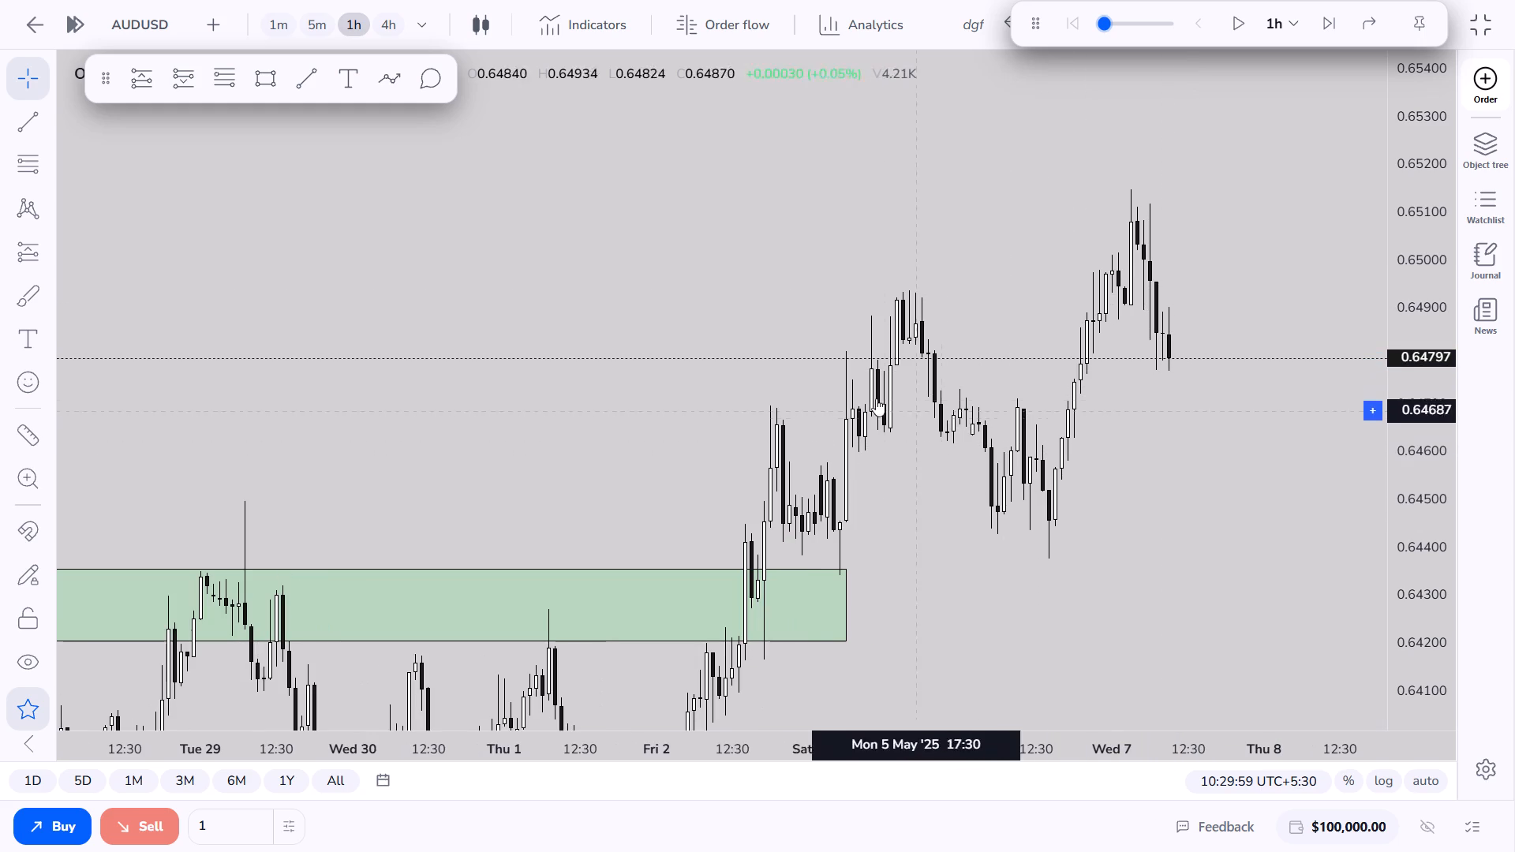
left_click(318, 81)
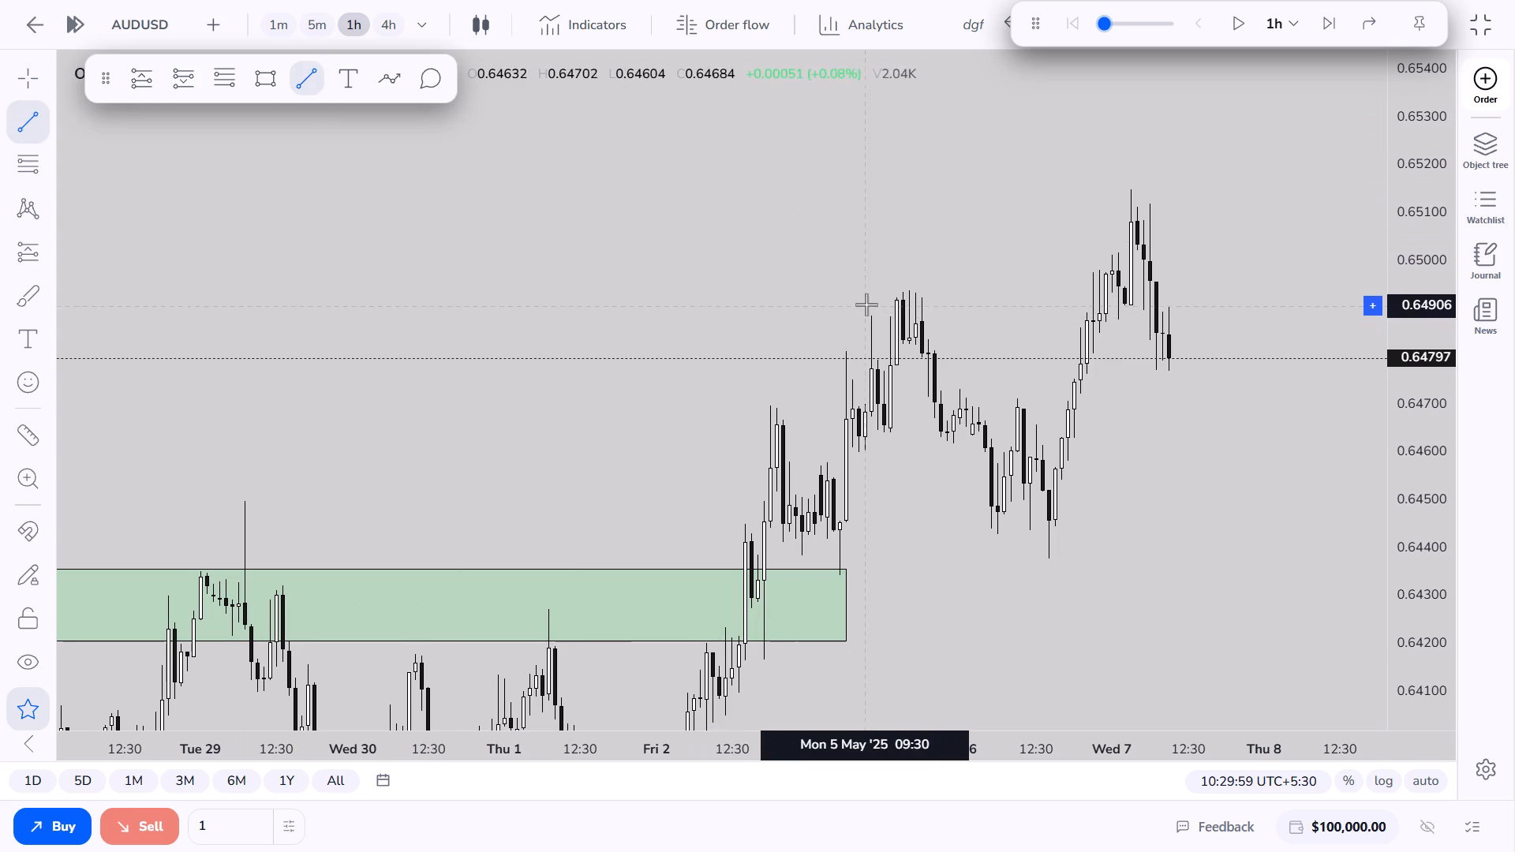
left_click(907, 290)
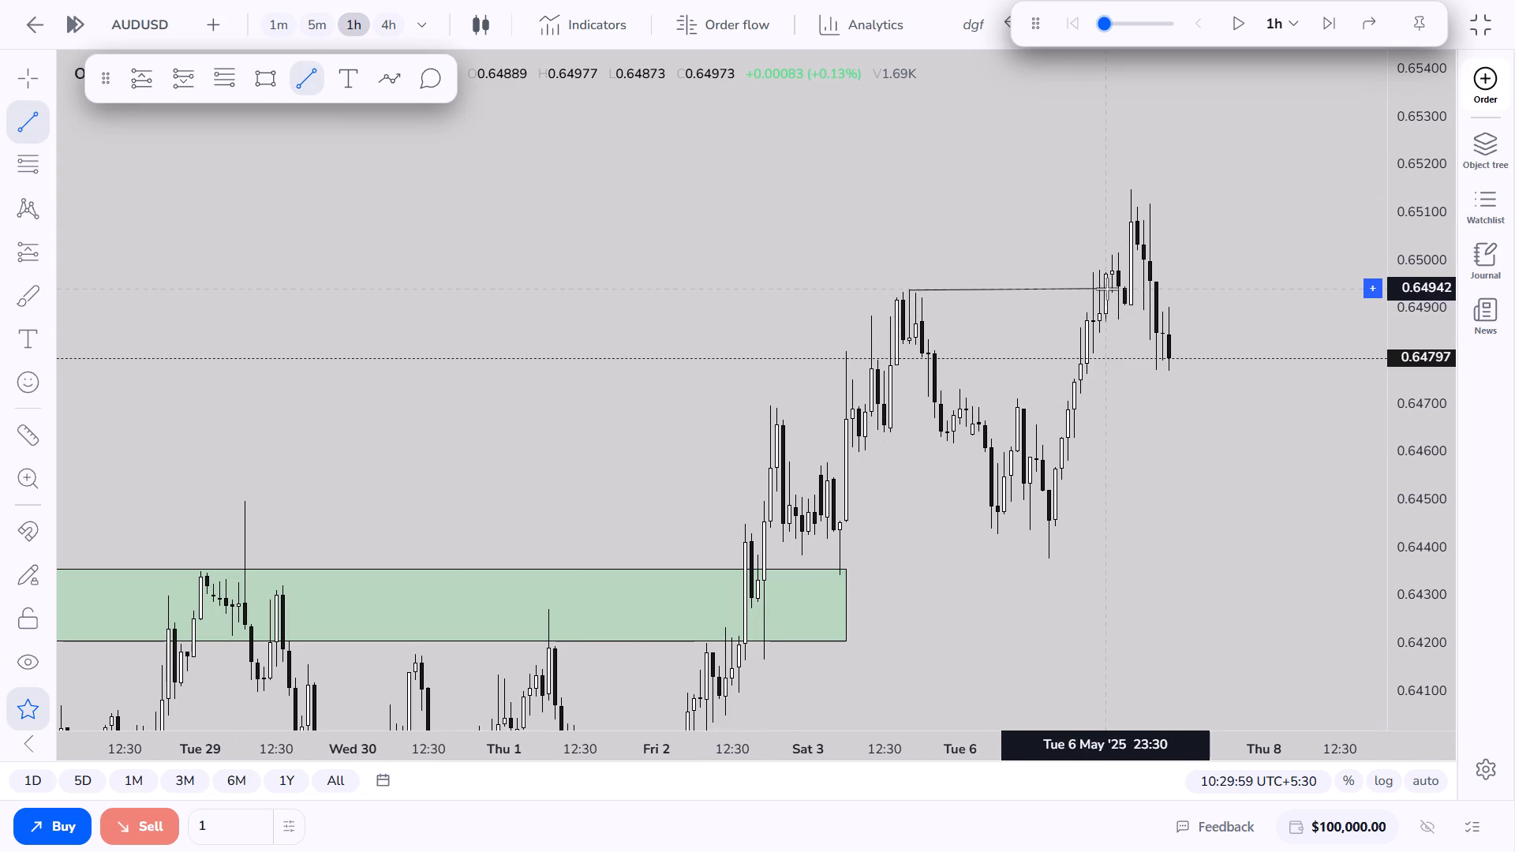
left_click(1107, 289)
left_click(1154, 370)
Play the replay forward through the decline and pause it at 02:29:59 on Thu 8 May.
left_click_drag(1209, 354, 1210, 346)
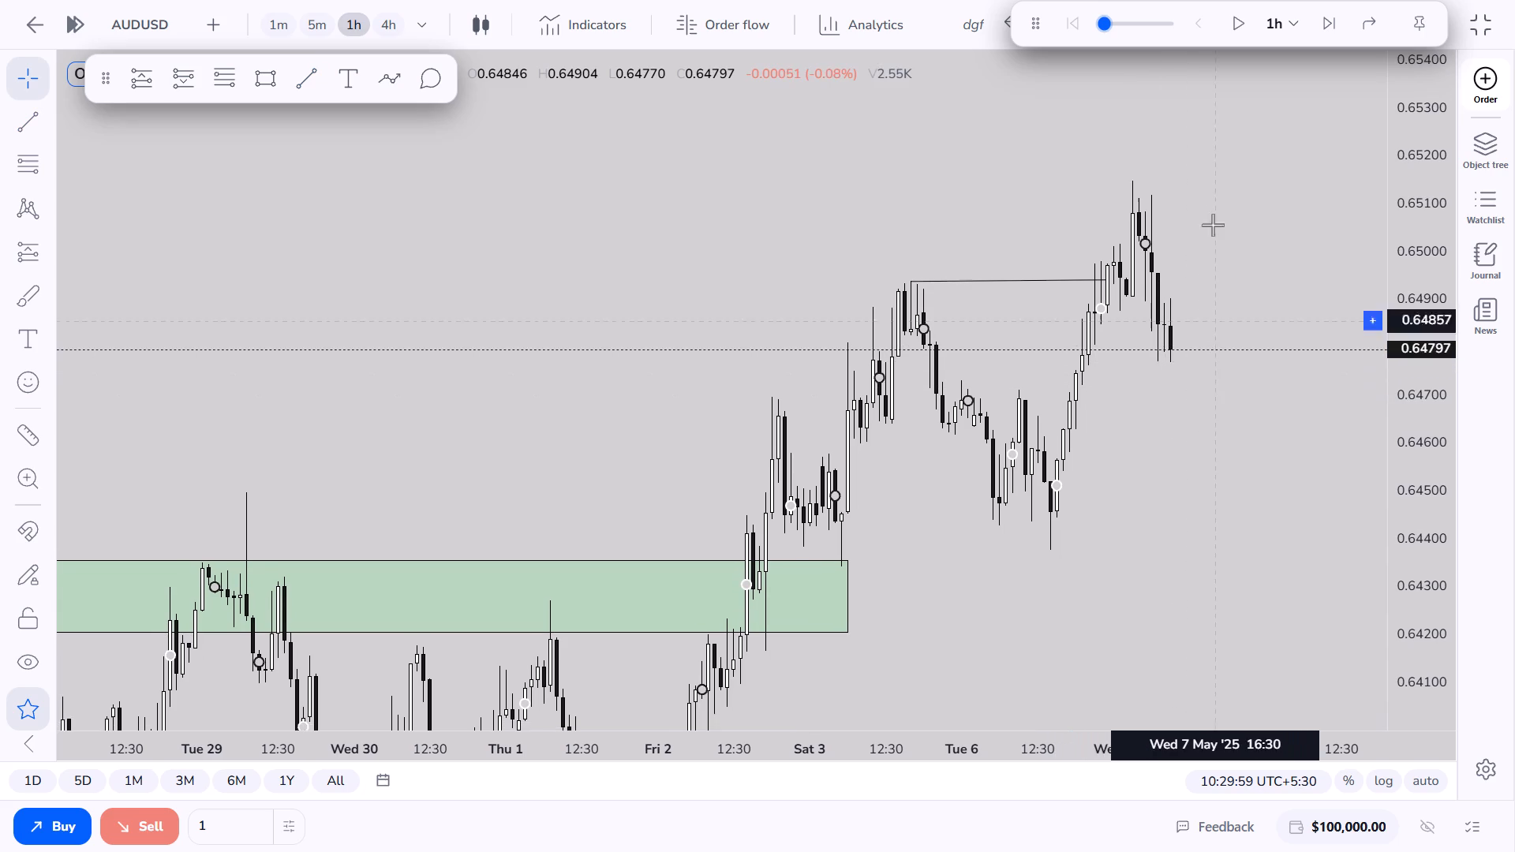
left_click(1247, 24)
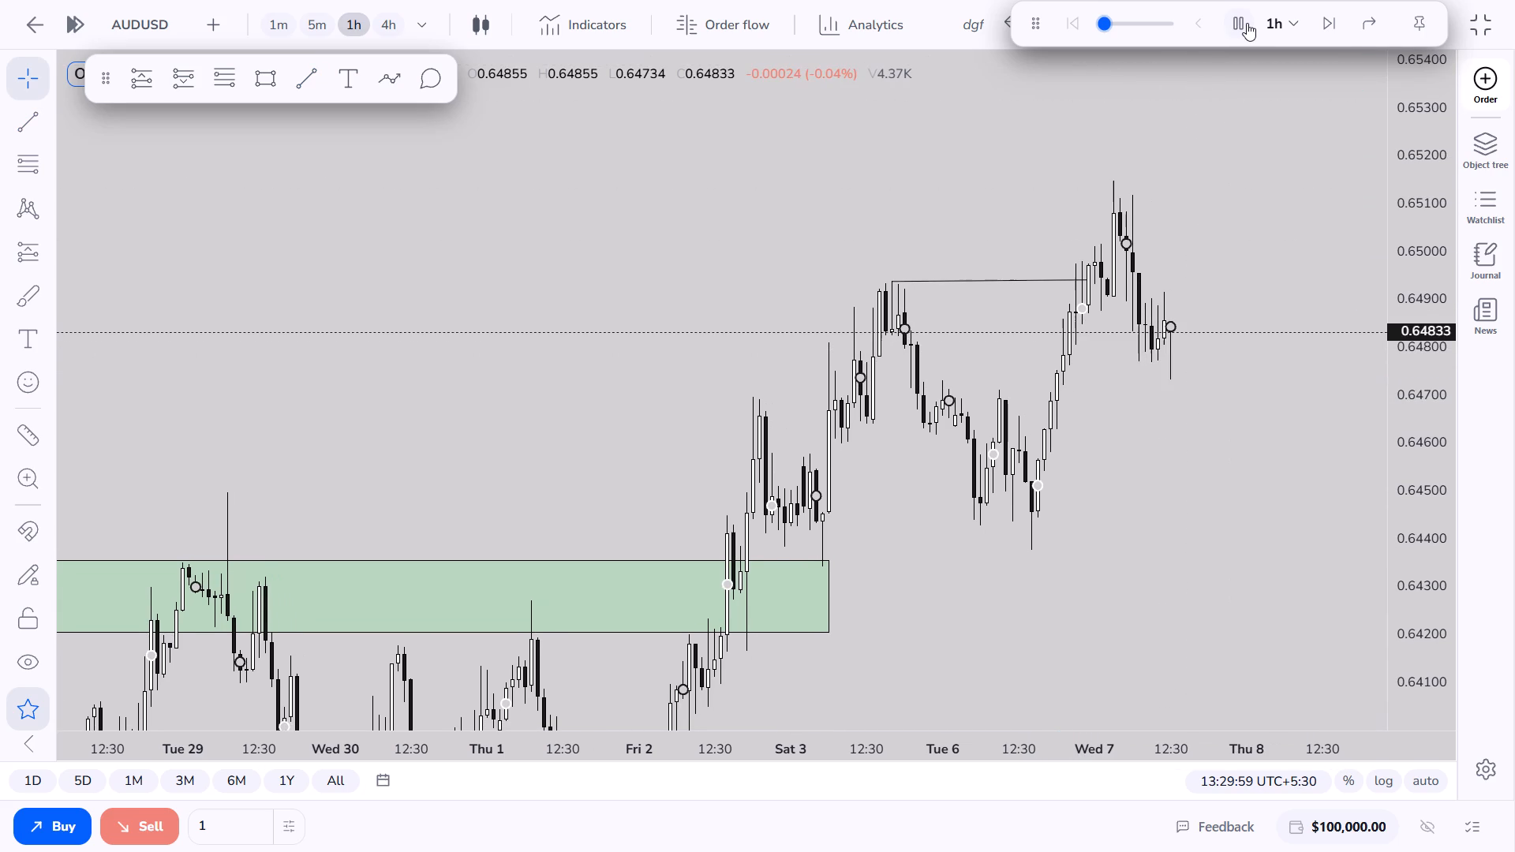
left_click(1266, 177)
left_click_drag(1262, 192, 1258, 204)
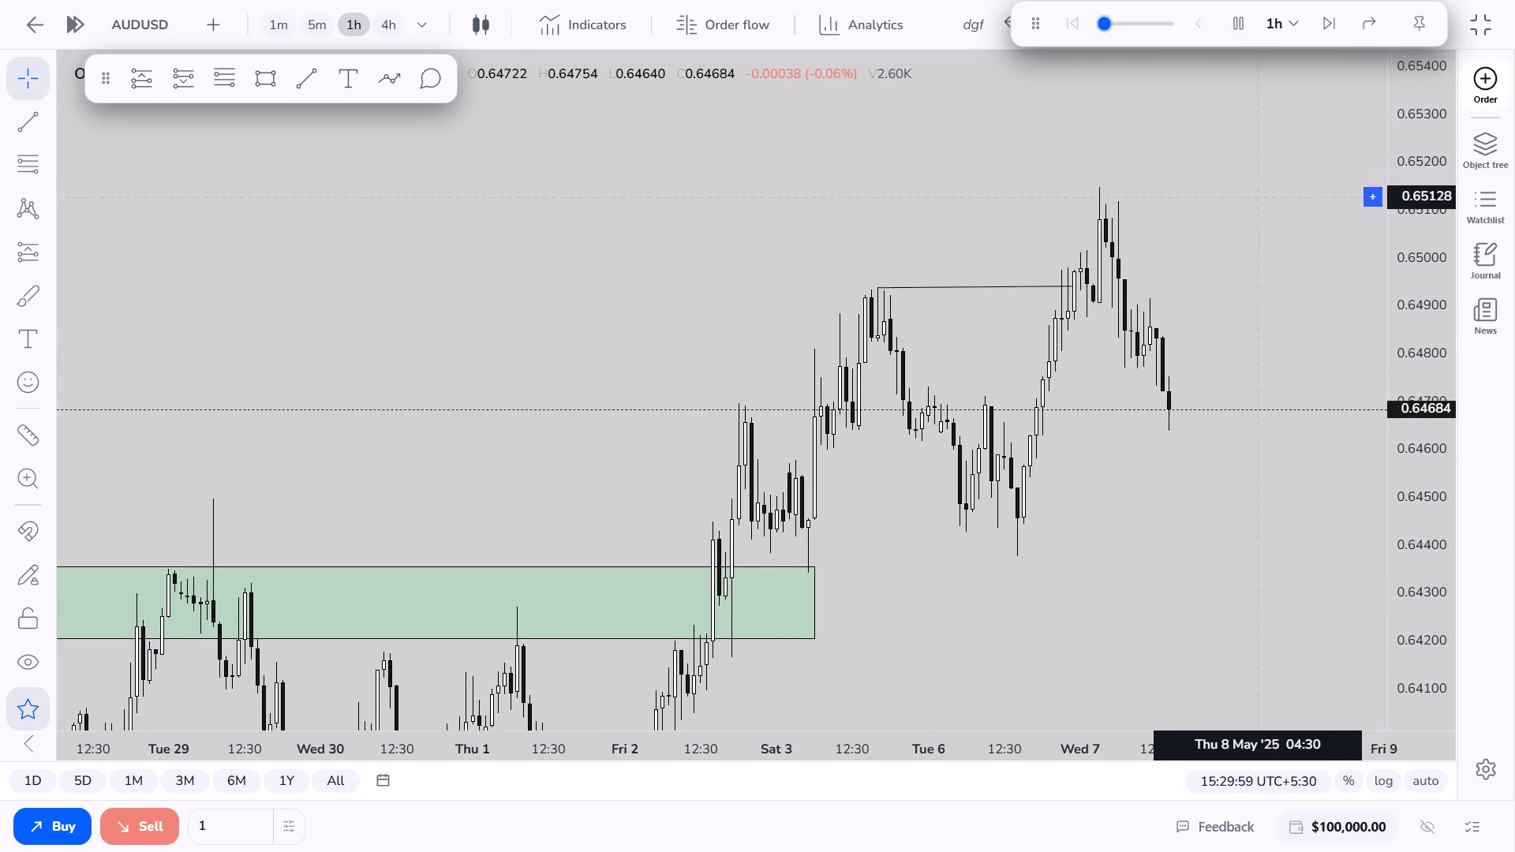
left_click_drag(1258, 204, 1228, 234)
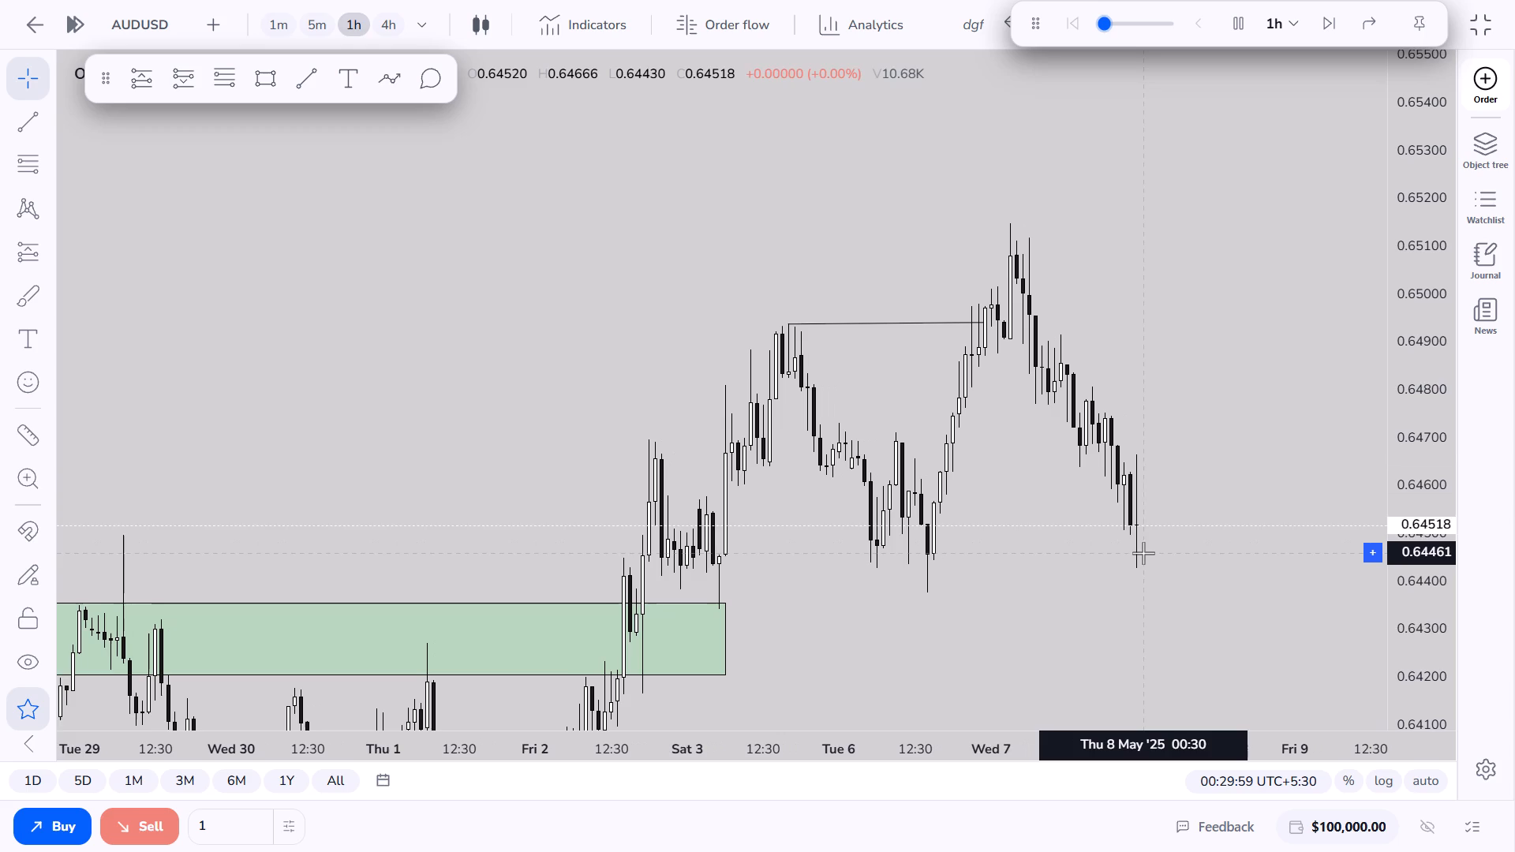
left_click(1251, 19)
Draw a rectangle zone between about 0.64379 and 0.64458 from Tue 6 May 11:30 to just past the latest candle.
left_click_drag(1245, 466, 1244, 466)
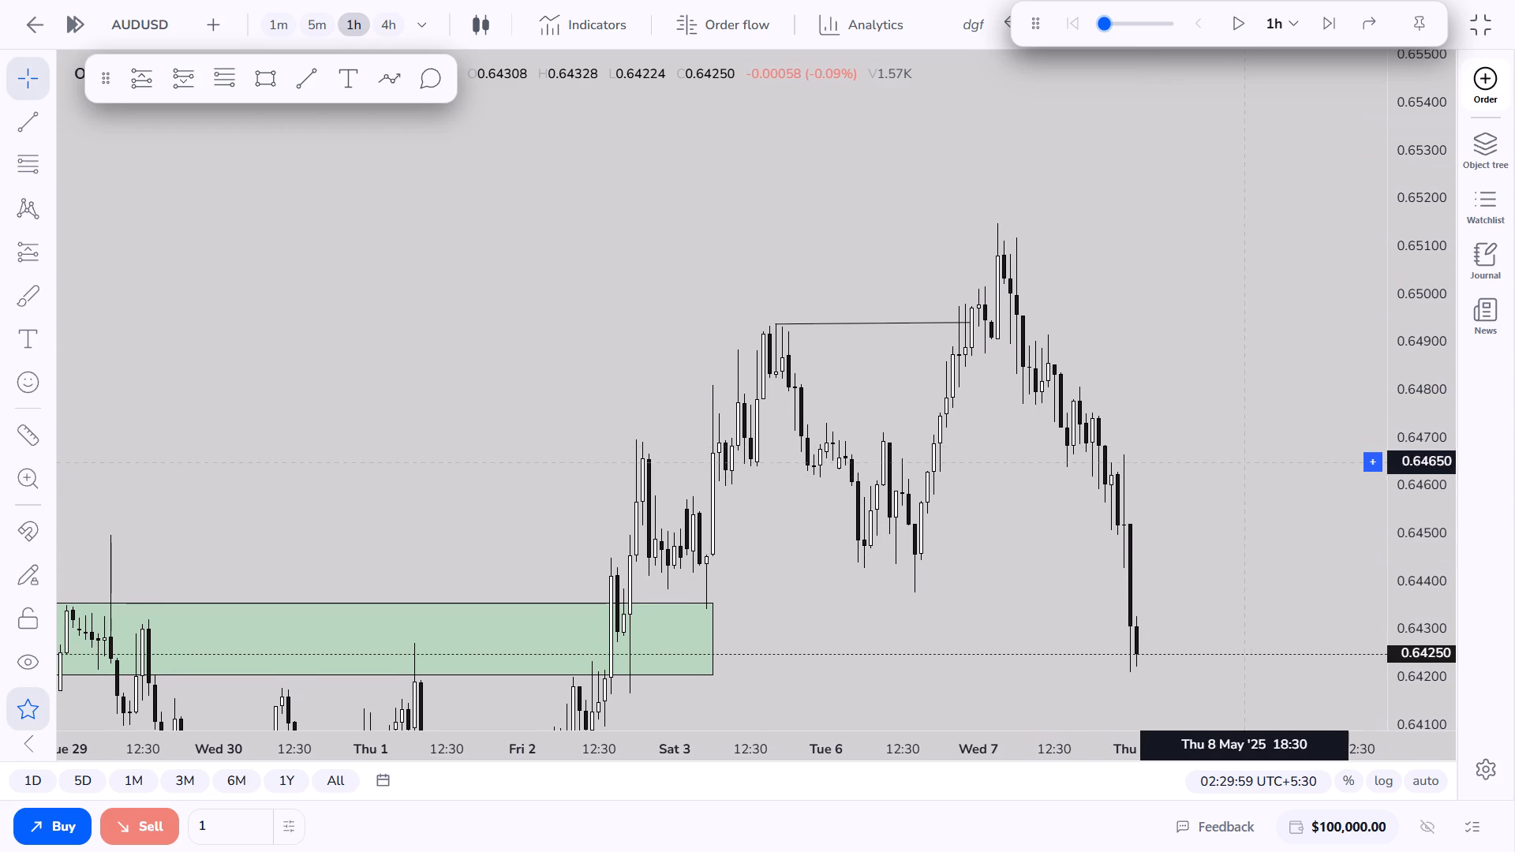
left_click_drag(1244, 466, 1244, 385)
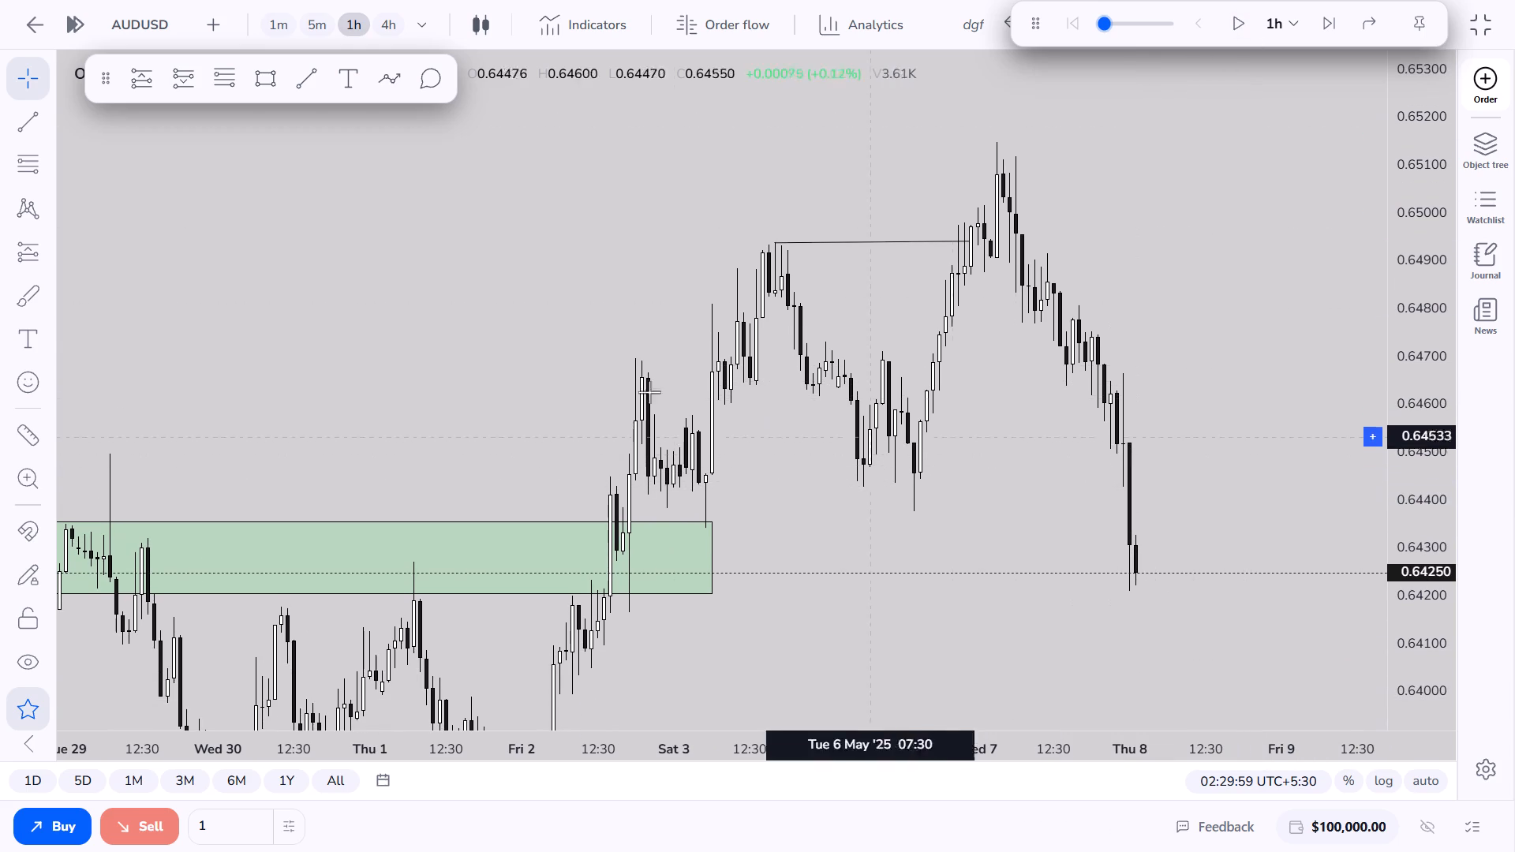
left_click(255, 82)
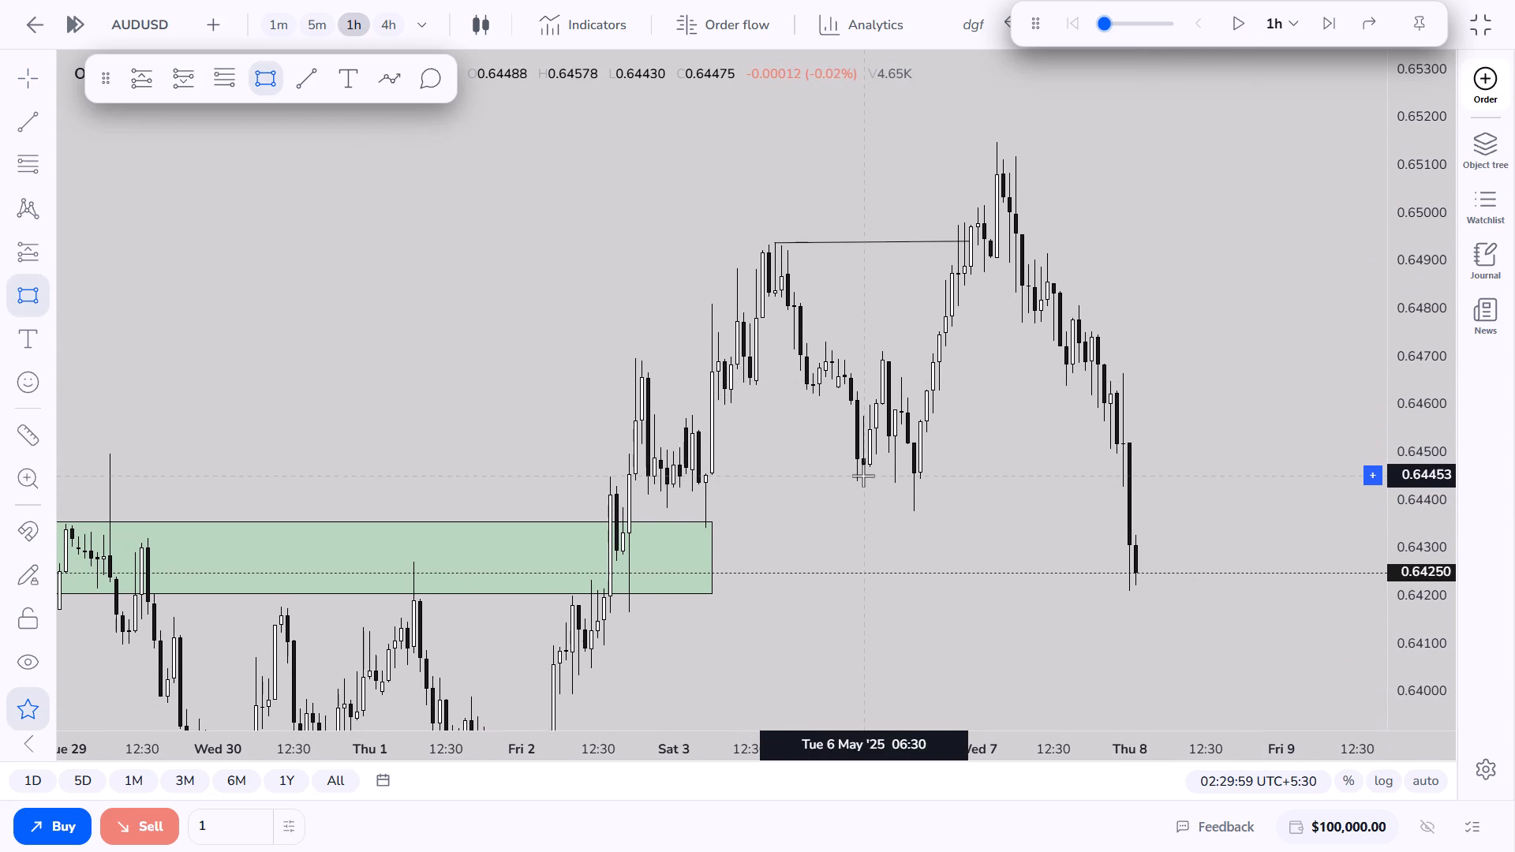
left_click(898, 473)
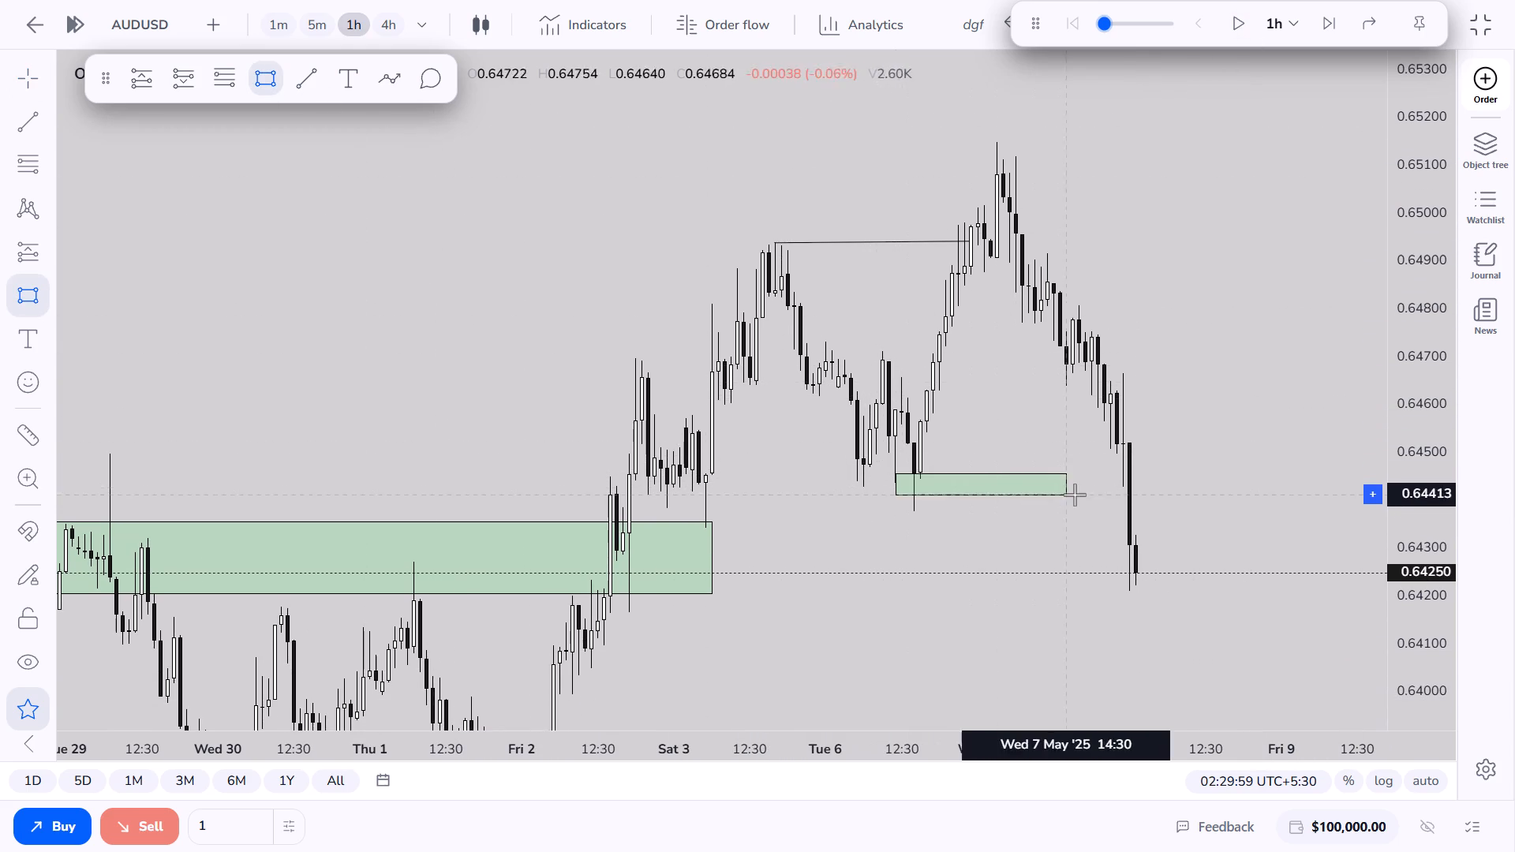
left_click(1154, 511)
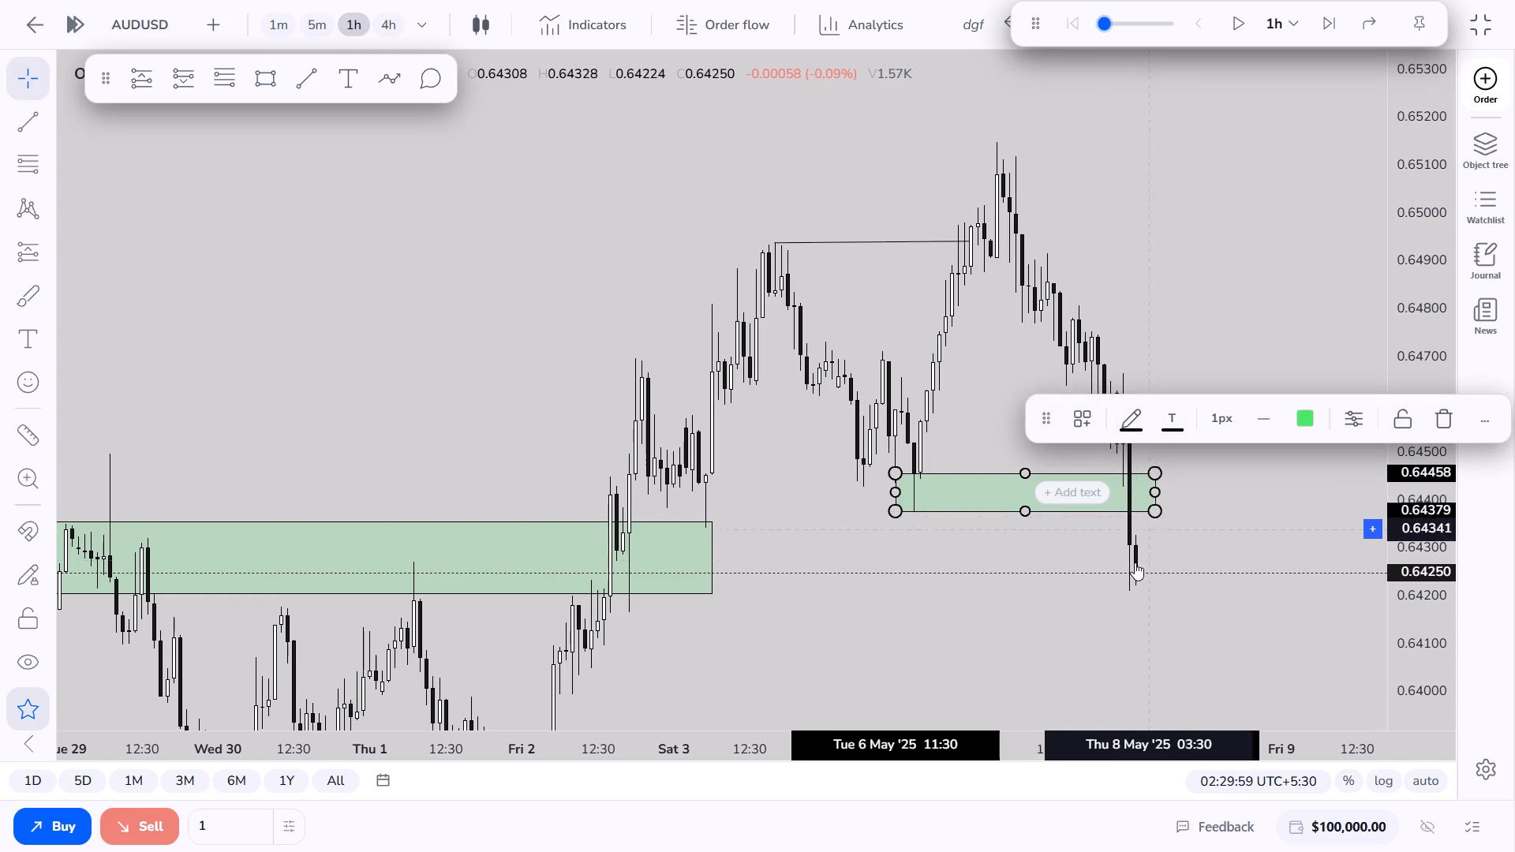
left_click(1113, 551)
Examine the break through the new rectangle zone on the 5m timeframe with an enlarged price scale, and return to 1h.
left_click(309, 9)
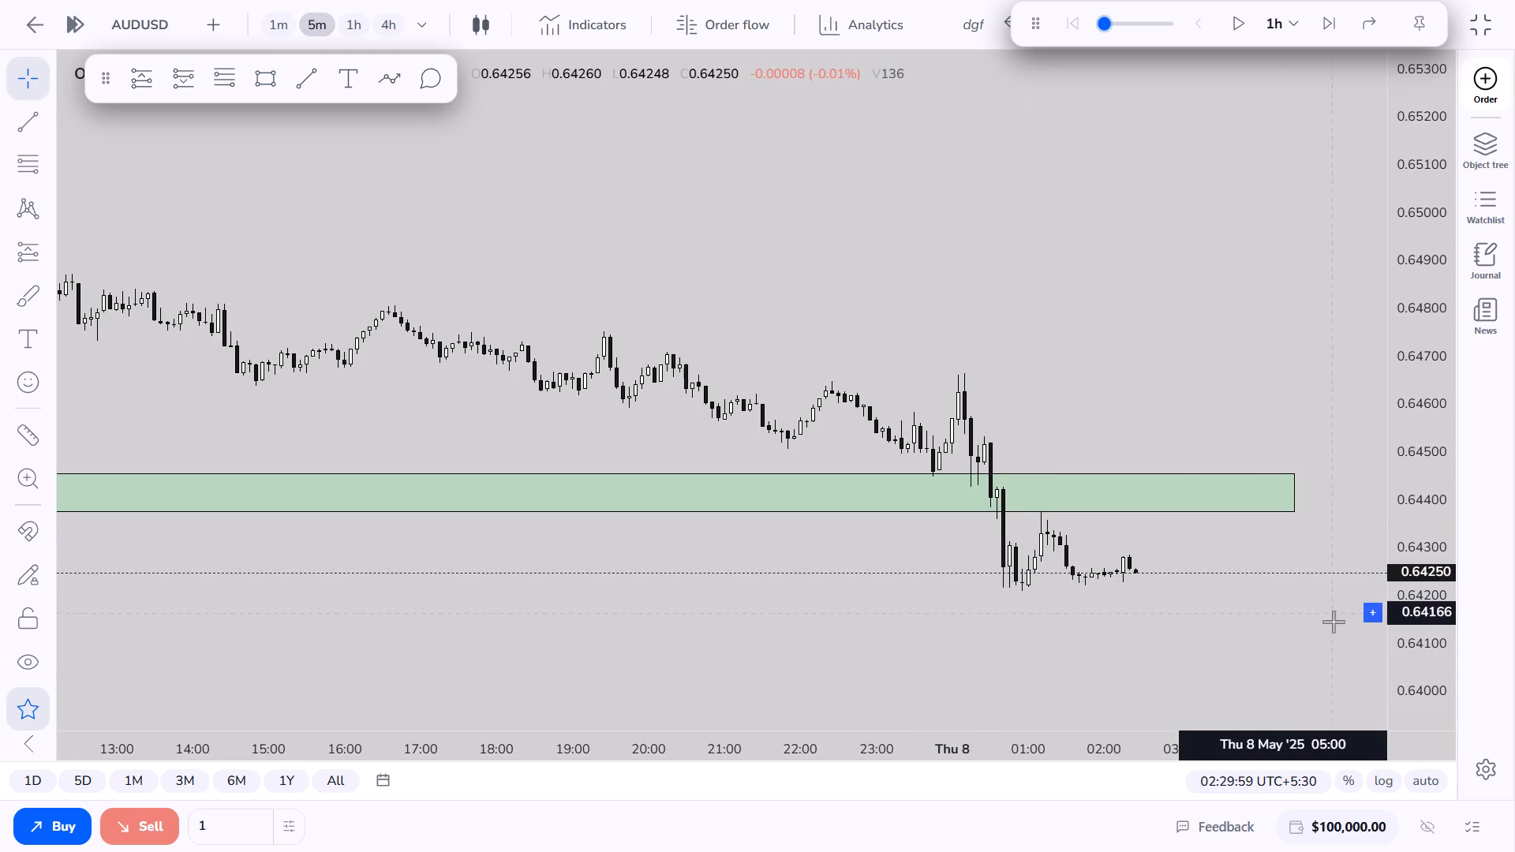
left_click_drag(1429, 684, 1426, 350)
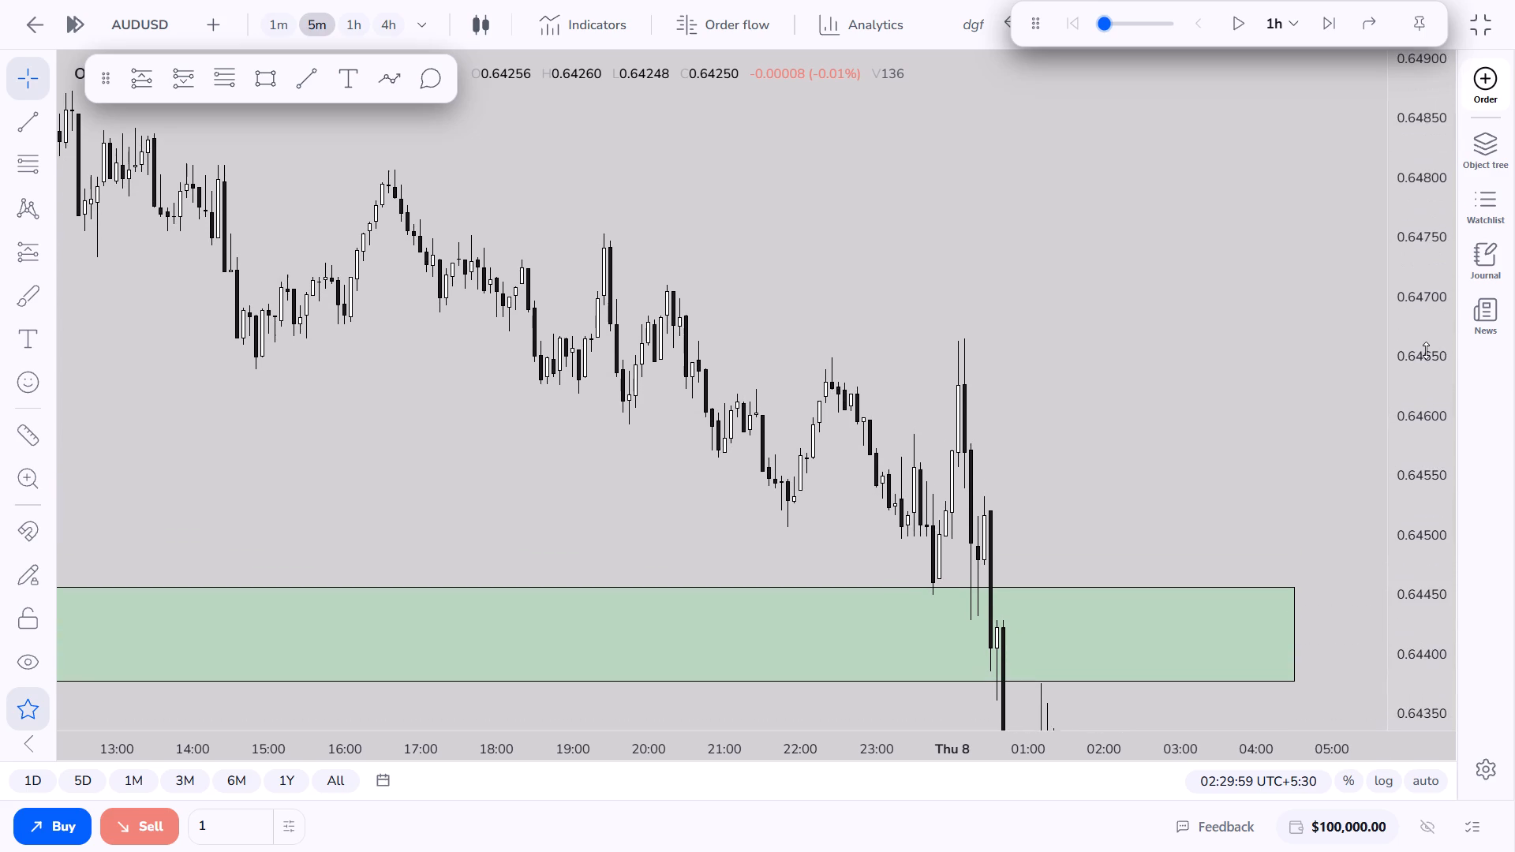
left_click_drag(1426, 350, 1412, 60)
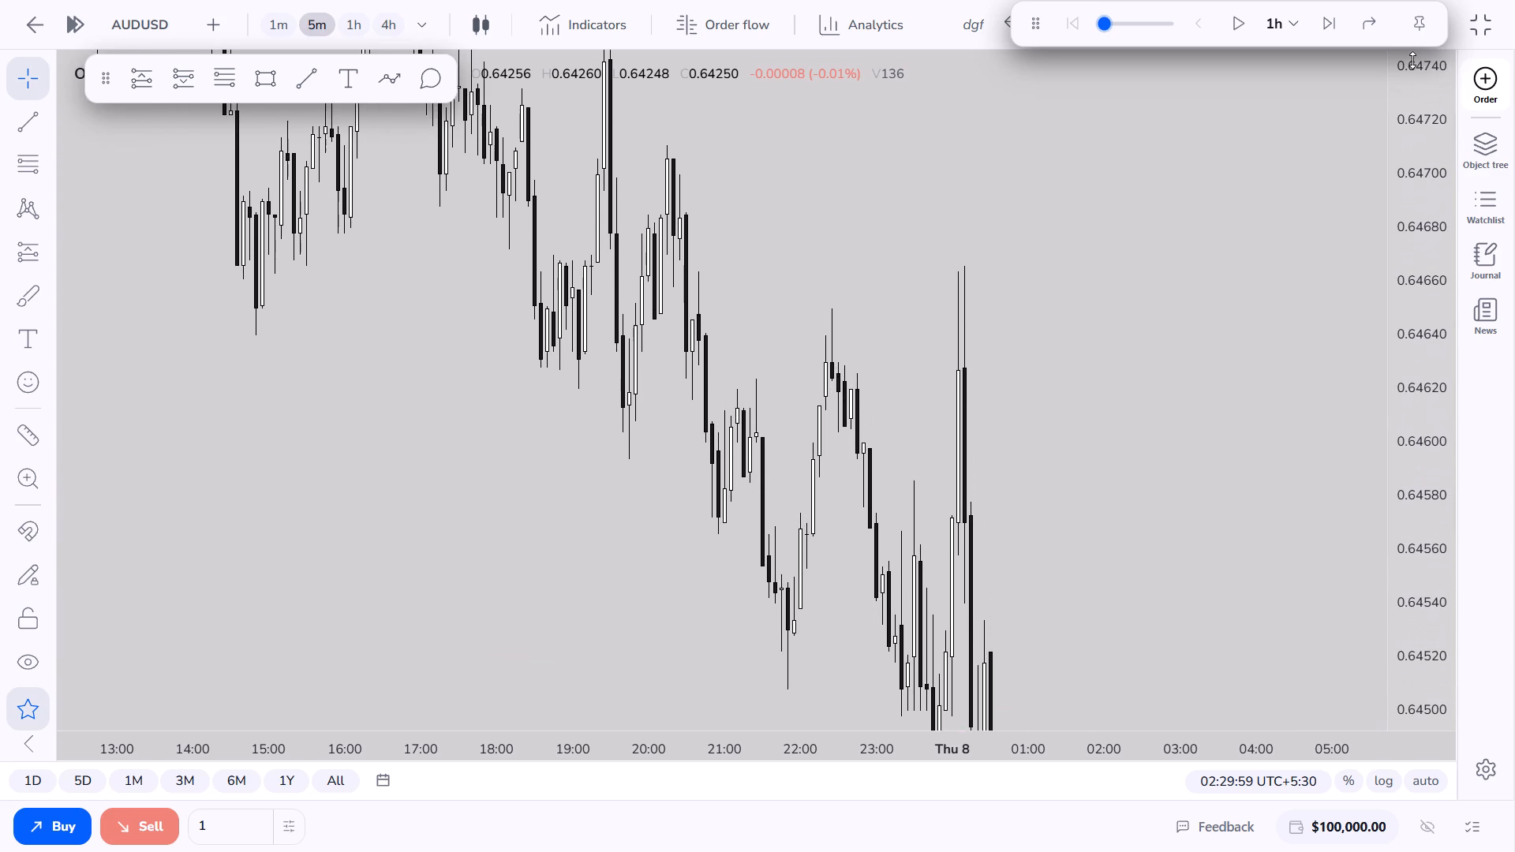
left_click_drag(1412, 60, 1408, 65)
left_click_drag(1183, 562, 1345, 328)
scroll(1251, 502, "up", 5)
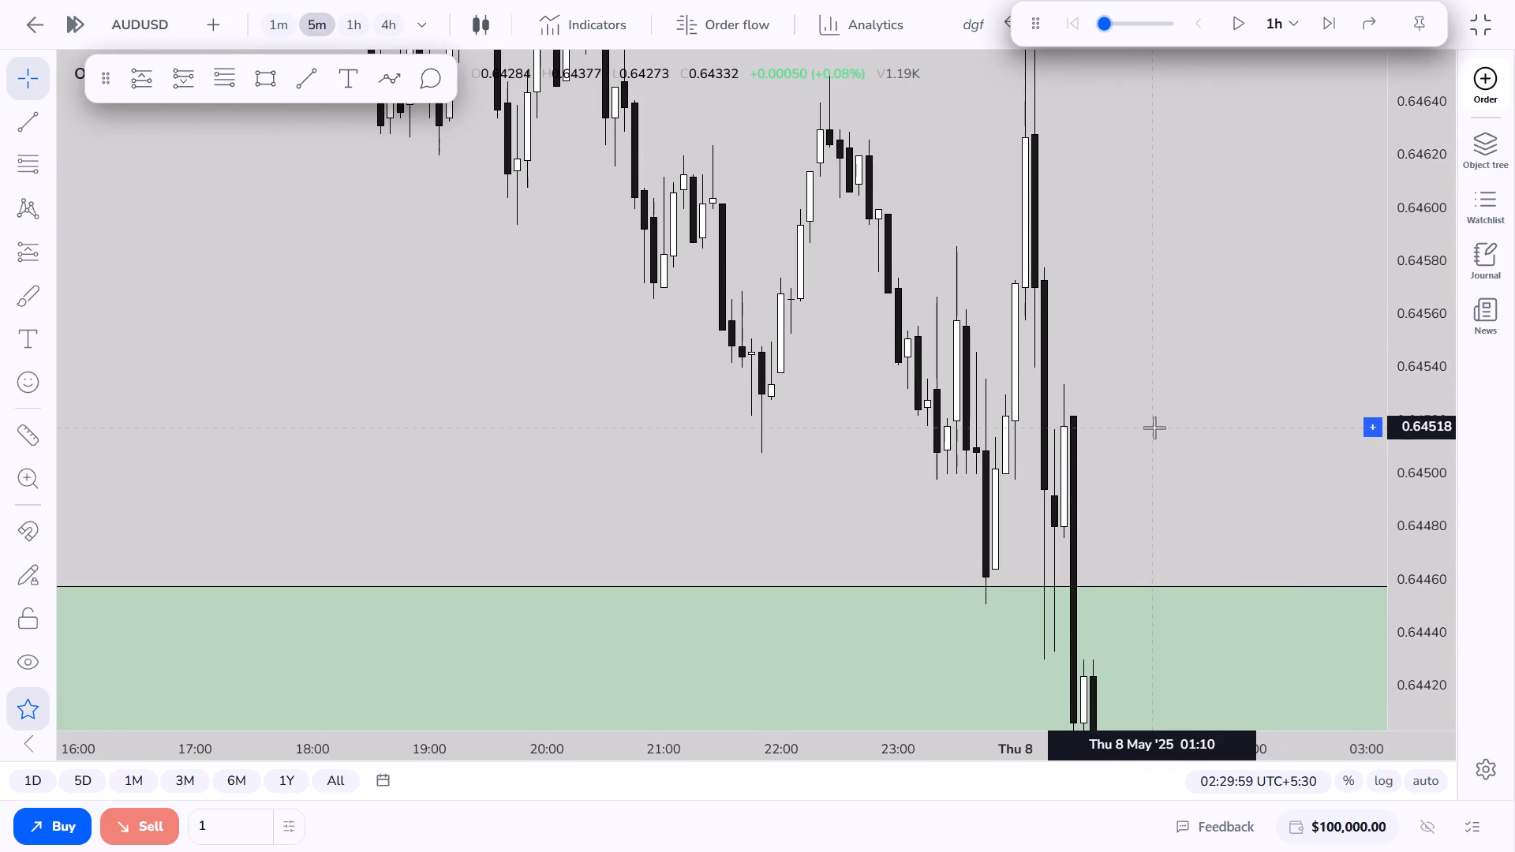
left_click_drag(1431, 323, 1396, 591)
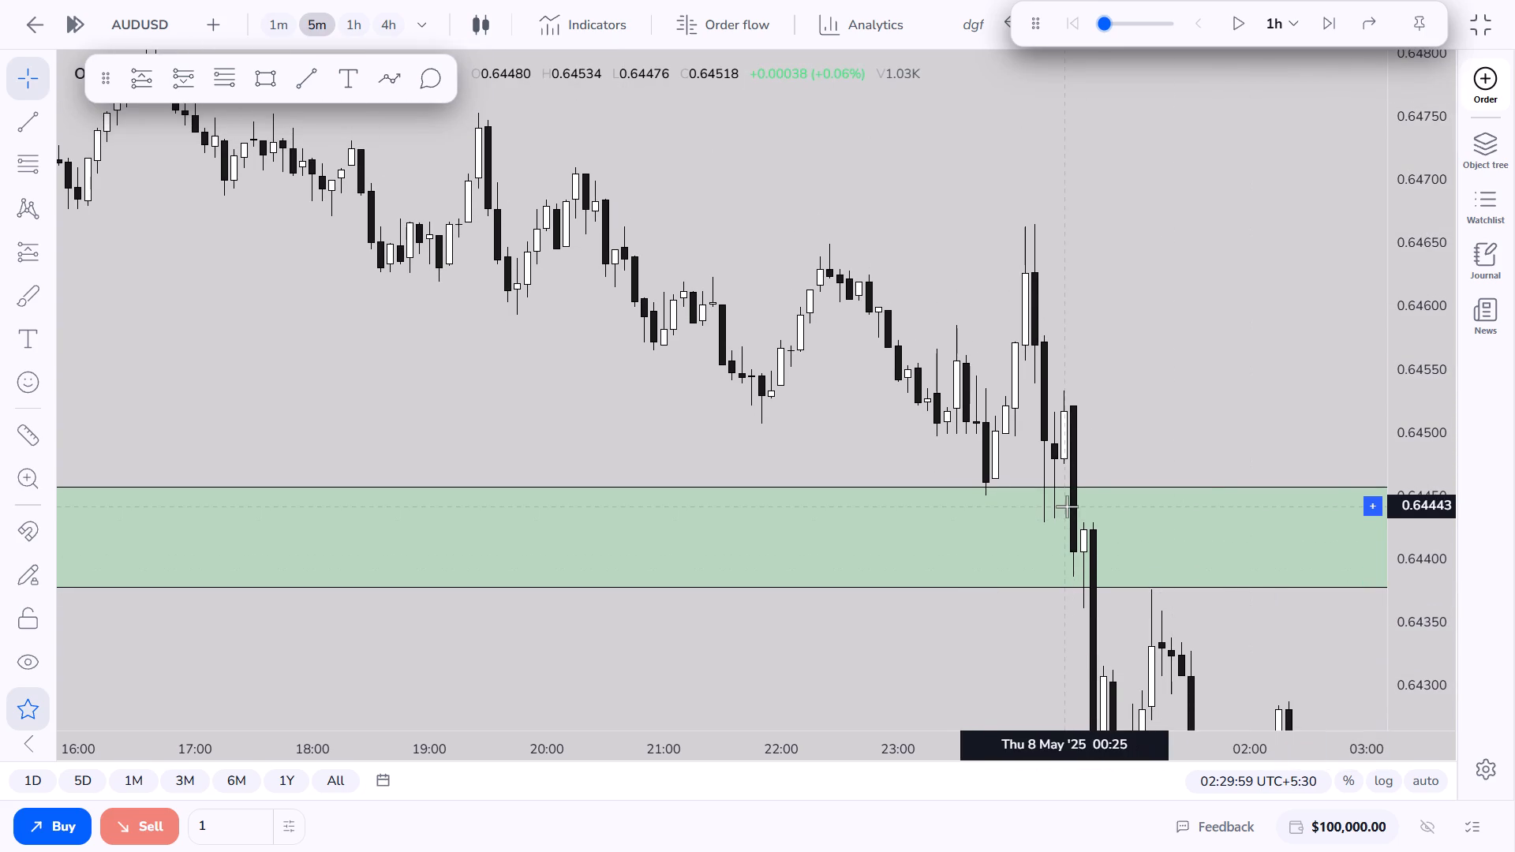
left_click_drag(1427, 341, 1406, 387)
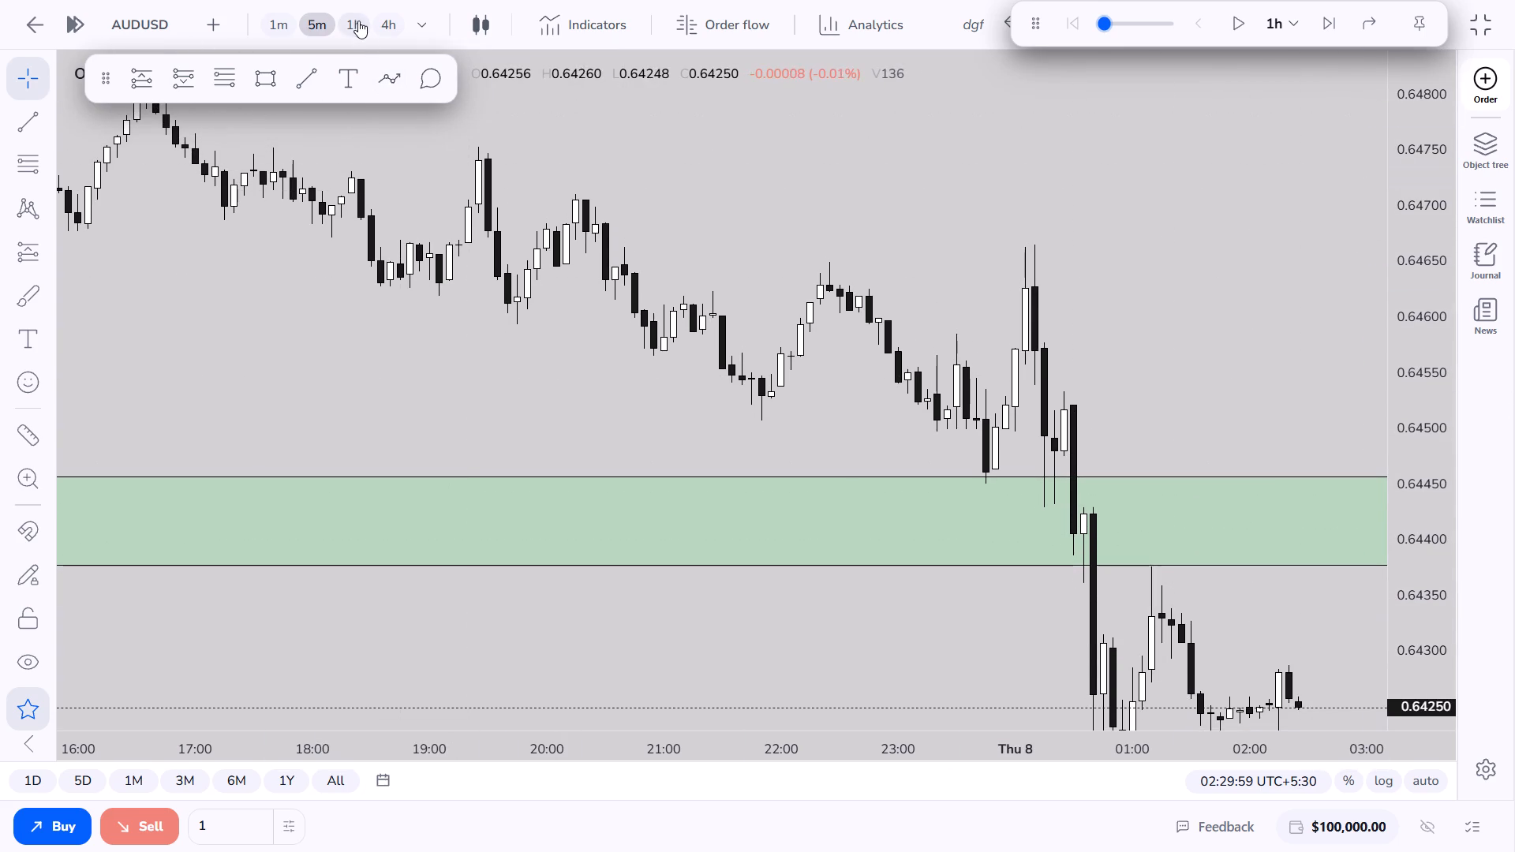
left_click(357, 20)
Play the 1h replay forward from 02:29:59 and pause it at 12:29:59 on Thu 8 May.
left_click_drag(1447, 296, 1427, 560)
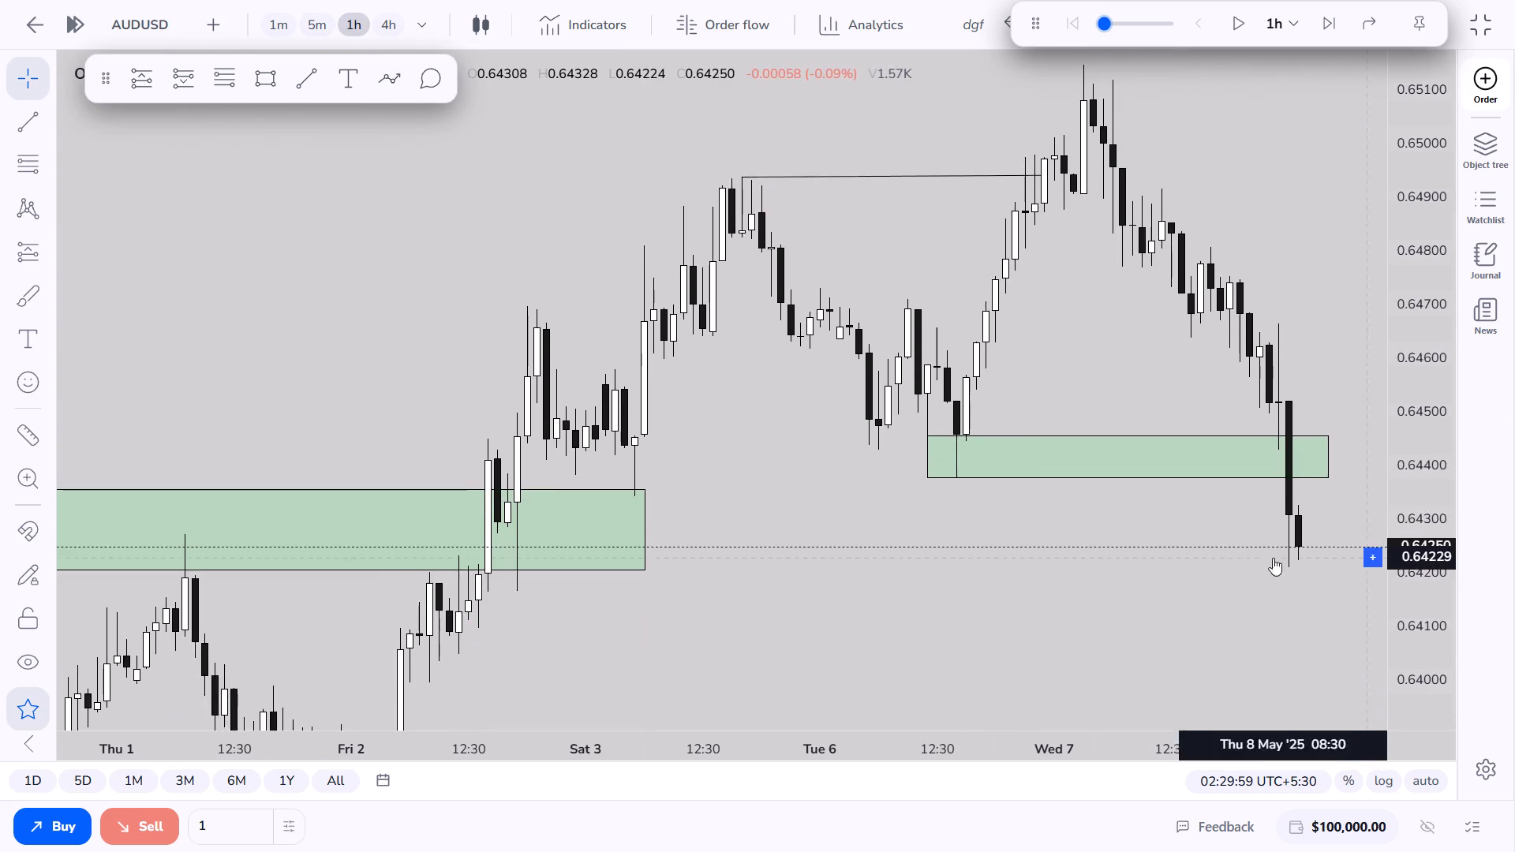
left_click_drag(1213, 557, 1145, 531)
left_click(1236, 27)
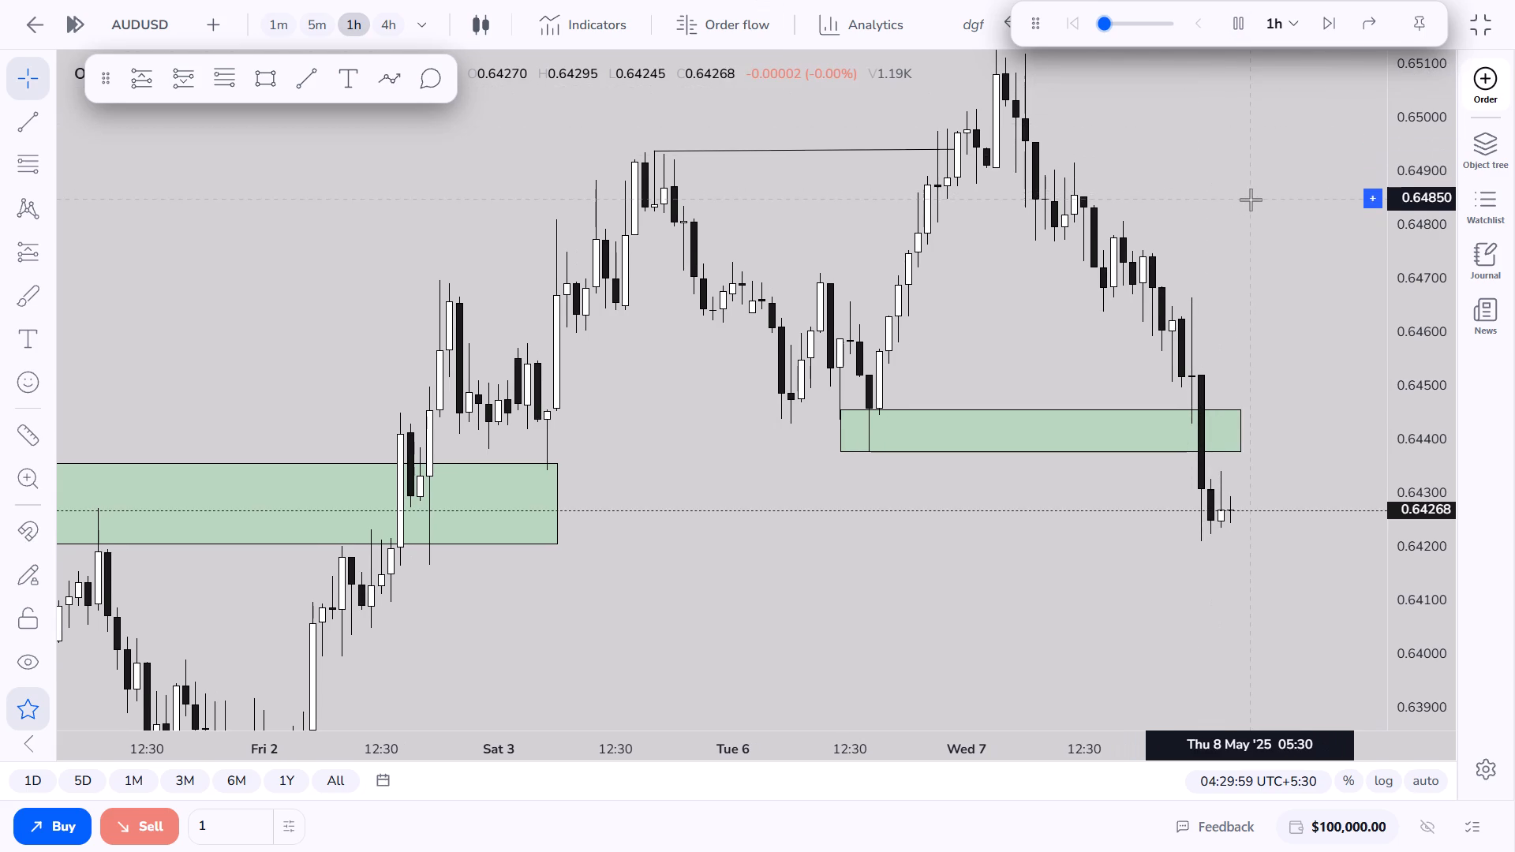
left_click_drag(1251, 202, 1245, 193)
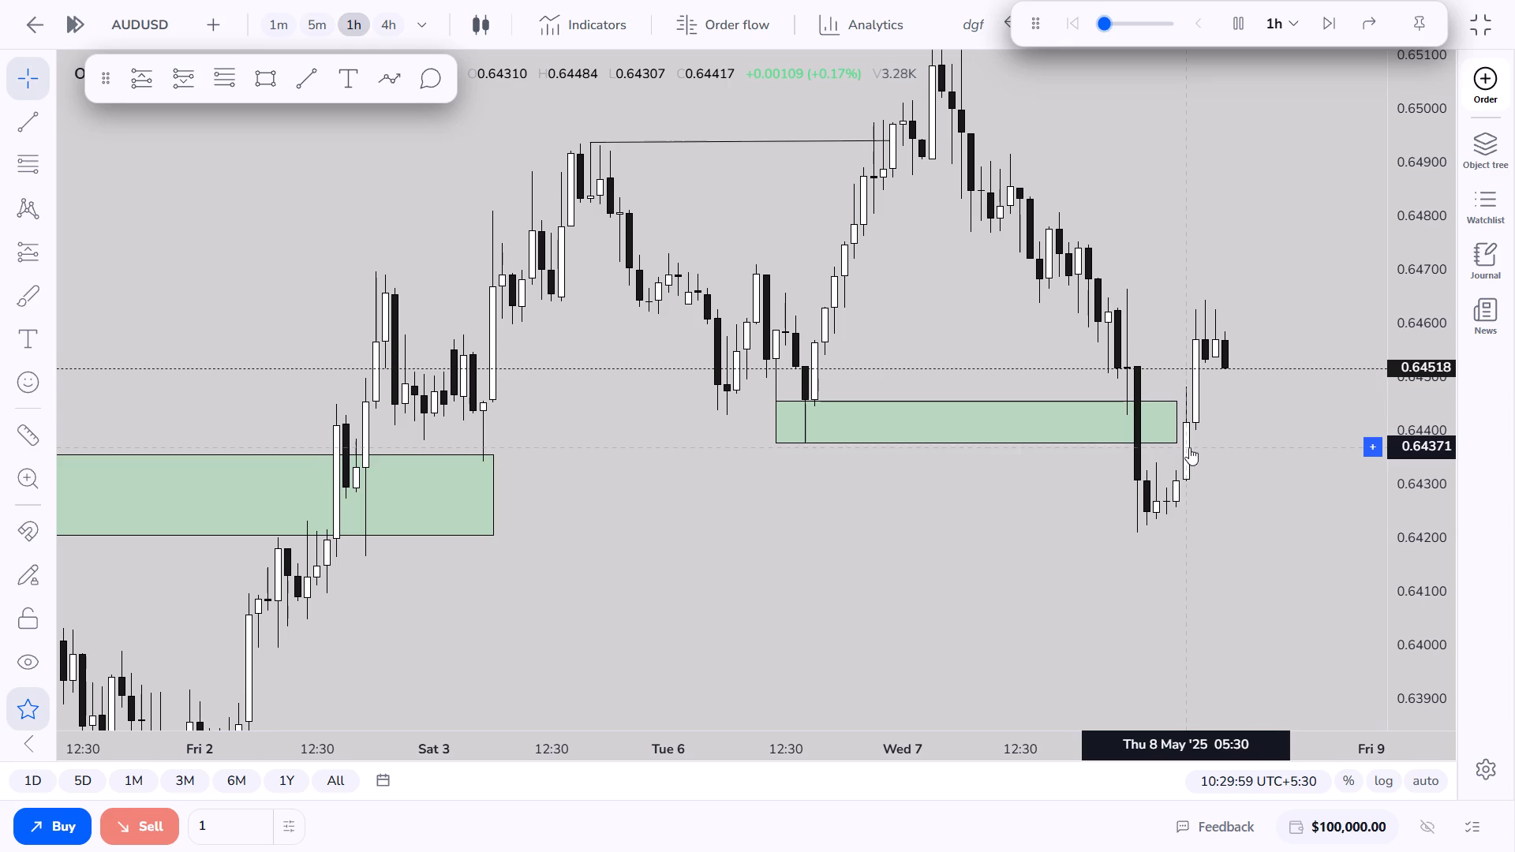
left_click(1233, 35)
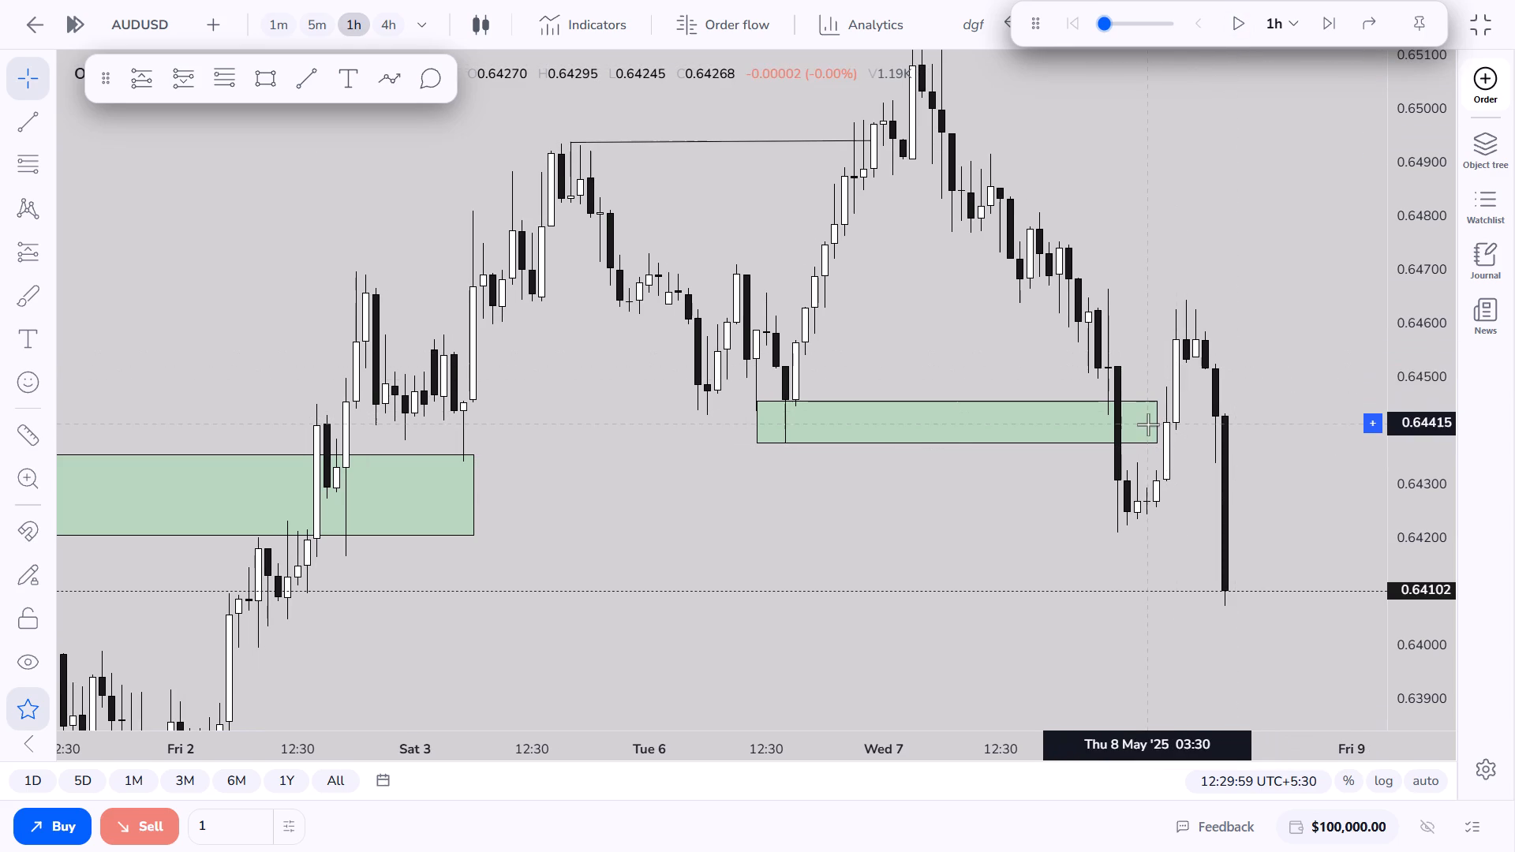
Extend the newest rectangle zone's end to about 06:30 on Thu 8 May, at the candle that breaks back above it.
left_click_drag(1156, 424, 1180, 424)
left_click(1157, 496)
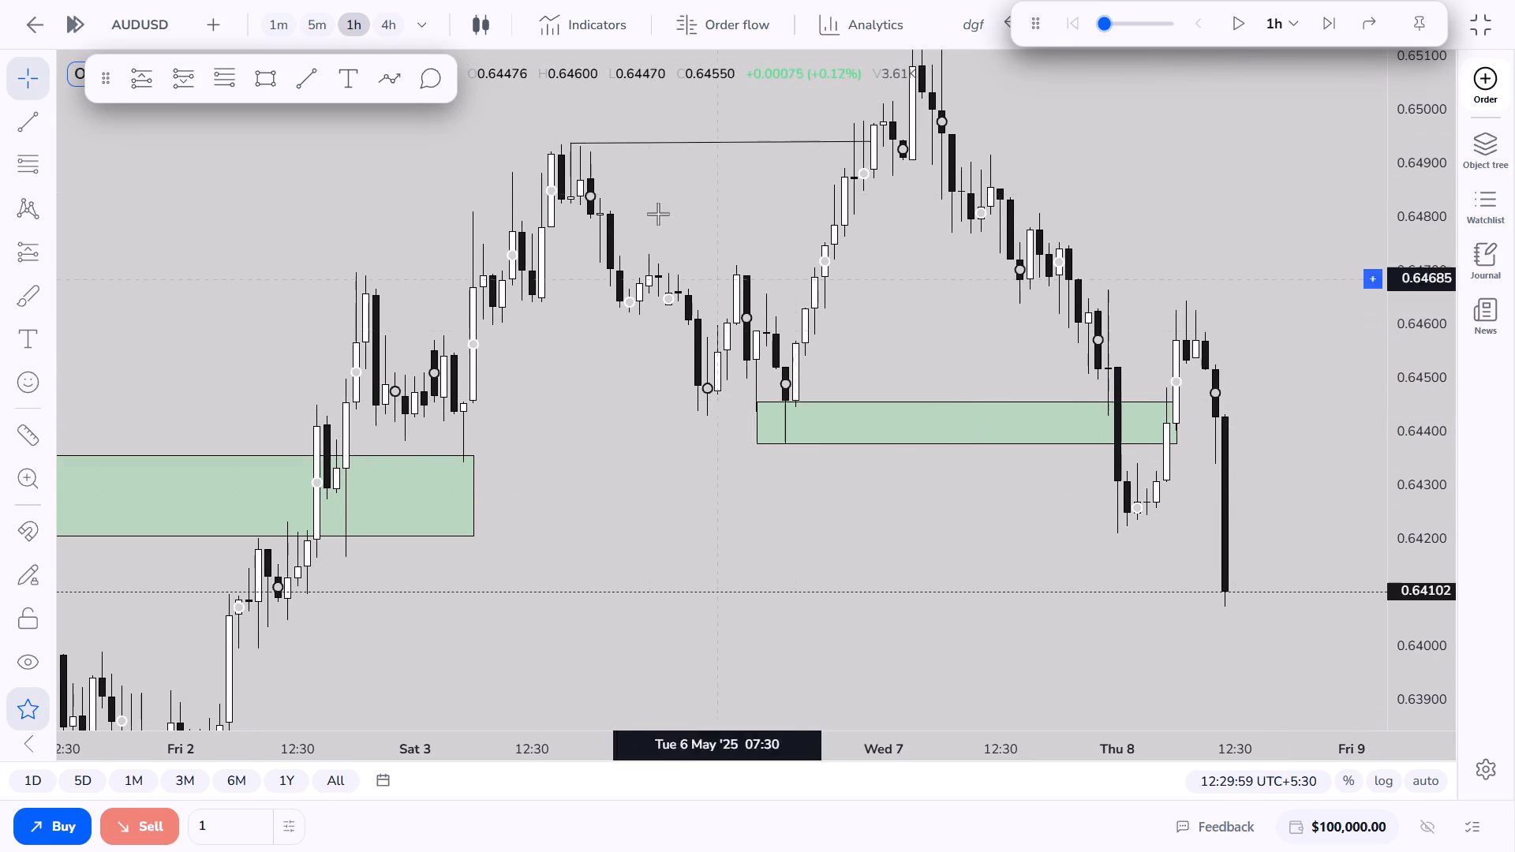
On the 5m timeframe, place a short position with entry at about 0.64439 on the Thu 8 May 07:00 pullback low.
left_click(307, 7)
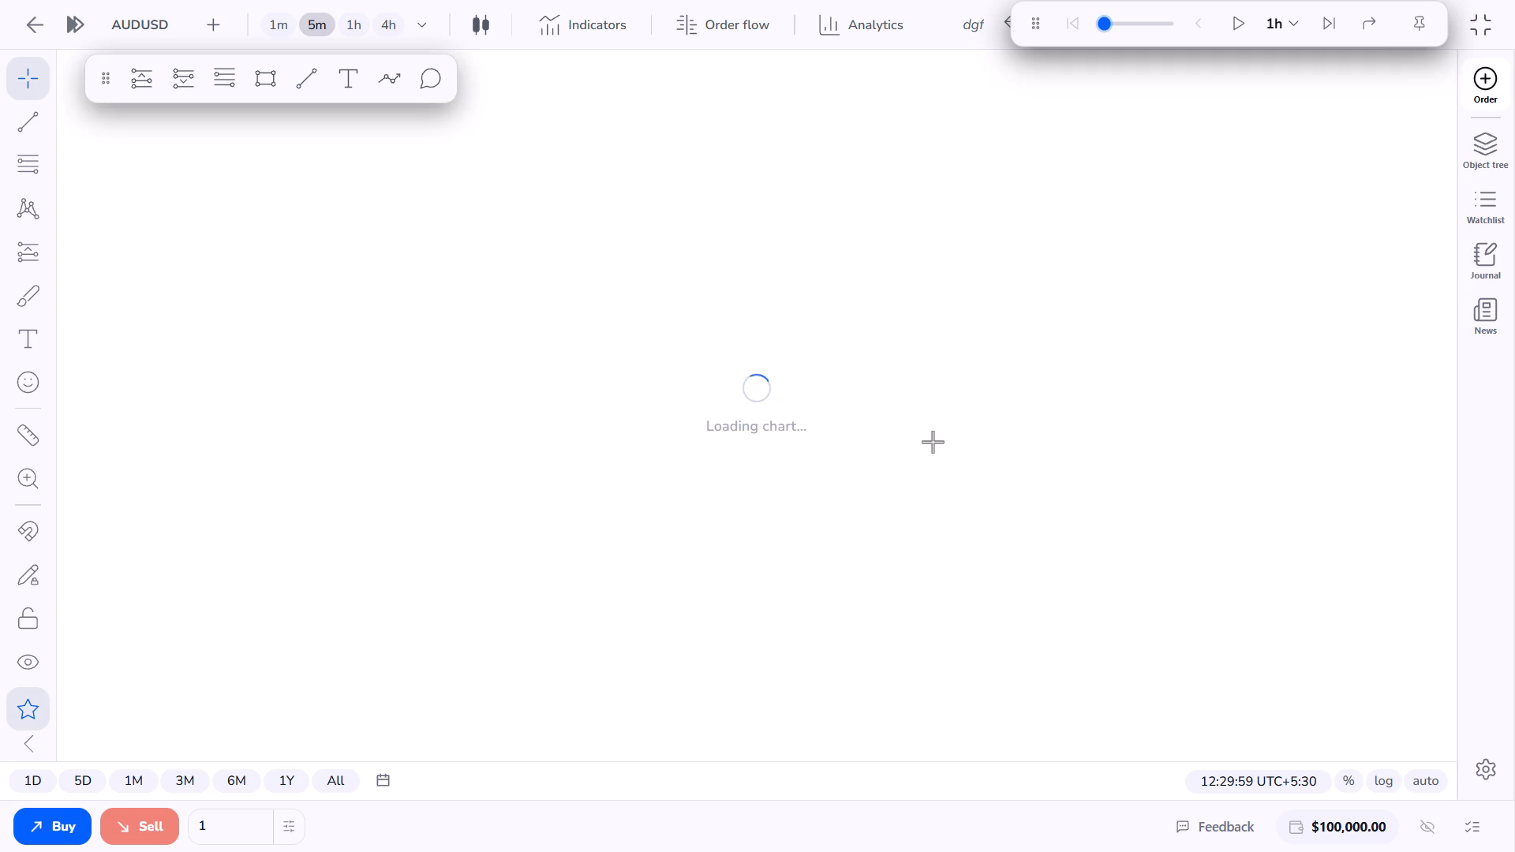
left_click_drag(828, 468, 1130, 468)
left_click(1079, 454)
left_click_drag(964, 511, 948, 523)
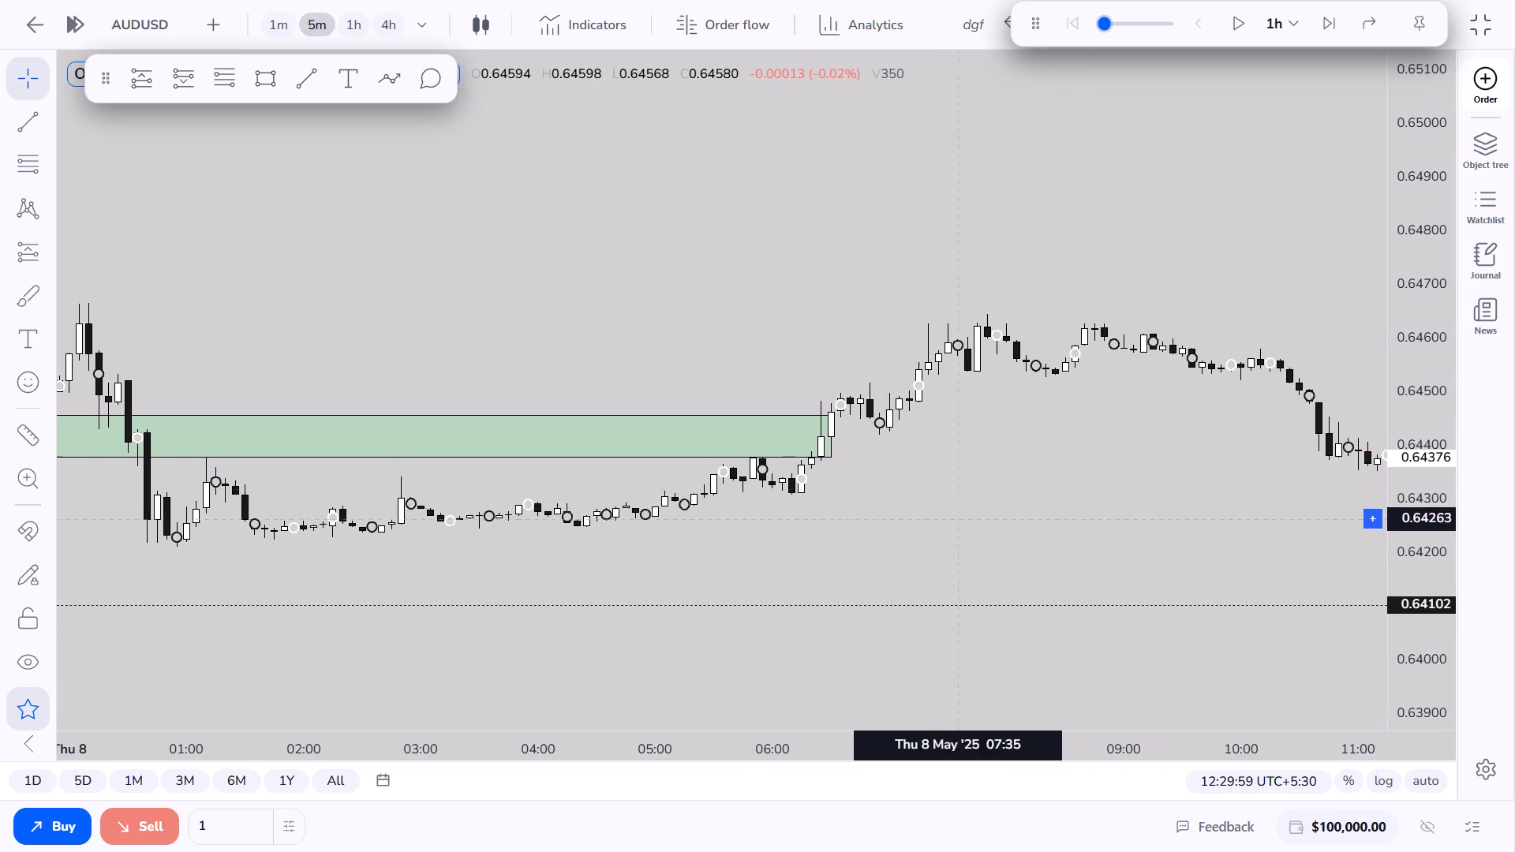
left_click(756, 573)
scroll(756, 571, "down", 4)
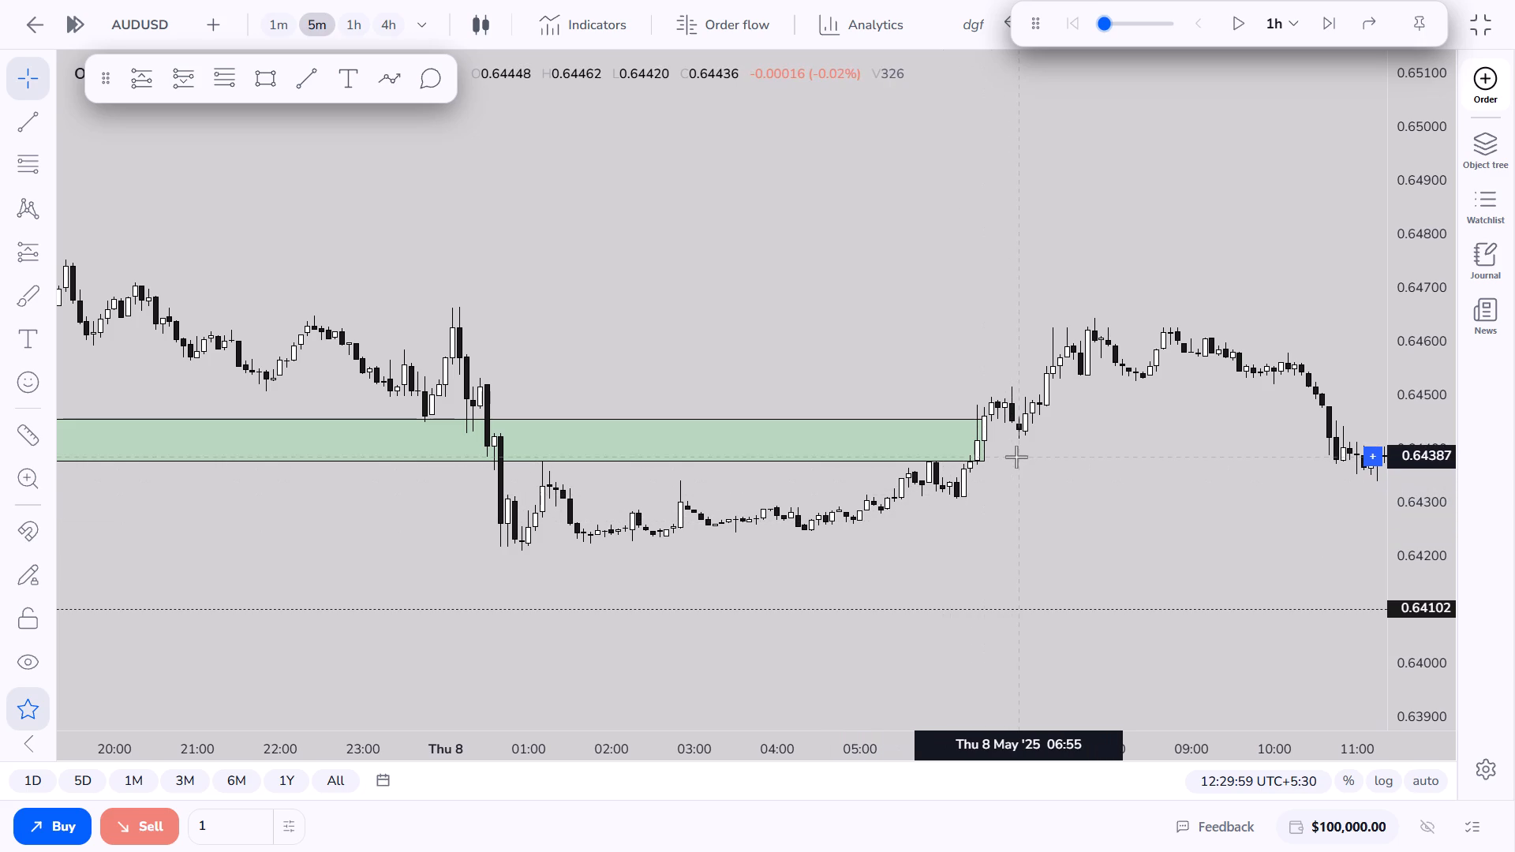
left_click_drag(1052, 457, 923, 473)
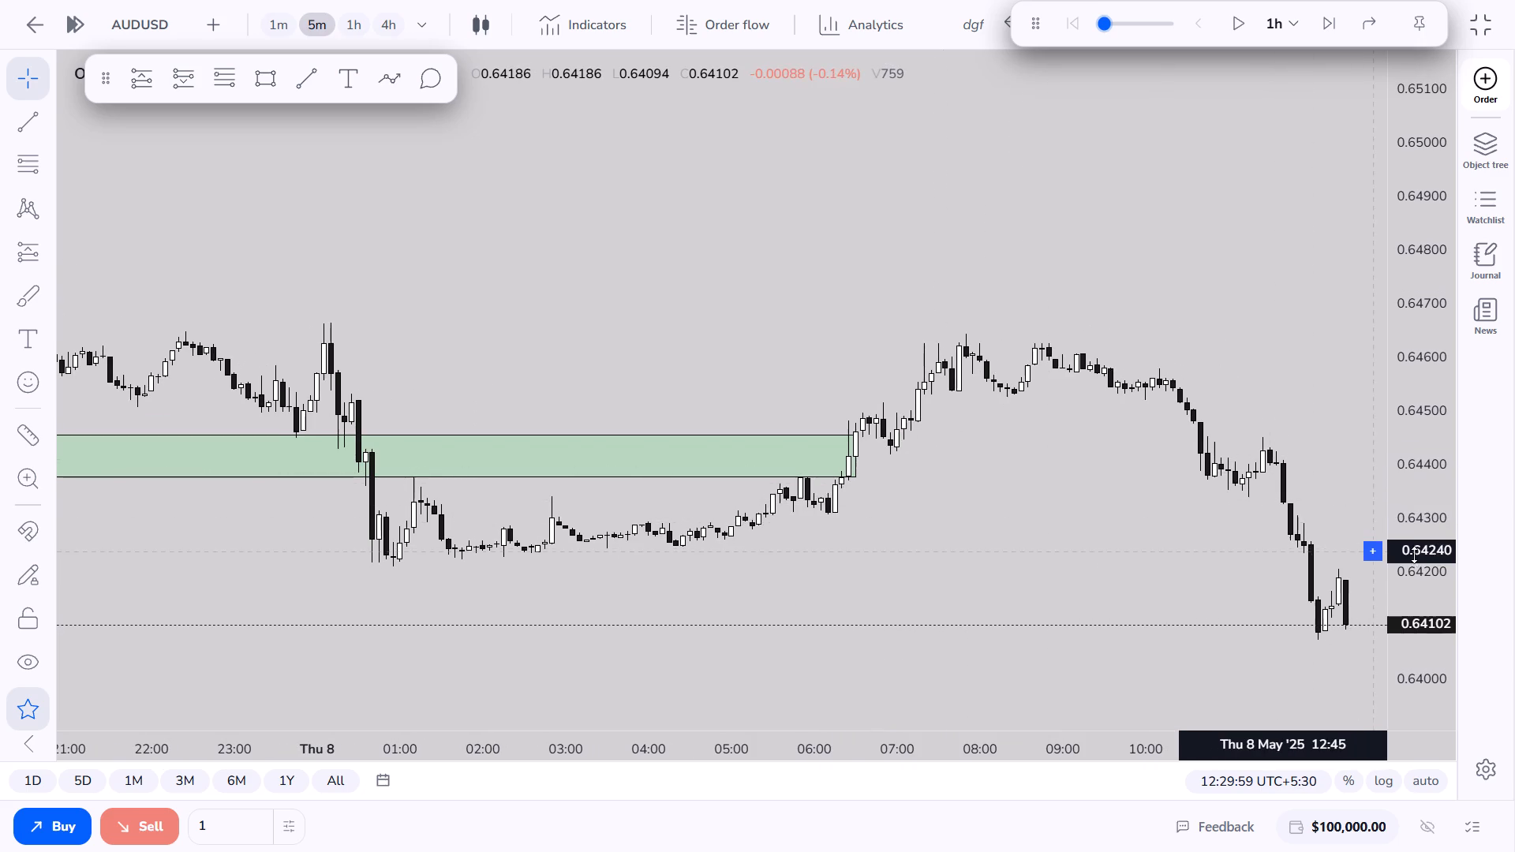
left_click_drag(1416, 555, 1410, 519)
left_click(182, 67)
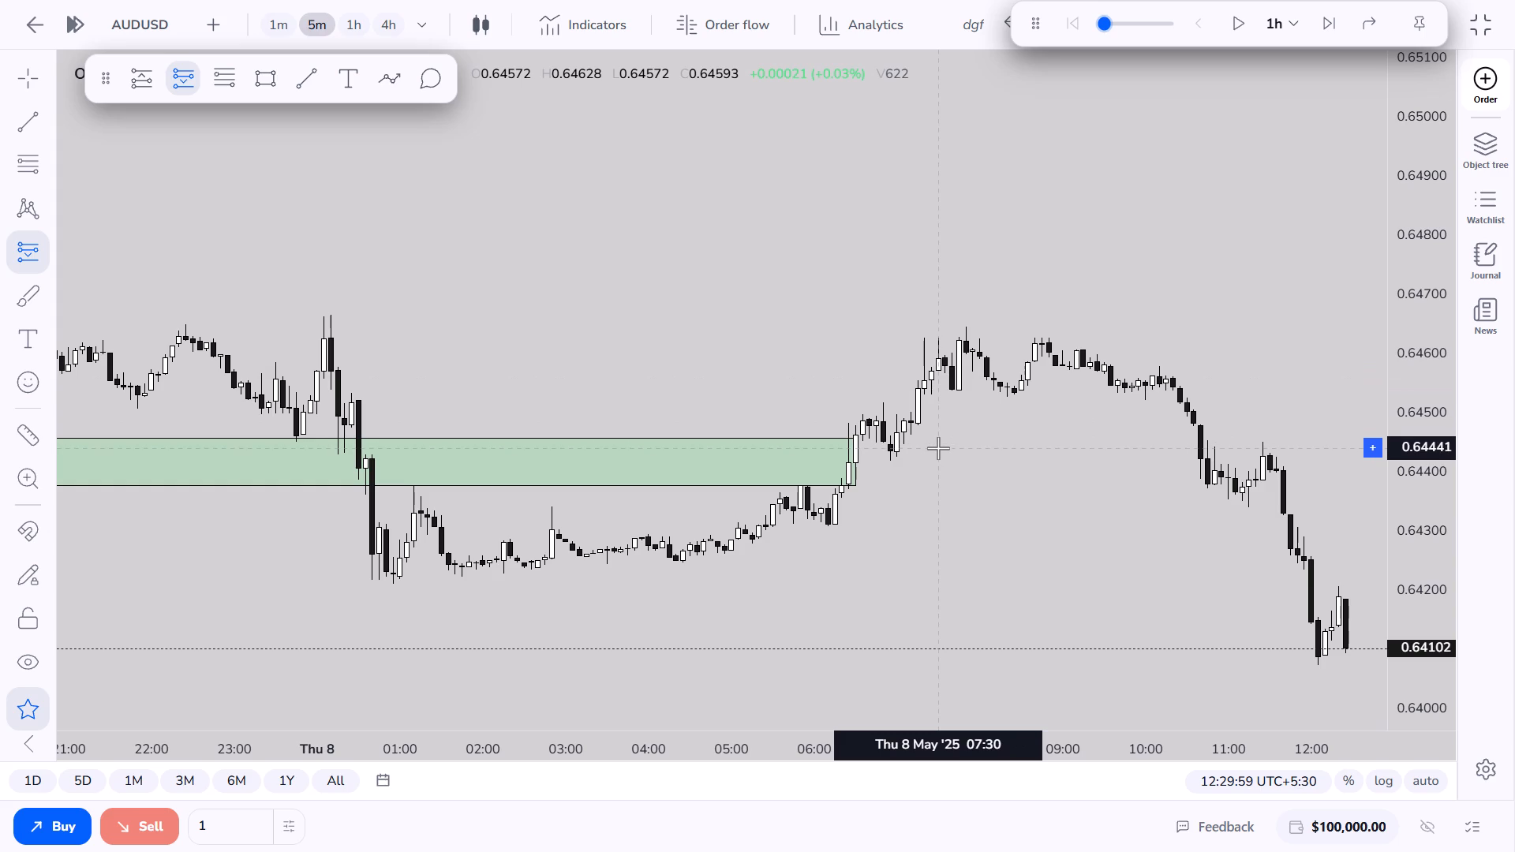
left_click(894, 450)
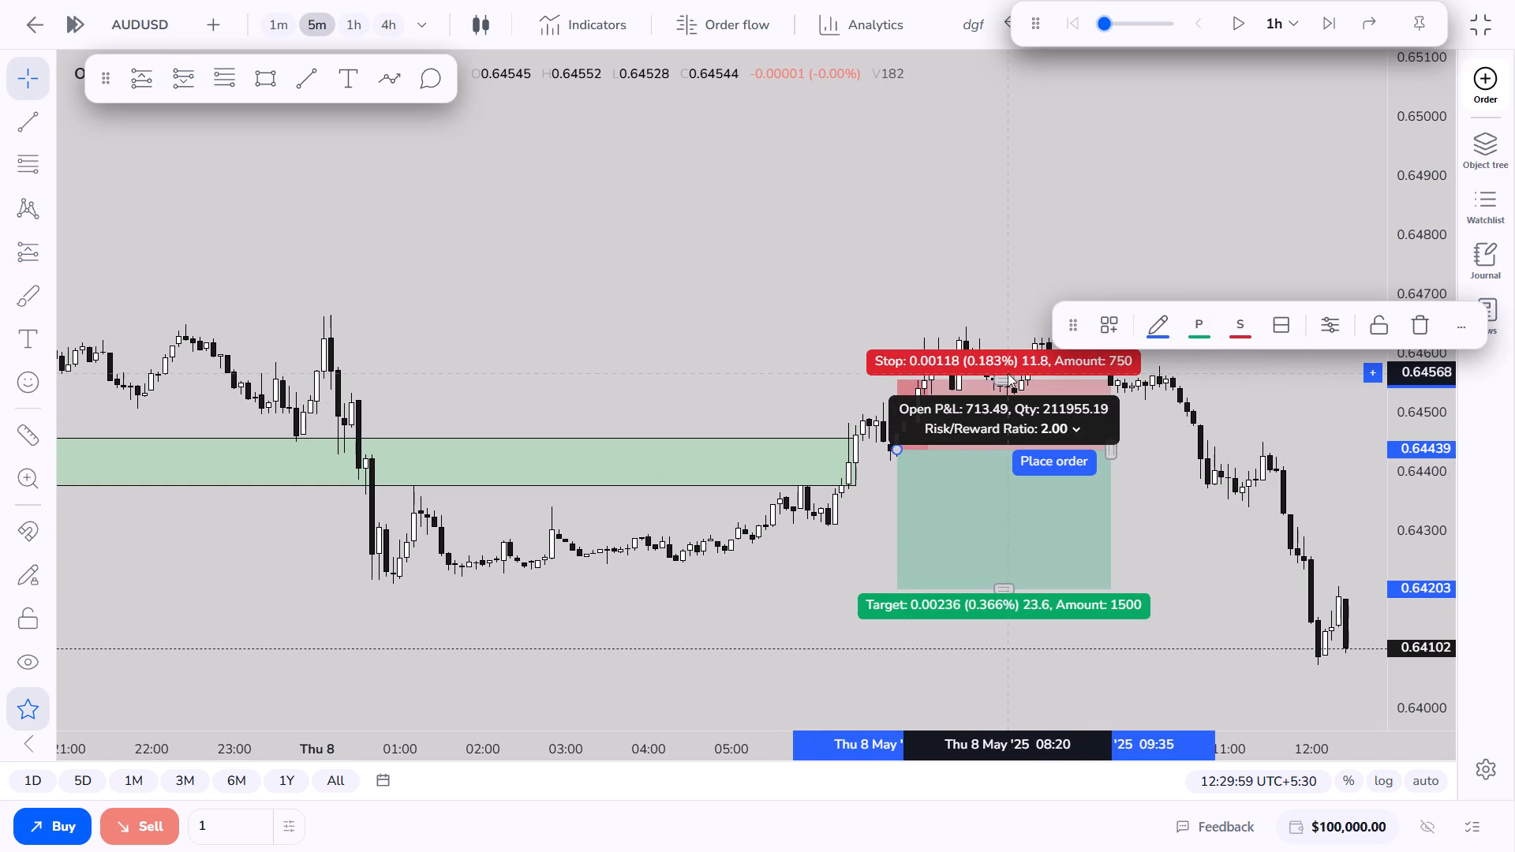
Adjust the short position's stop to 0.64539 and target to 0.64336, and shorten it to end at 07:20.
left_click_drag(1008, 376, 1008, 386)
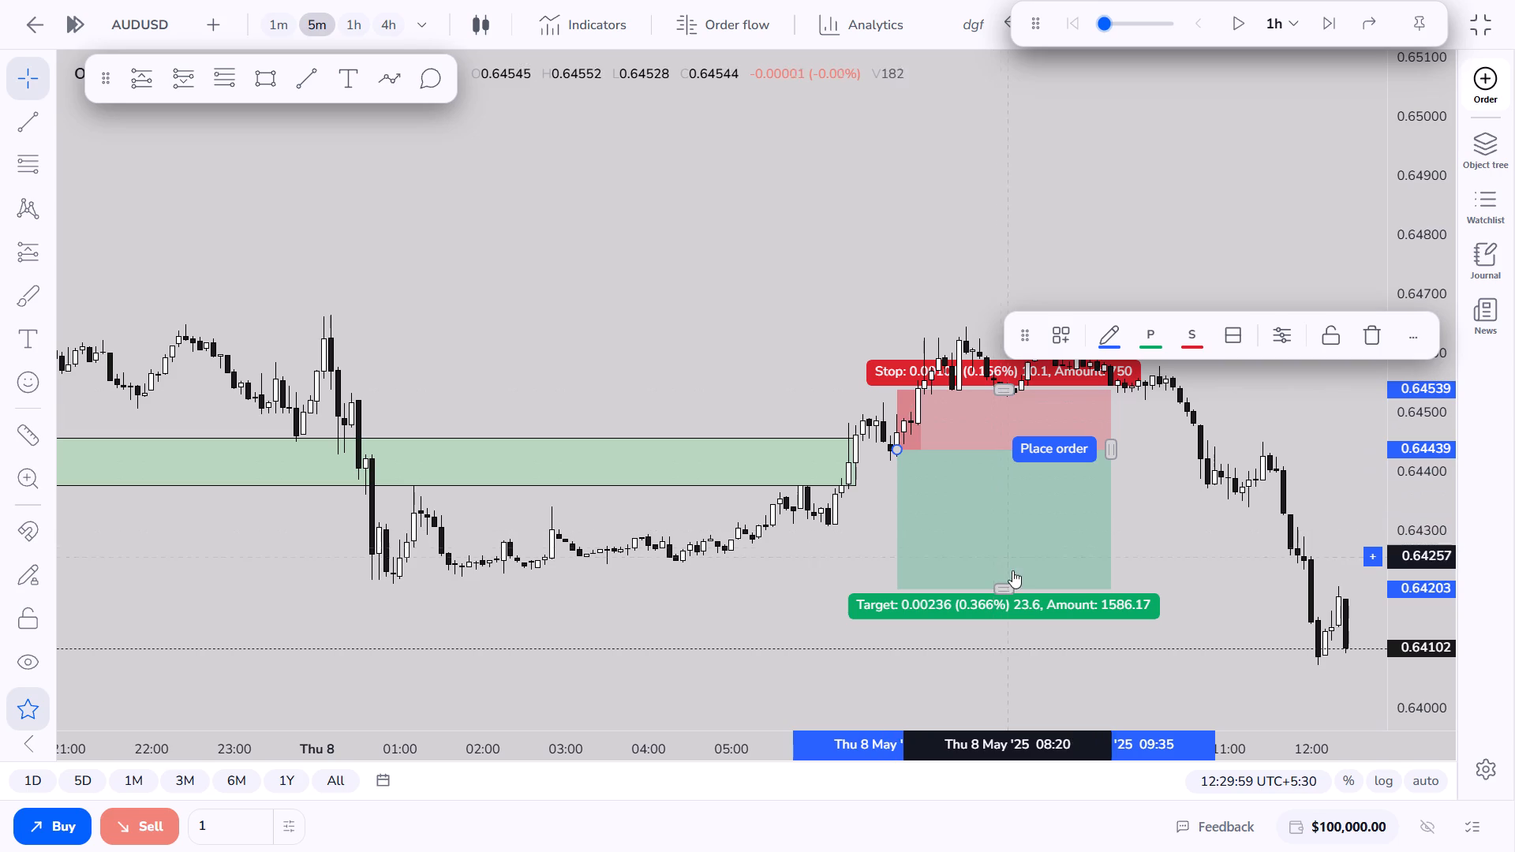
left_click_drag(1000, 586, 999, 520)
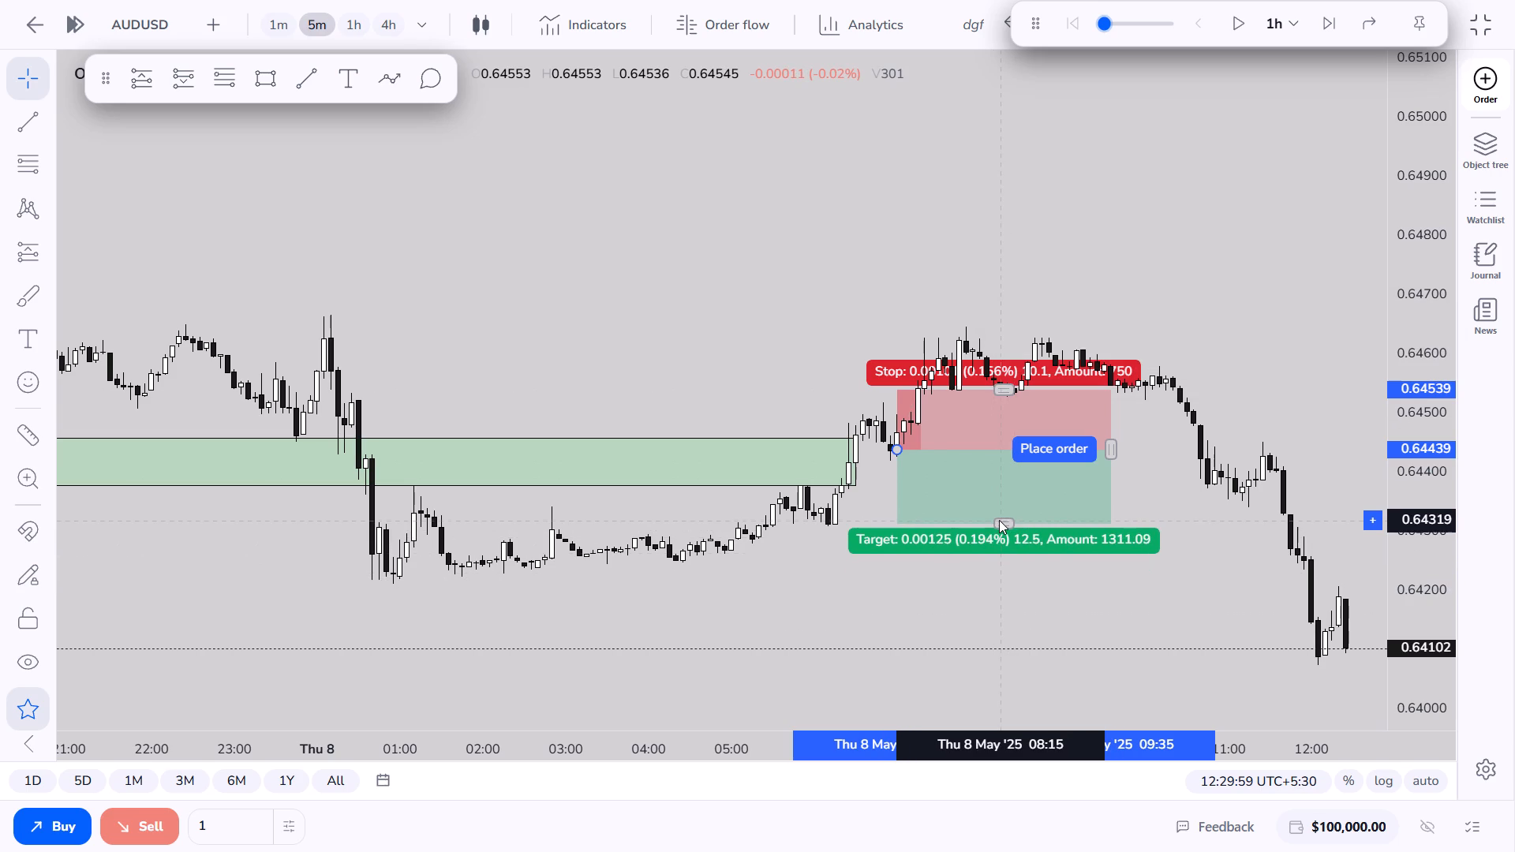
left_click_drag(999, 520, 1002, 507)
left_click_drag(1109, 447, 923, 439)
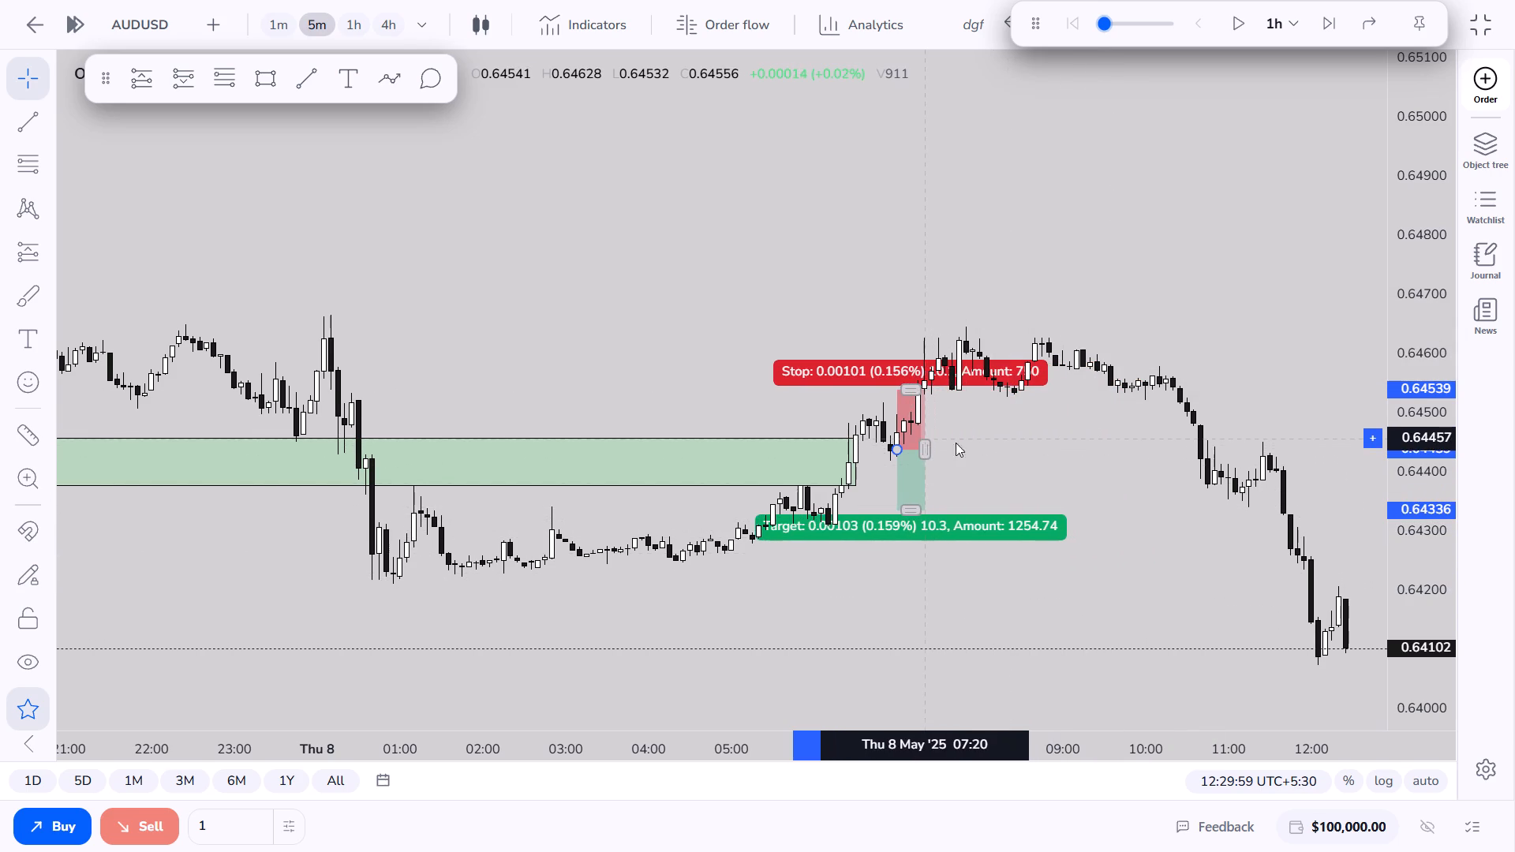
left_click(1062, 457)
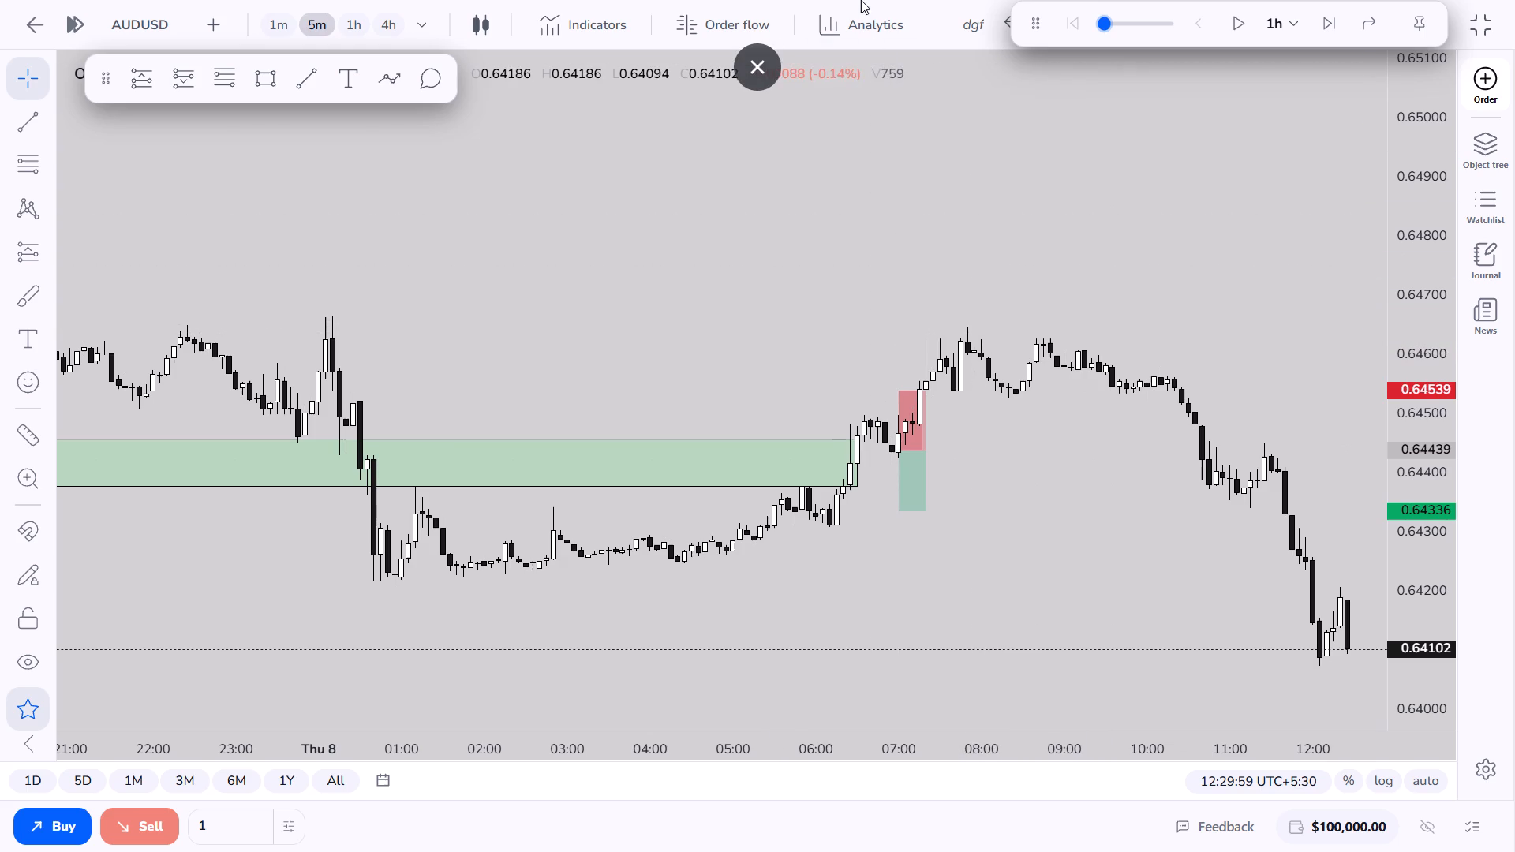
Exit full-screen view and switch to the Loggy3 recorder window.
left_click(763, 75)
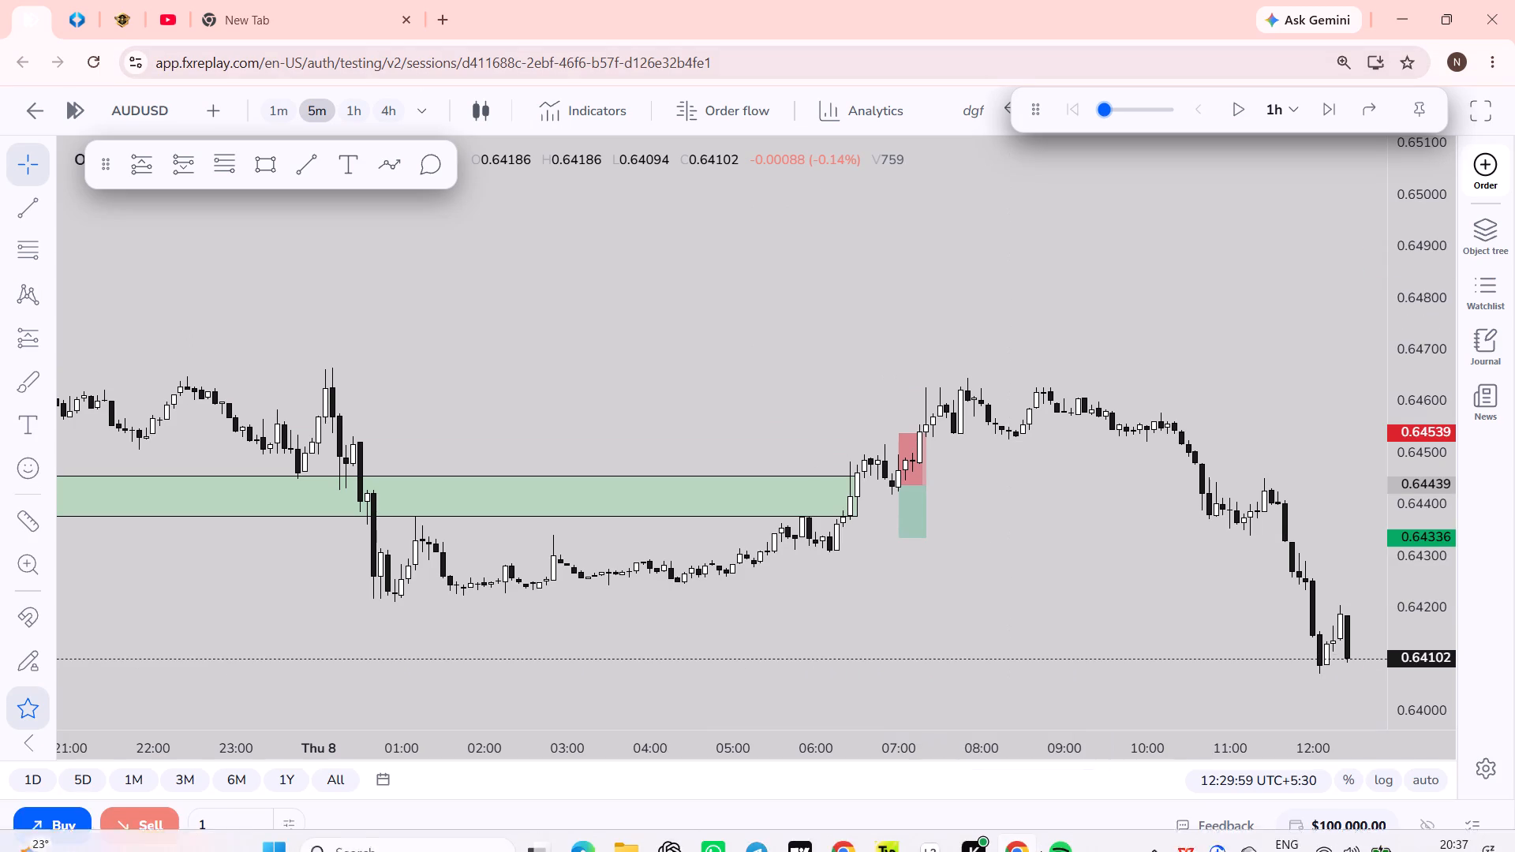
left_click(943, 829)
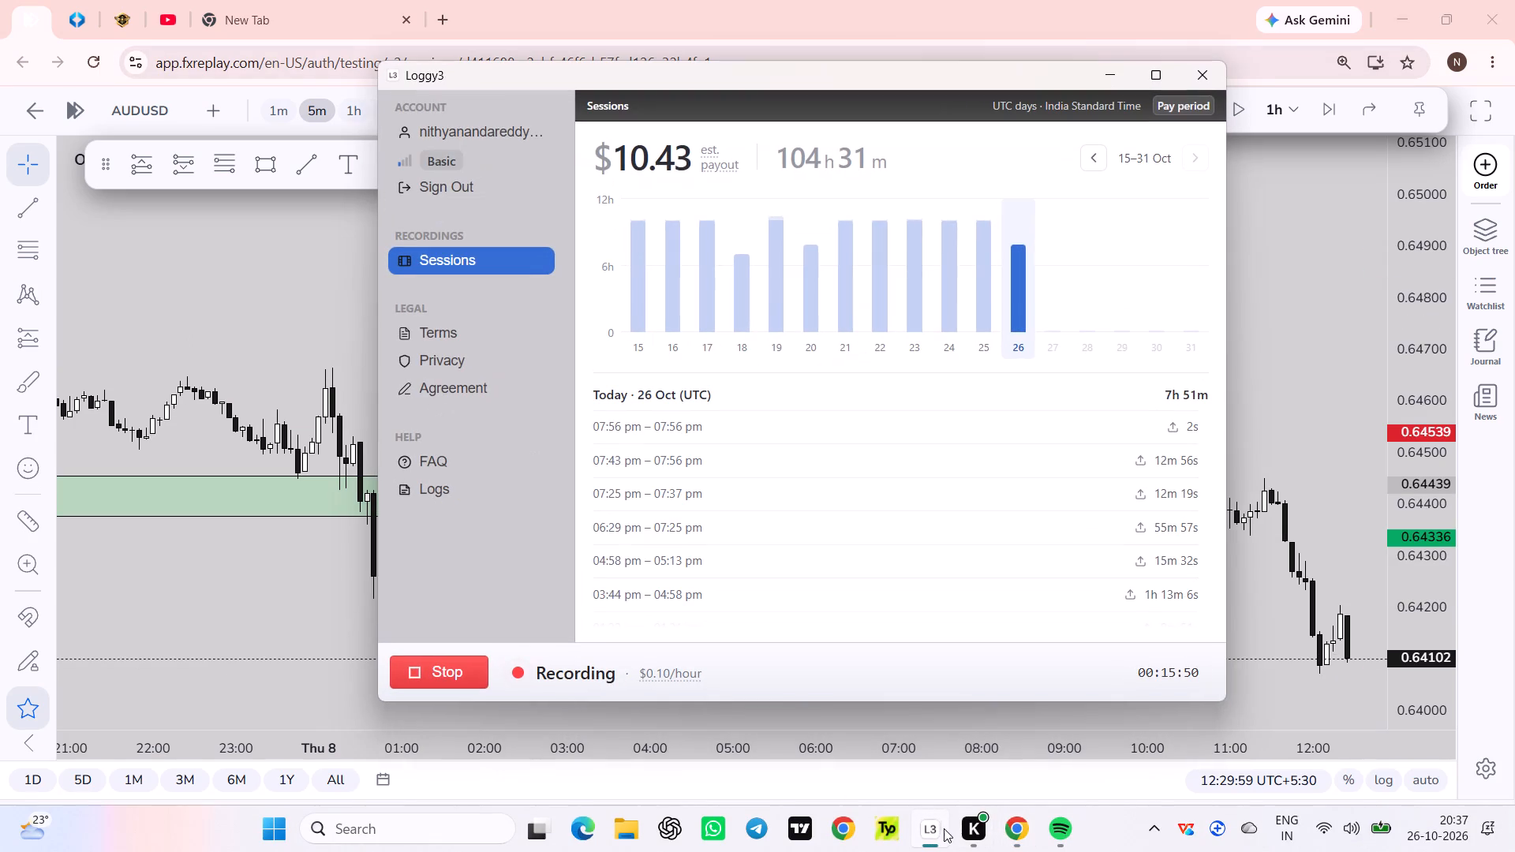
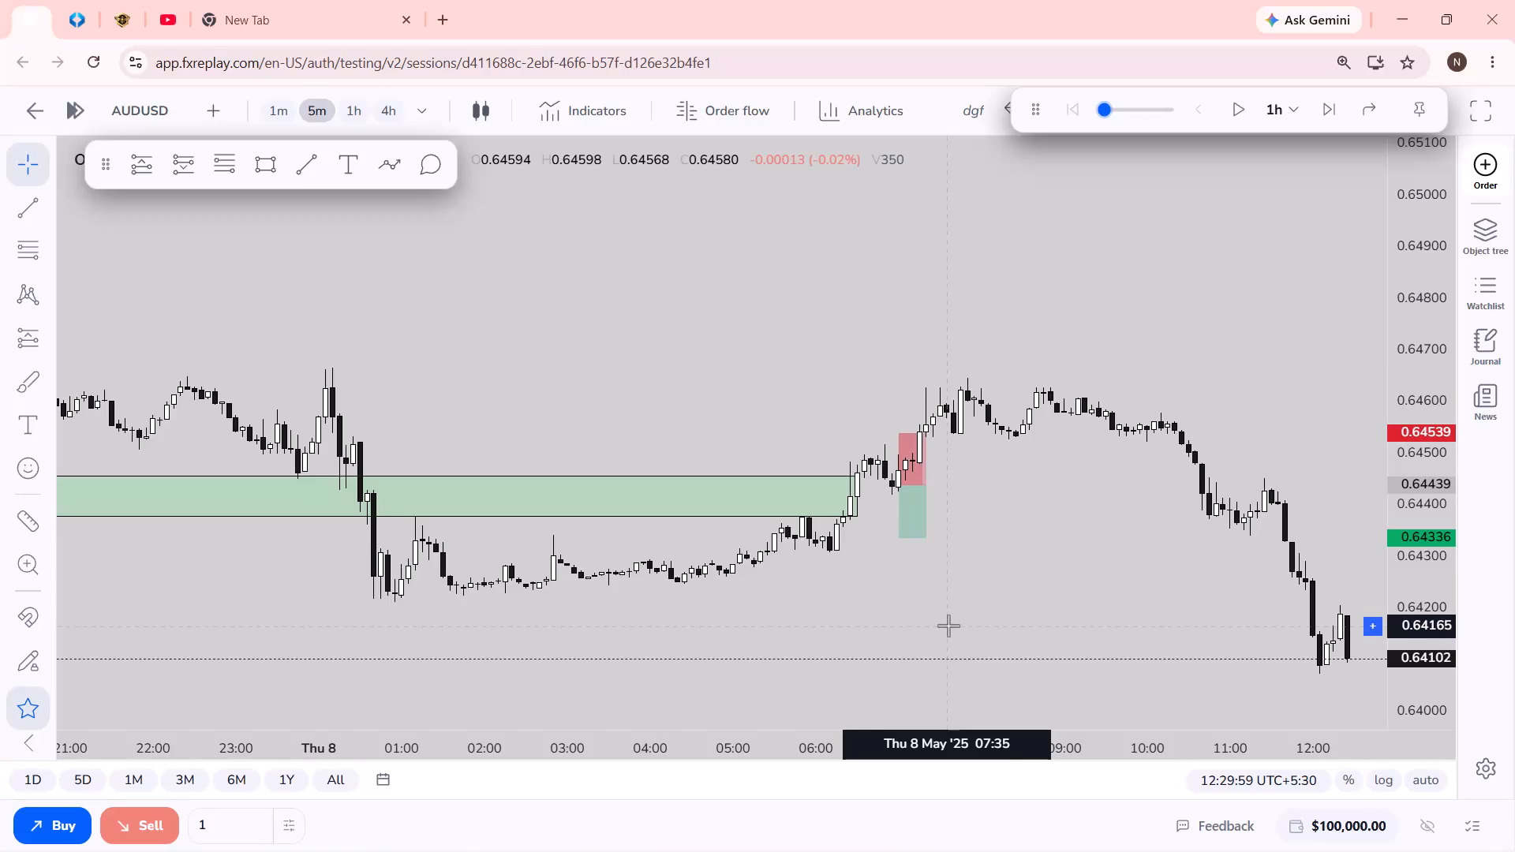
Switch the AUDUSD chart back to the 1h timeframe.
left_click(346, 121)
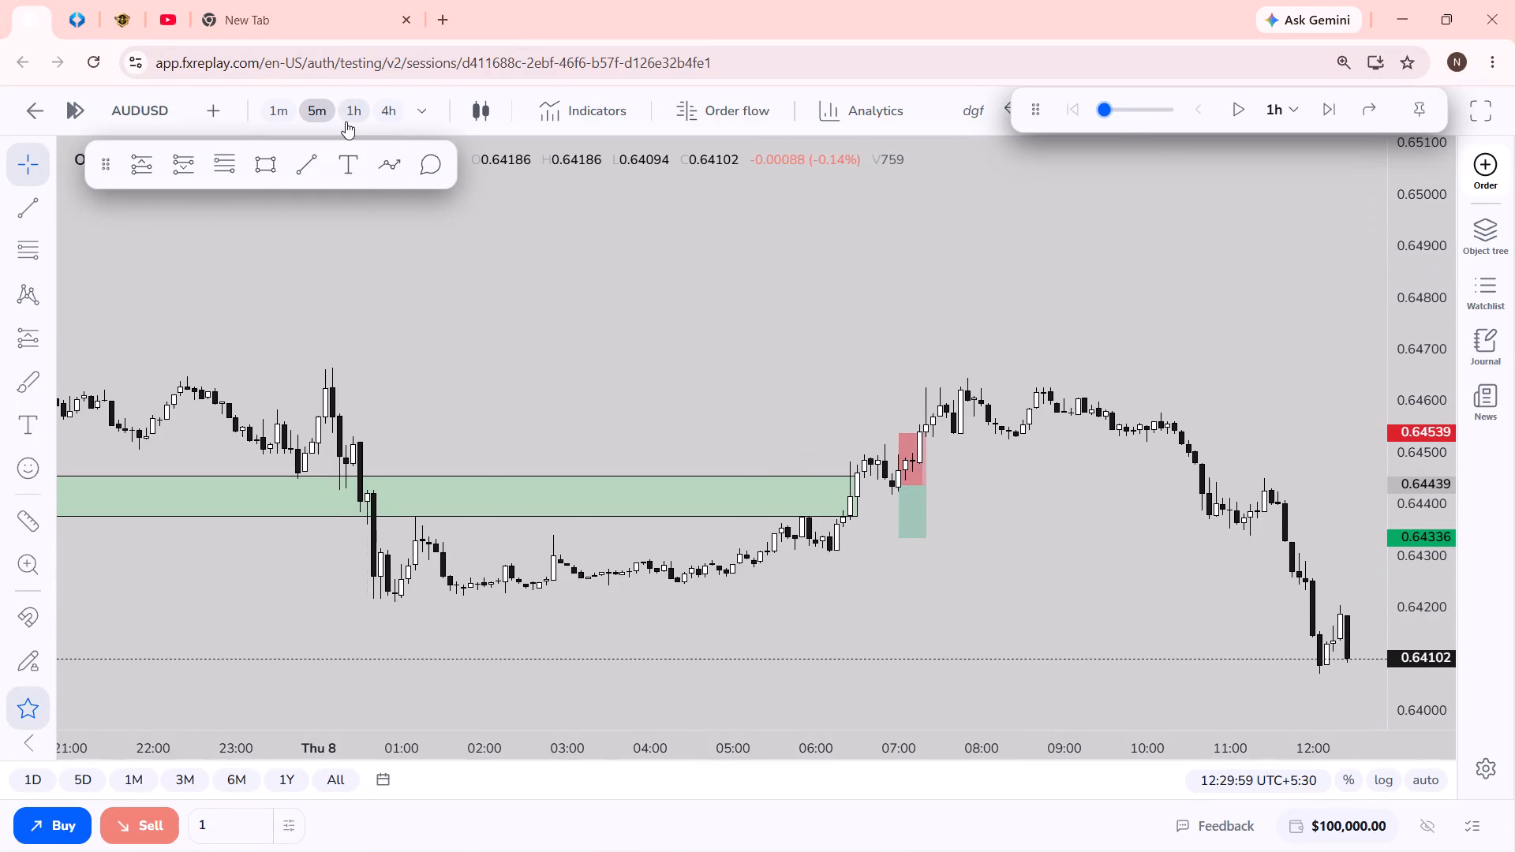
left_click_drag(1233, 633, 1117, 679)
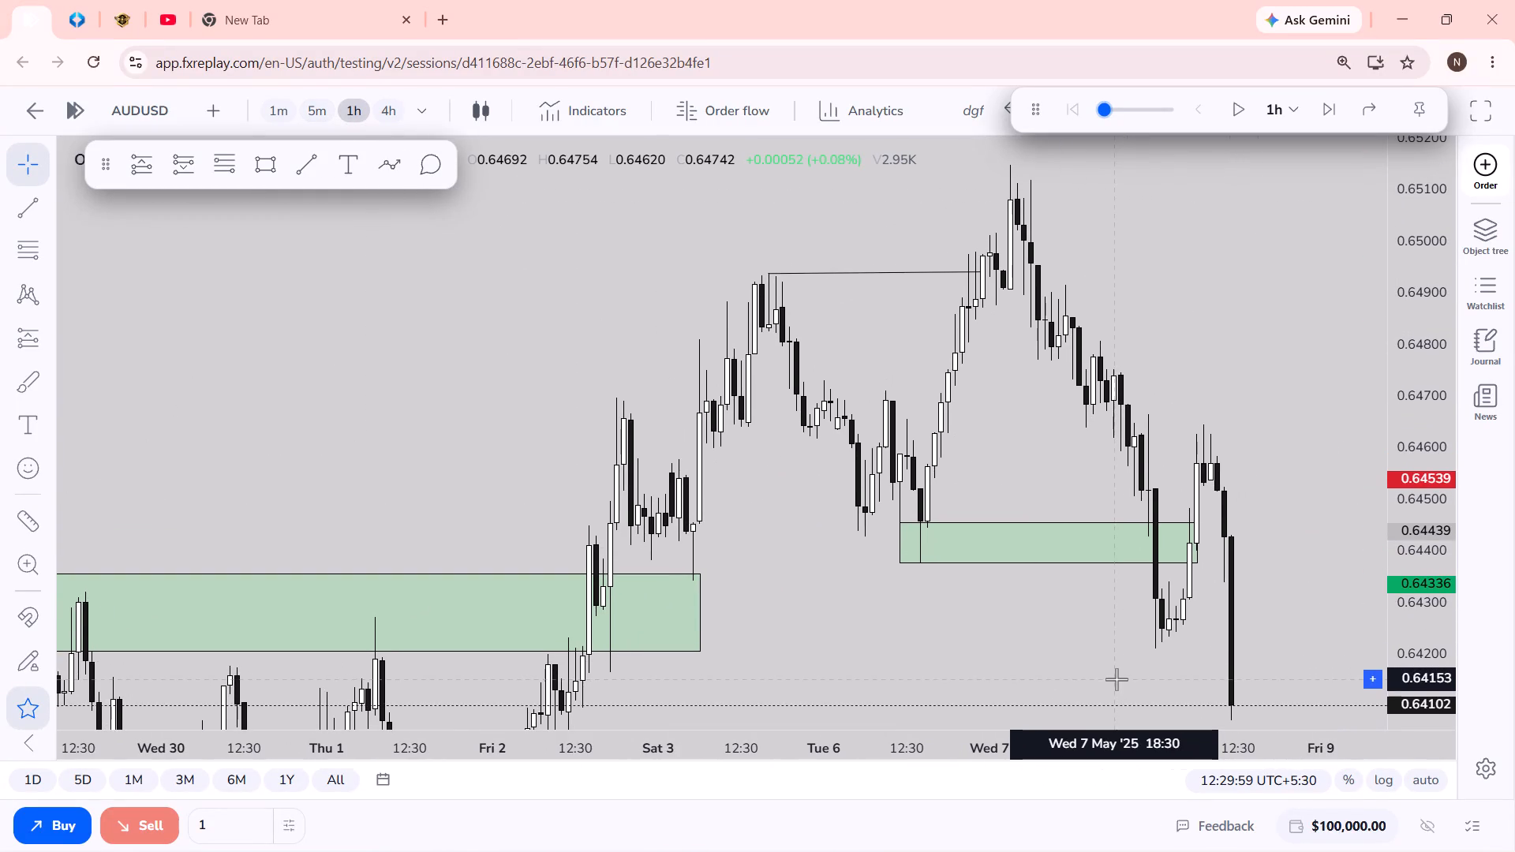
left_click(1175, 391)
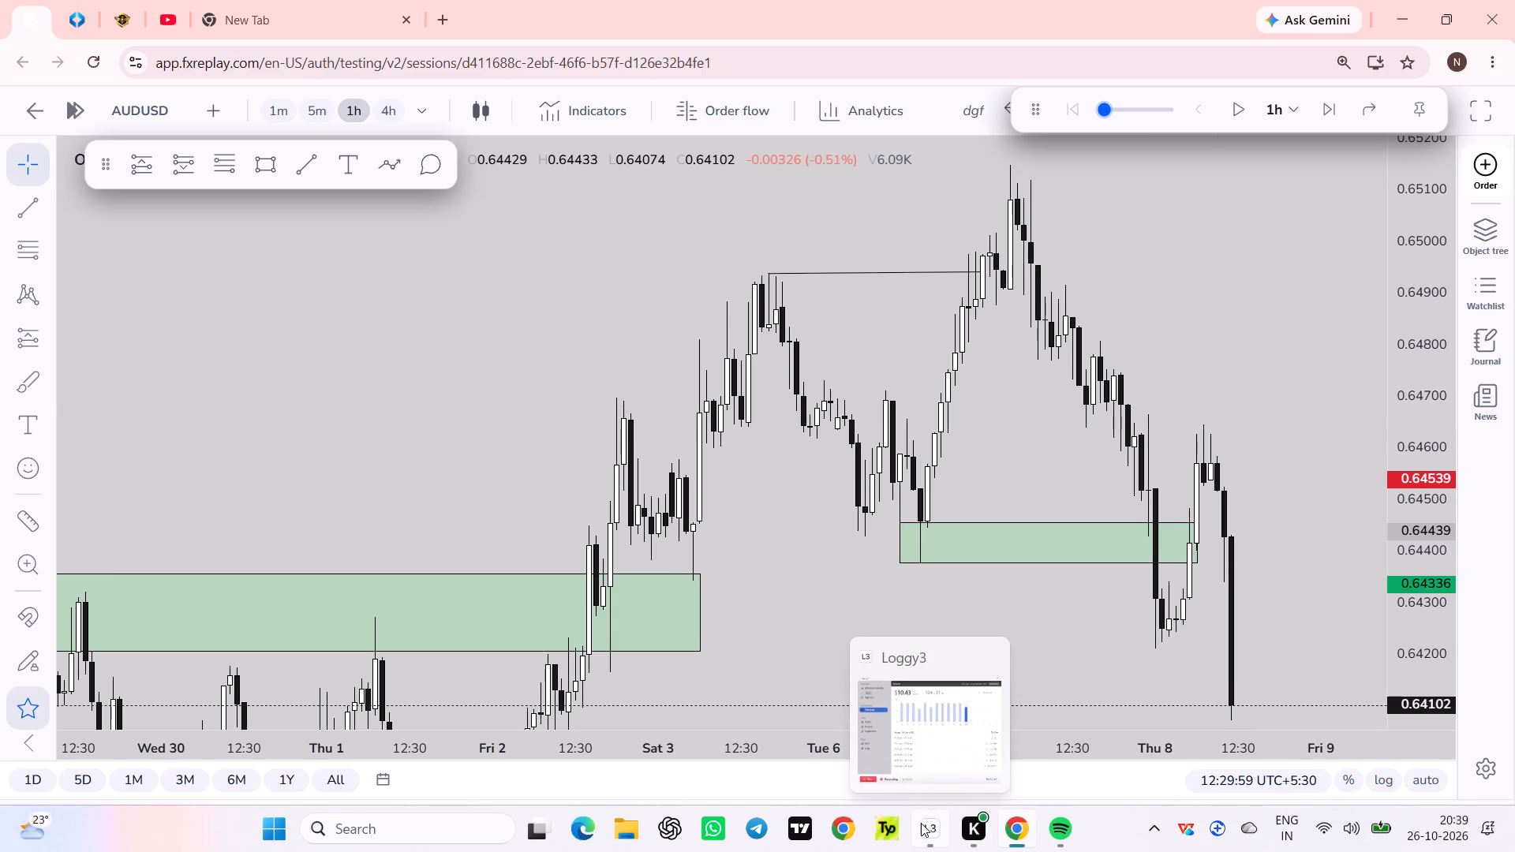
Check the recording status in the Loggy3 window and return to the chart.
left_click(921, 823)
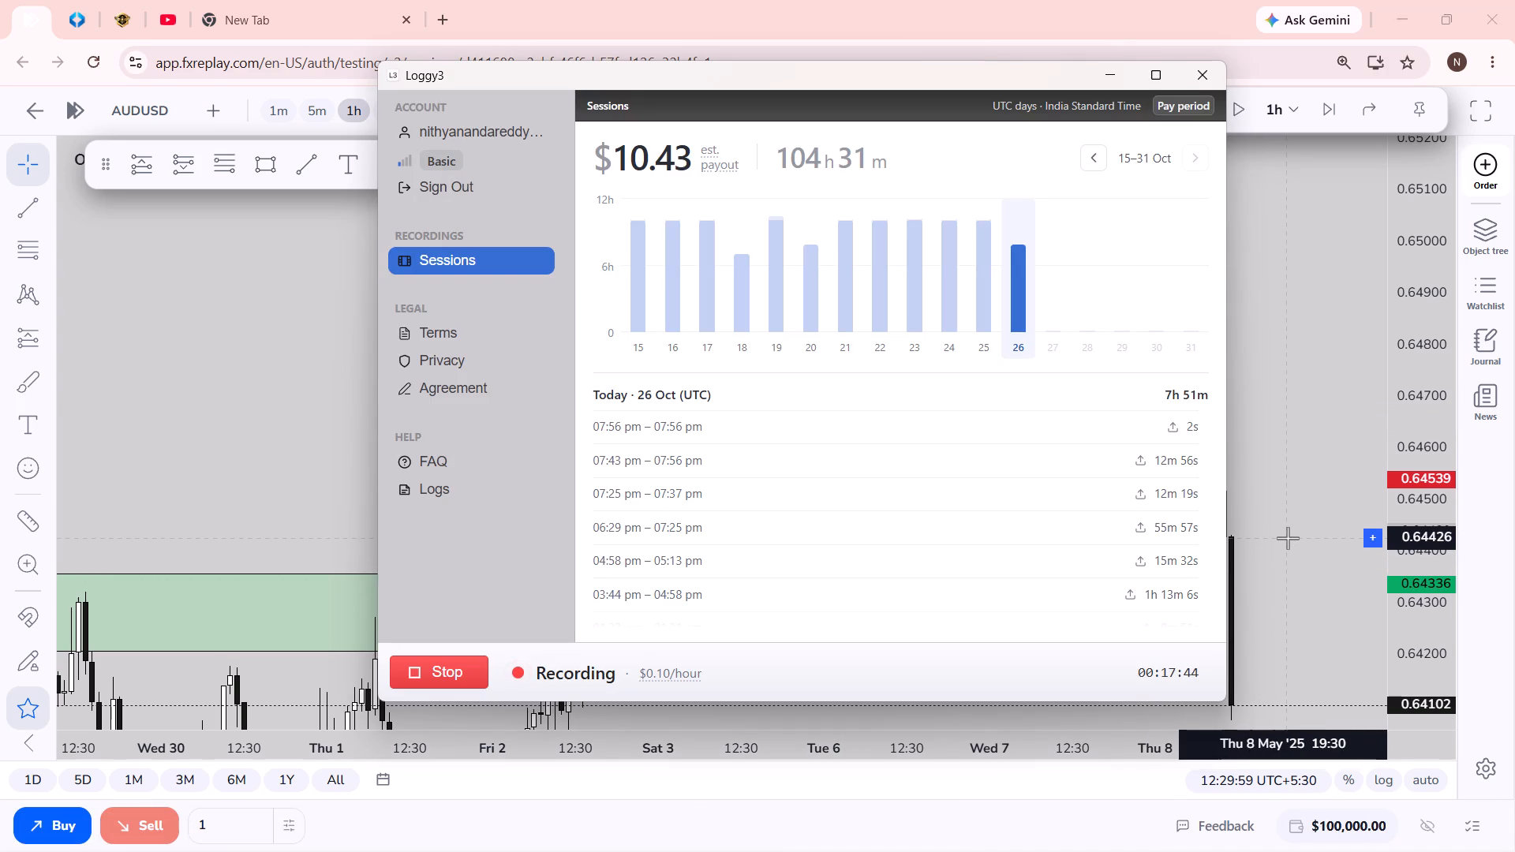
left_click(1288, 538)
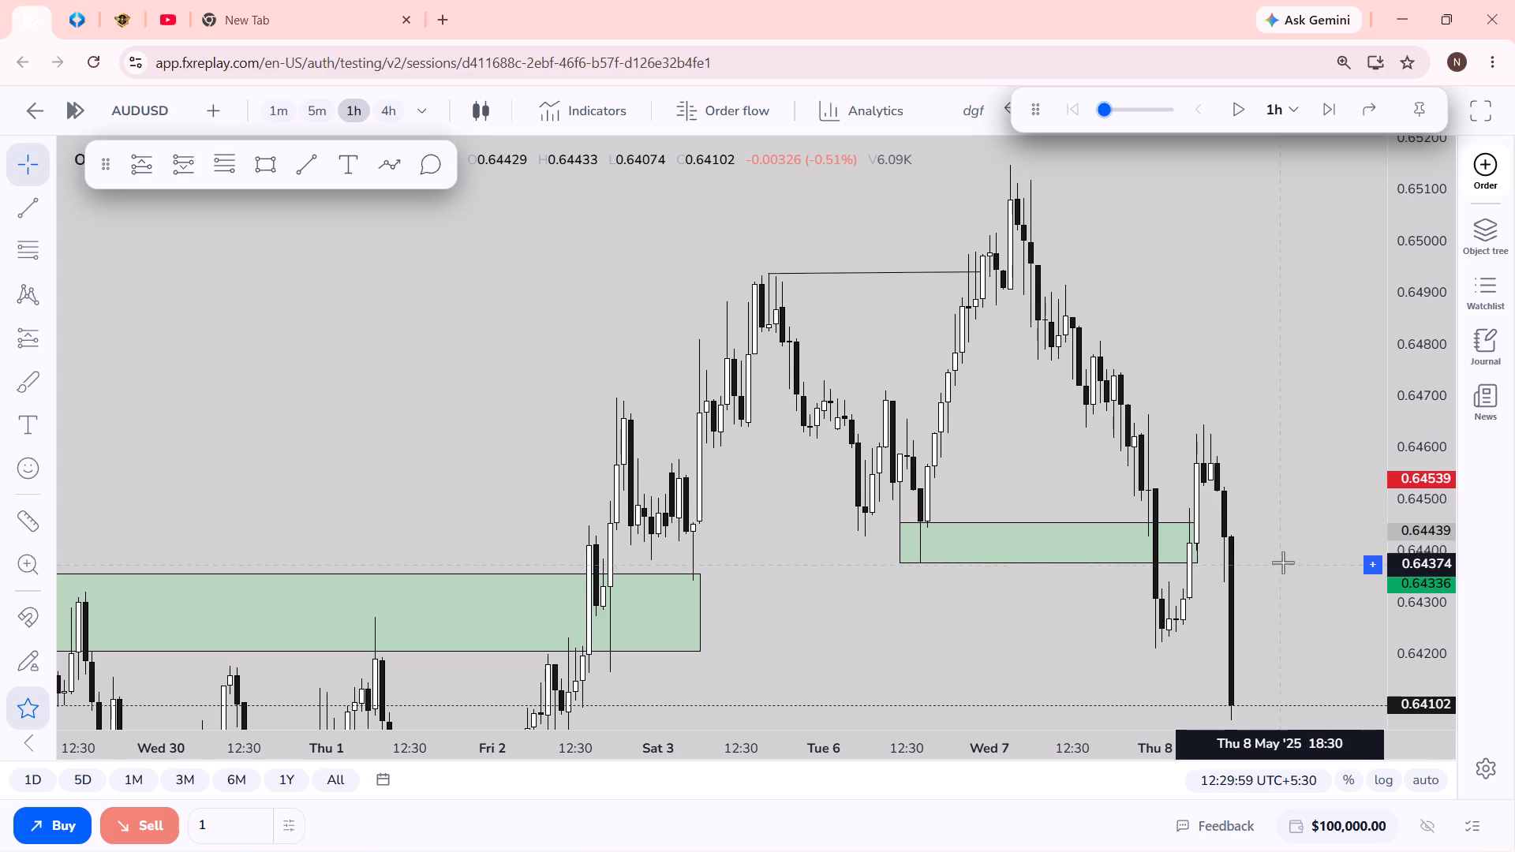
Play the 1h replay forward and pause it at 14:29:59 on Thu 8 May.
left_click_drag(1311, 516, 1159, 376)
left_click_drag(1187, 477, 1199, 497)
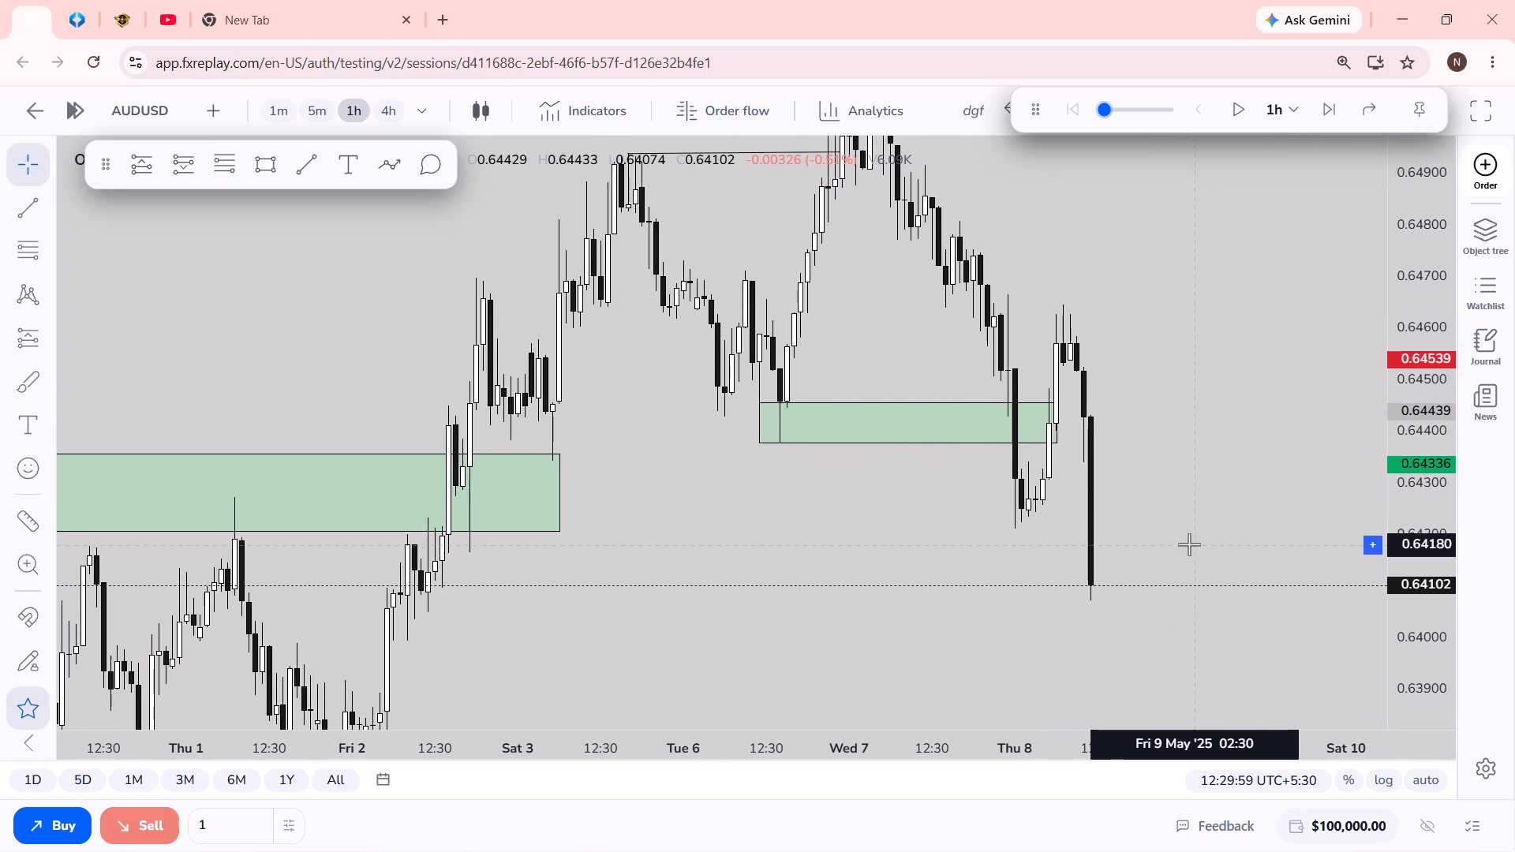
left_click_drag(1188, 546, 1214, 606)
left_click(1228, 111)
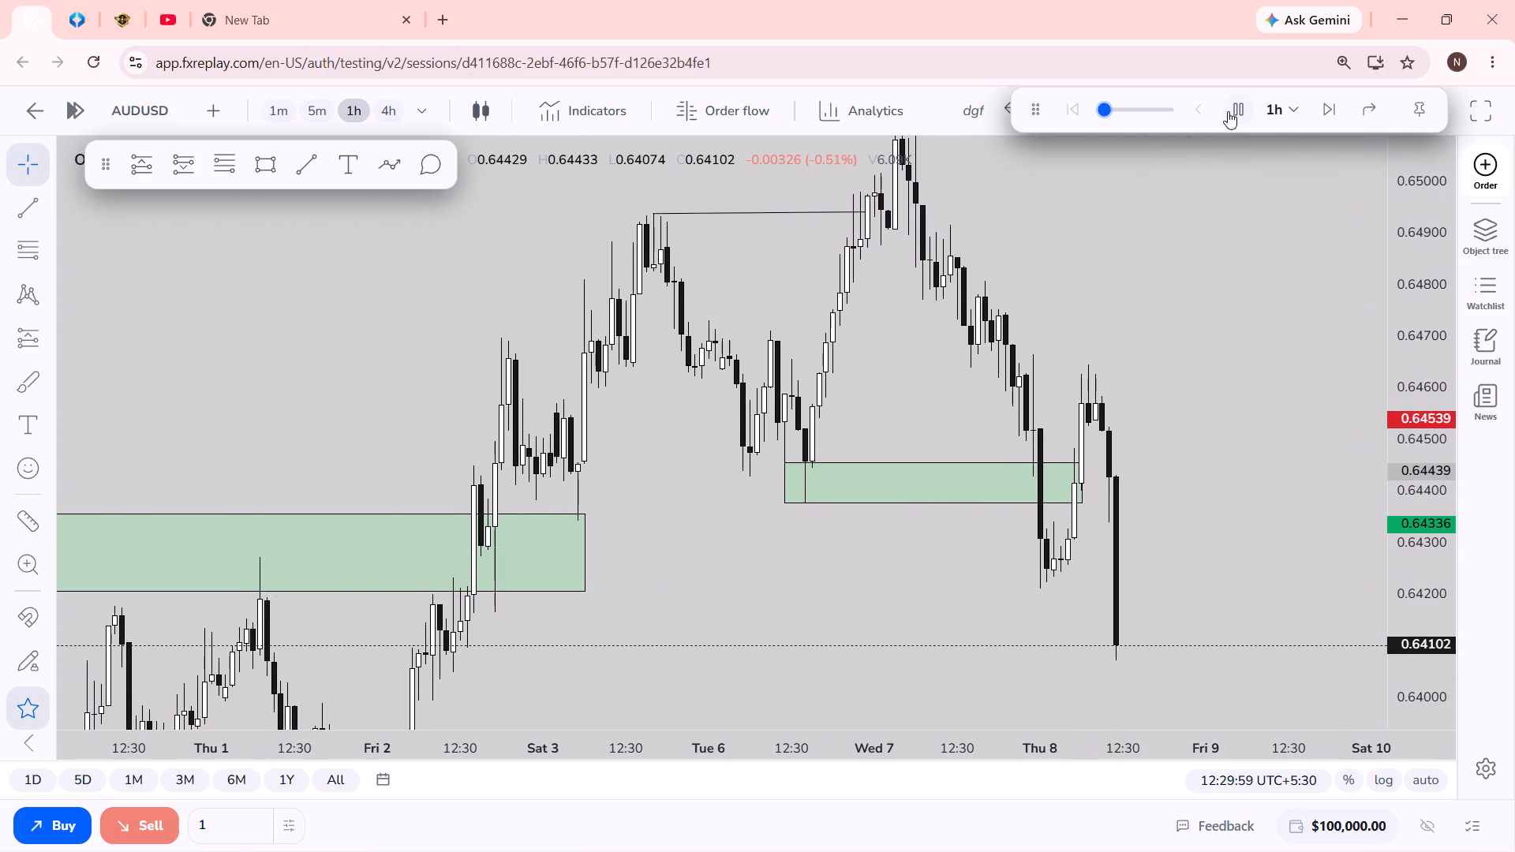
left_click(1228, 111)
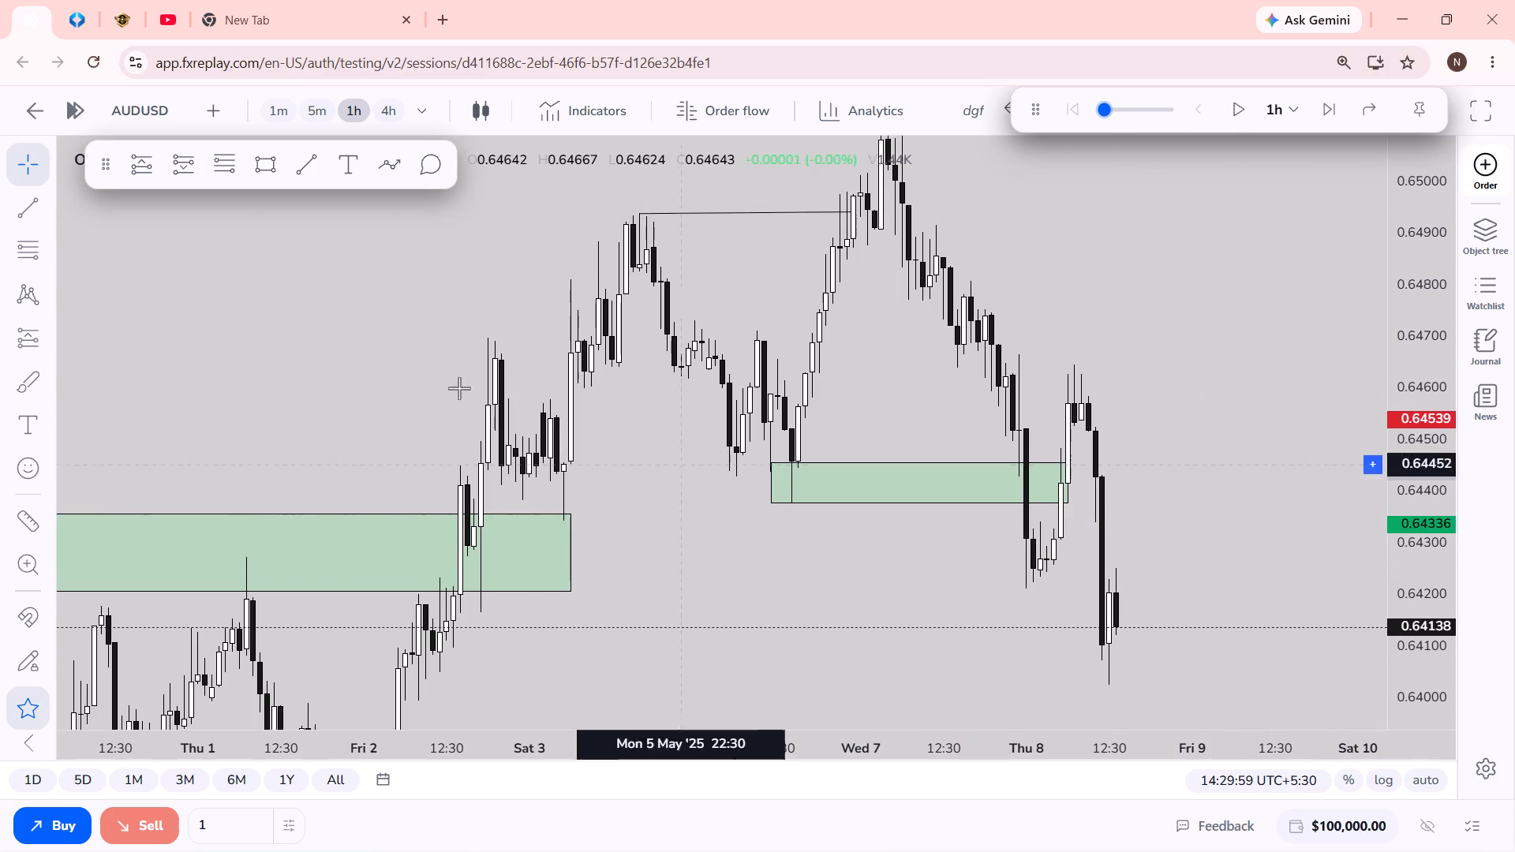
Draw a rectangle zone from about 0.64217 to 0.64249, starting at Wed 7 May 23:30 and ending just past the latest candle.
left_click(278, 163)
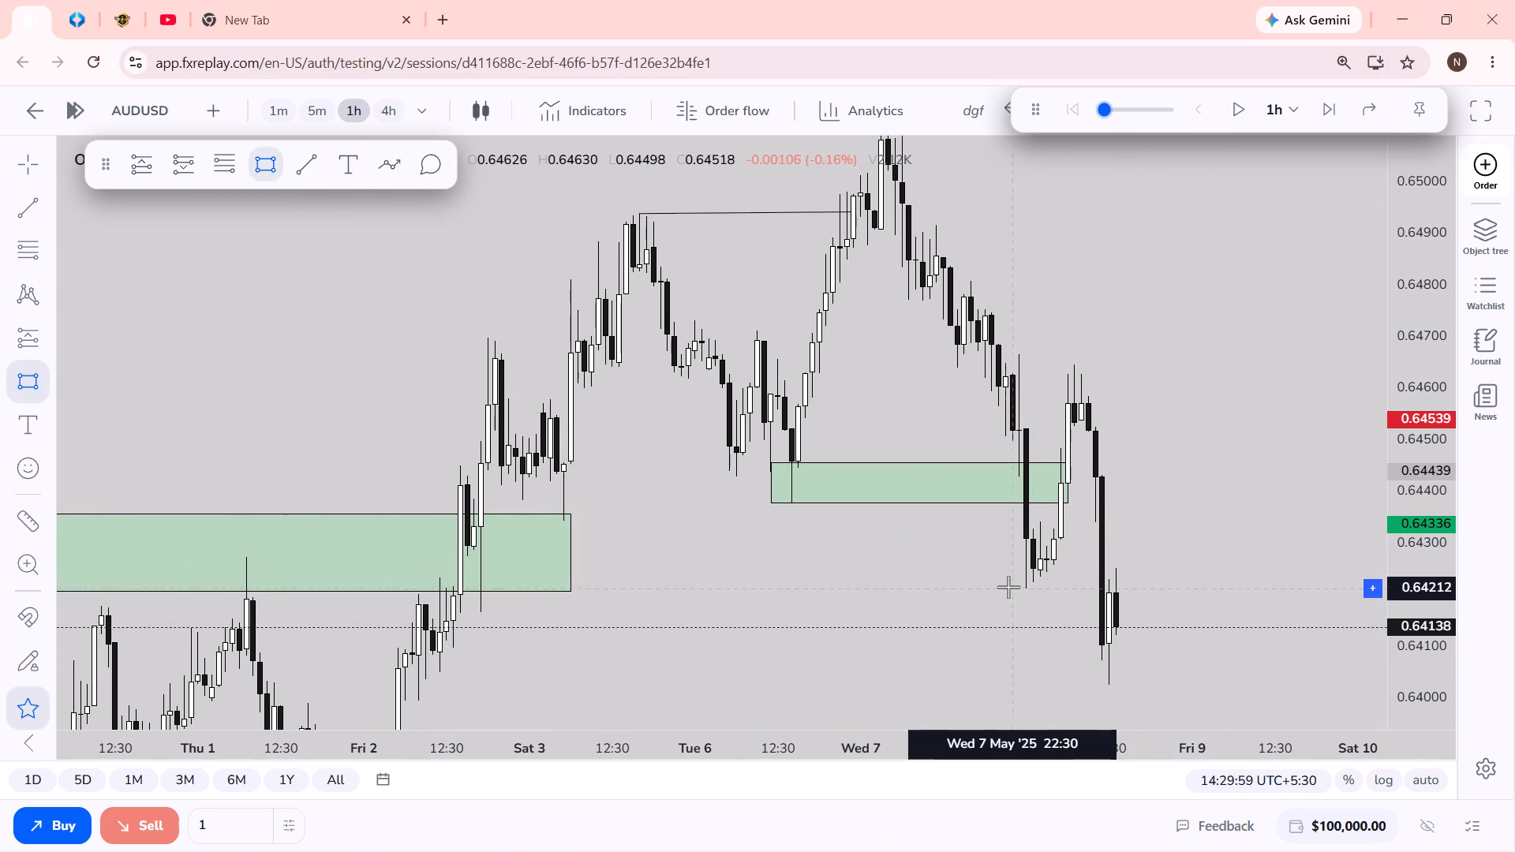
left_click(1018, 586)
left_click(1149, 570)
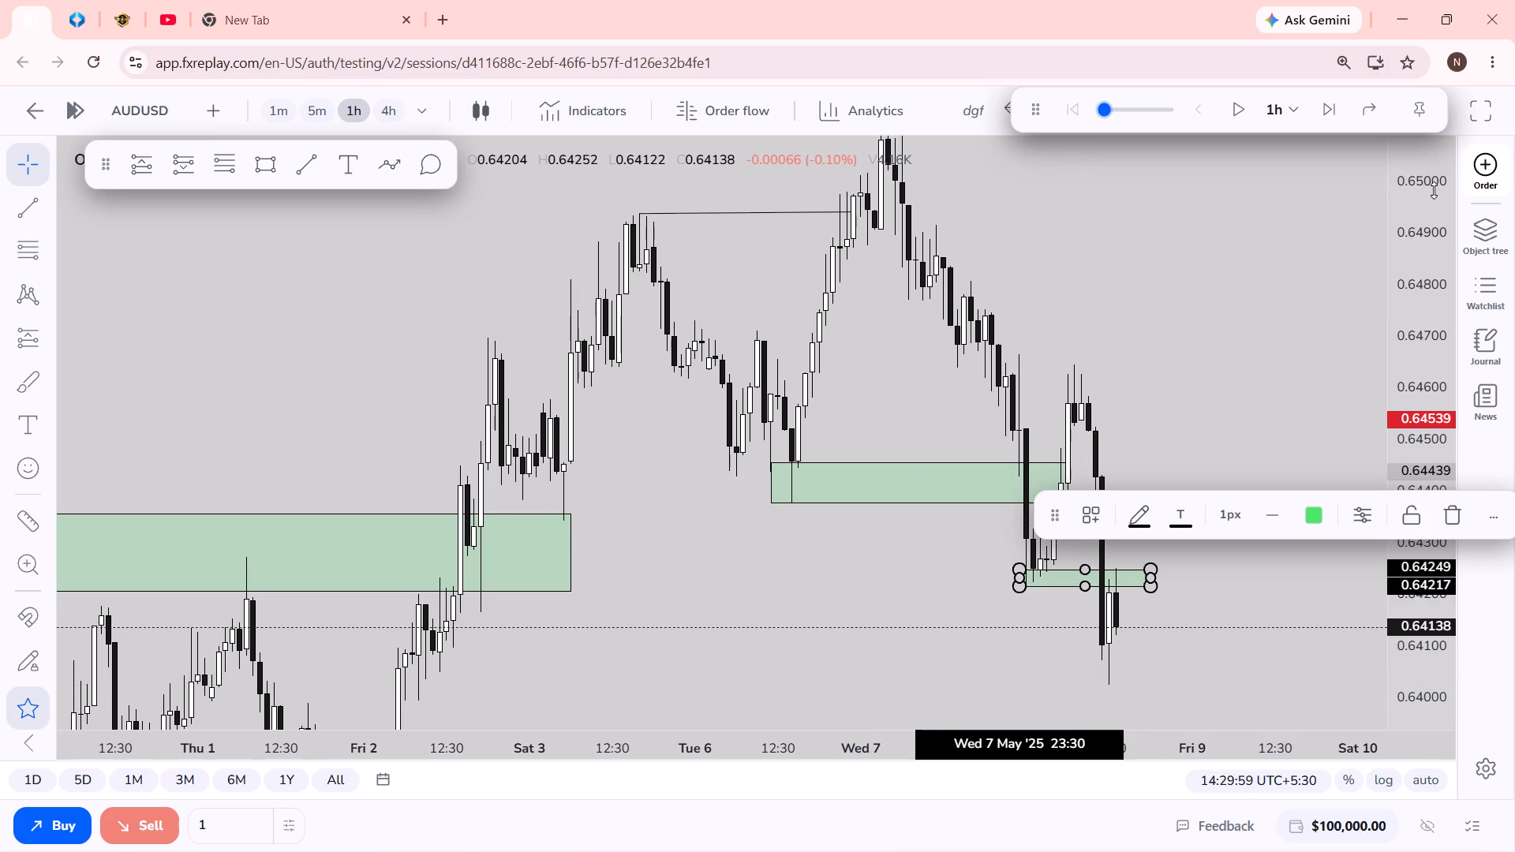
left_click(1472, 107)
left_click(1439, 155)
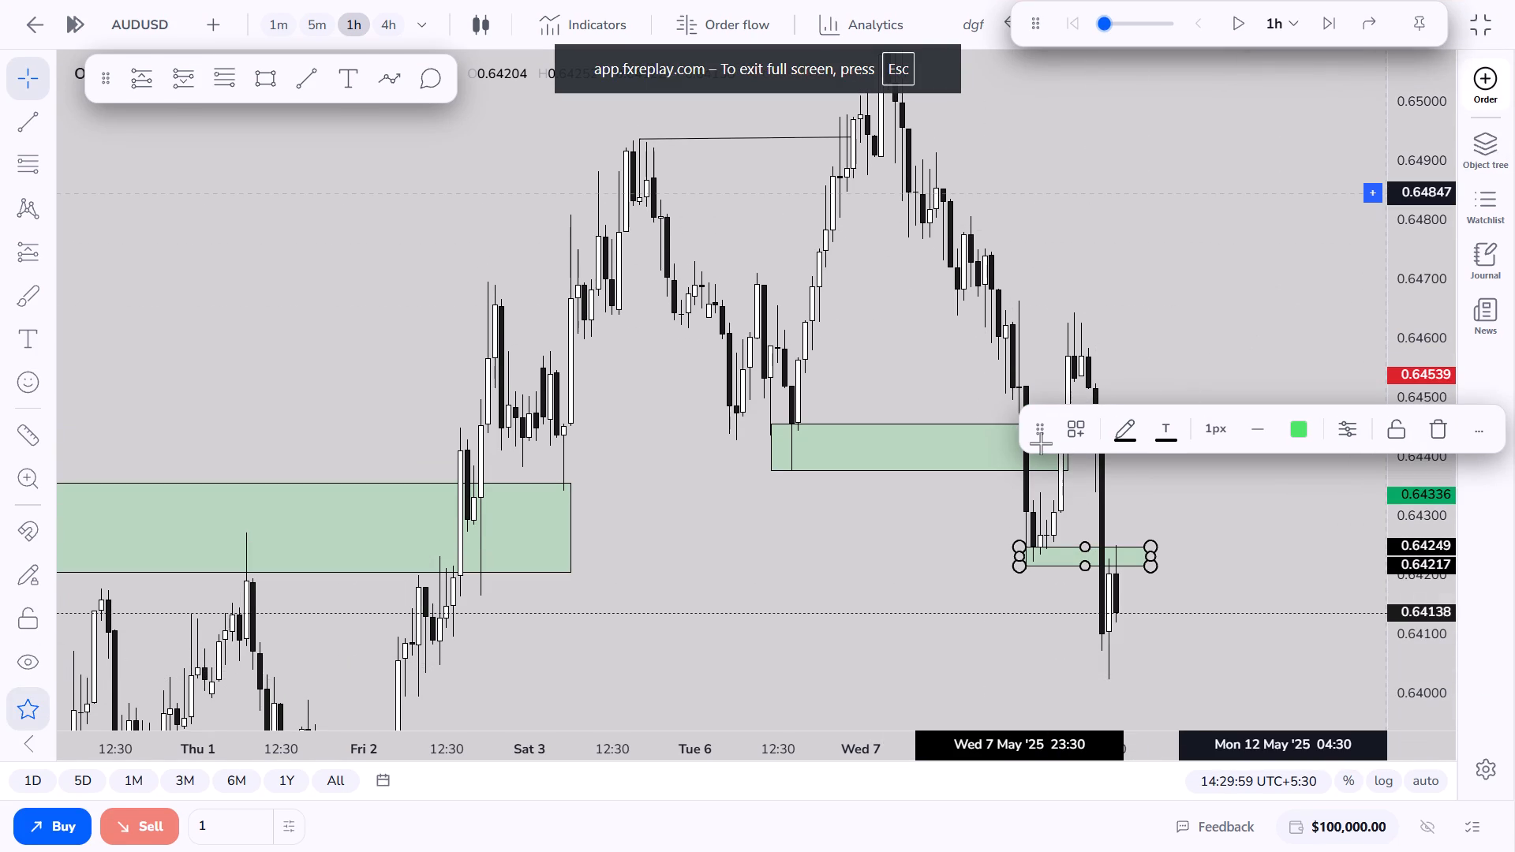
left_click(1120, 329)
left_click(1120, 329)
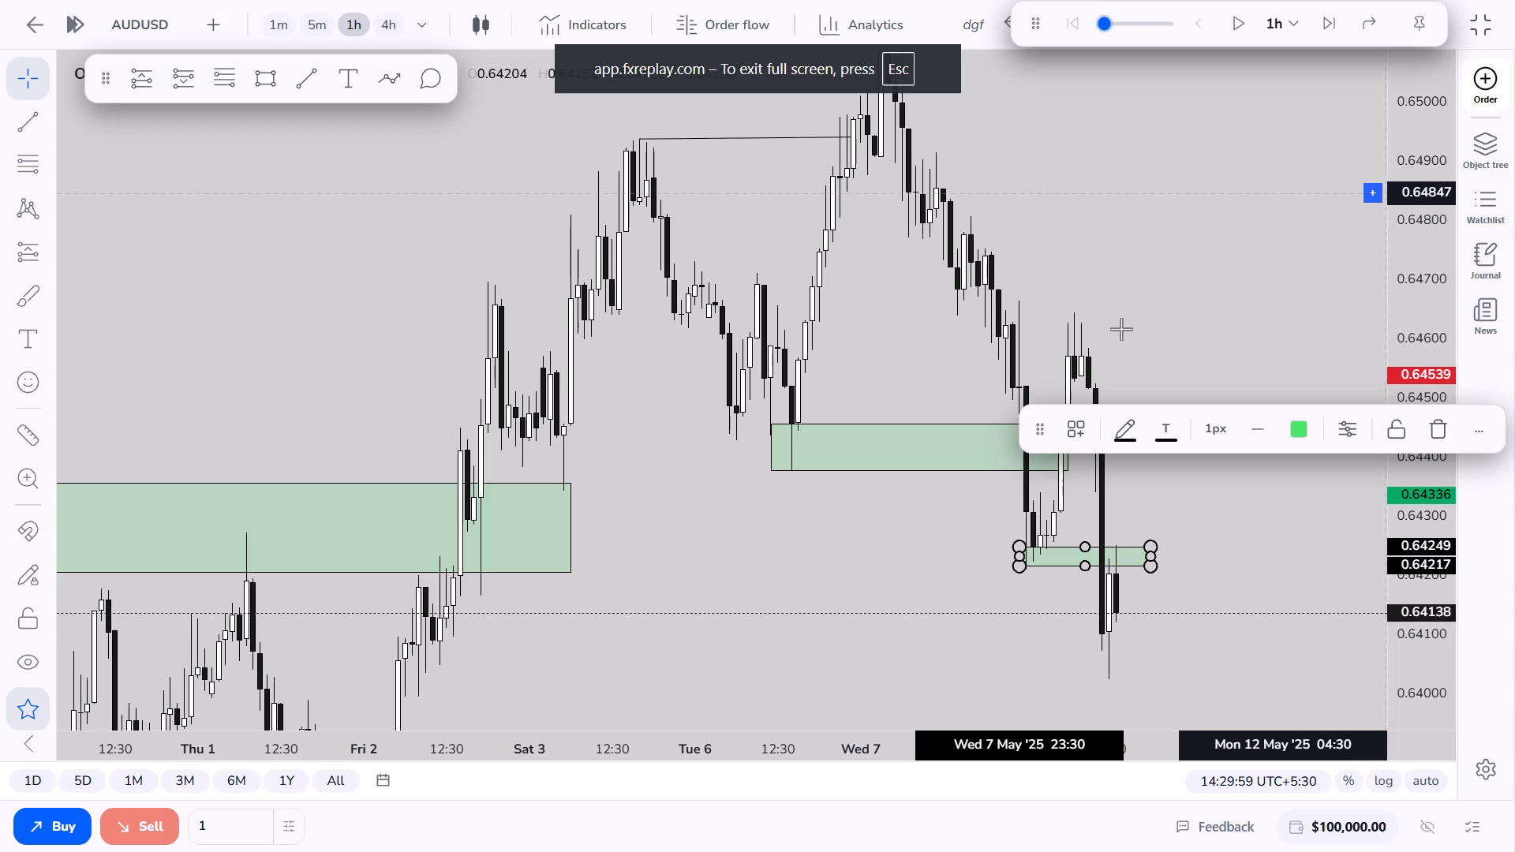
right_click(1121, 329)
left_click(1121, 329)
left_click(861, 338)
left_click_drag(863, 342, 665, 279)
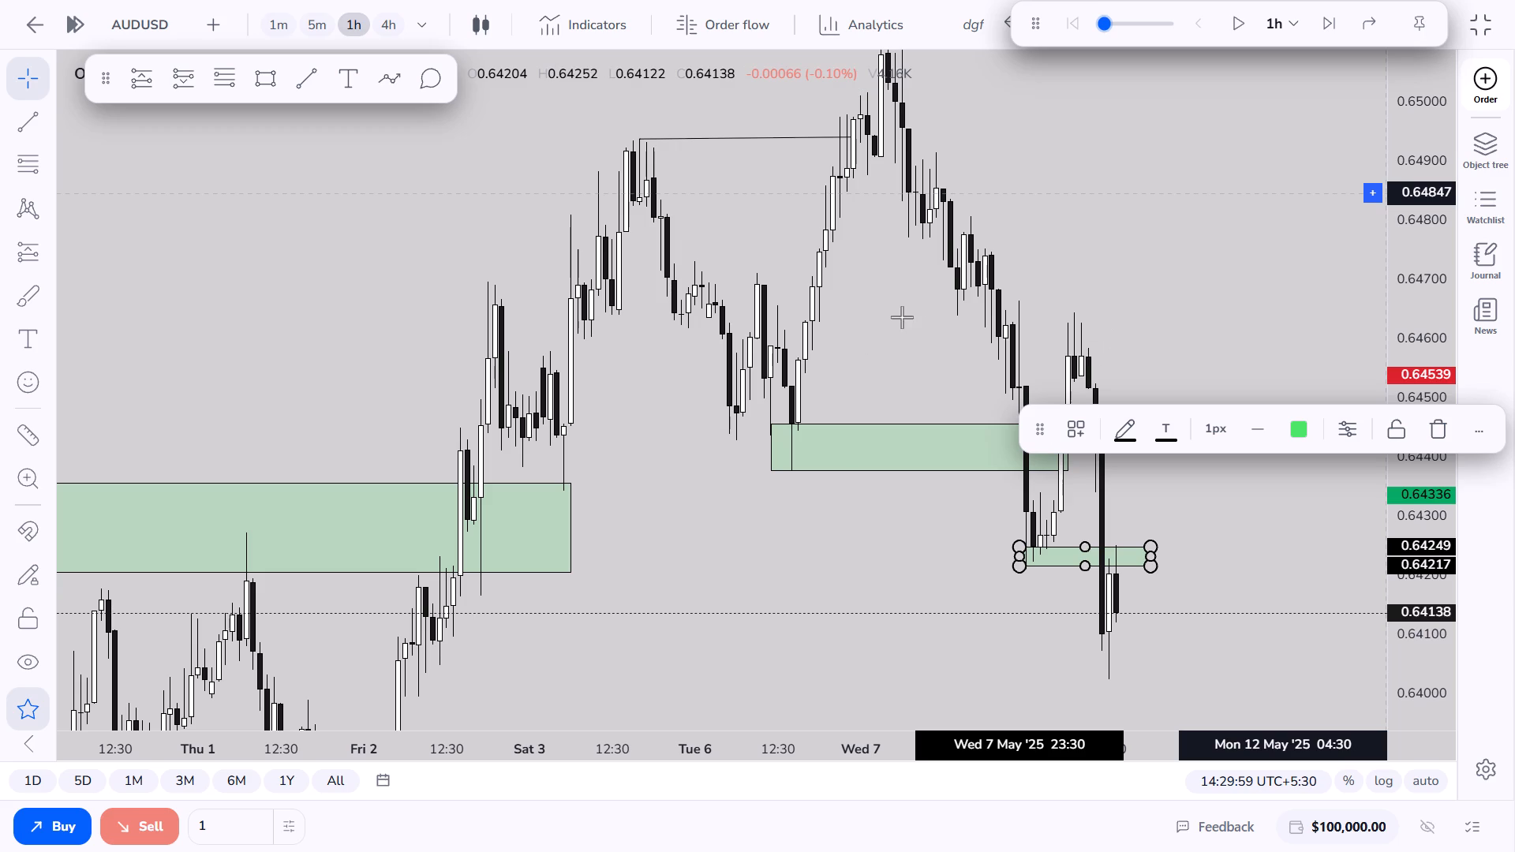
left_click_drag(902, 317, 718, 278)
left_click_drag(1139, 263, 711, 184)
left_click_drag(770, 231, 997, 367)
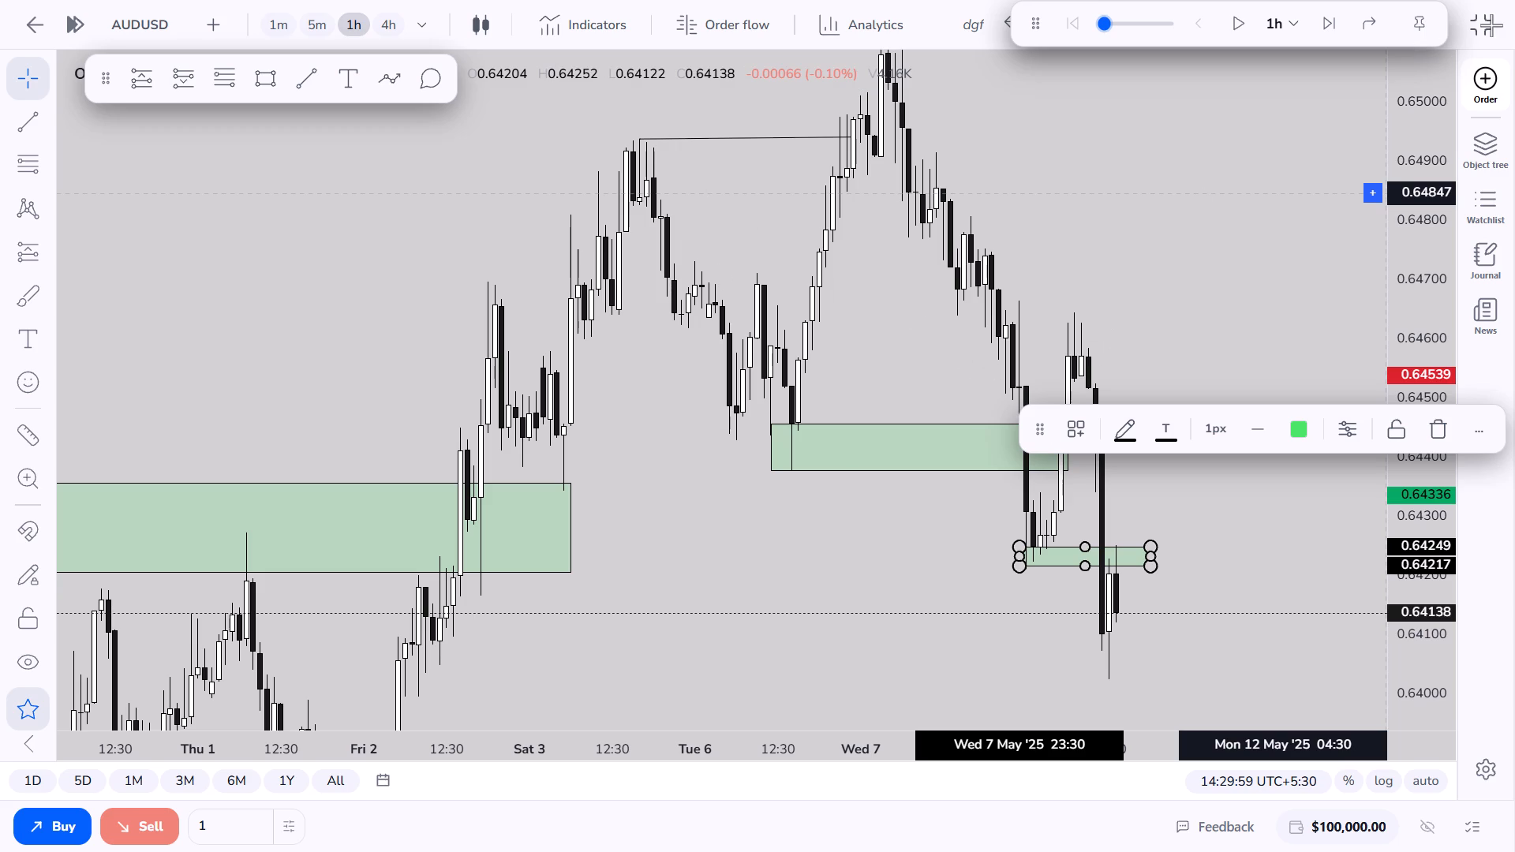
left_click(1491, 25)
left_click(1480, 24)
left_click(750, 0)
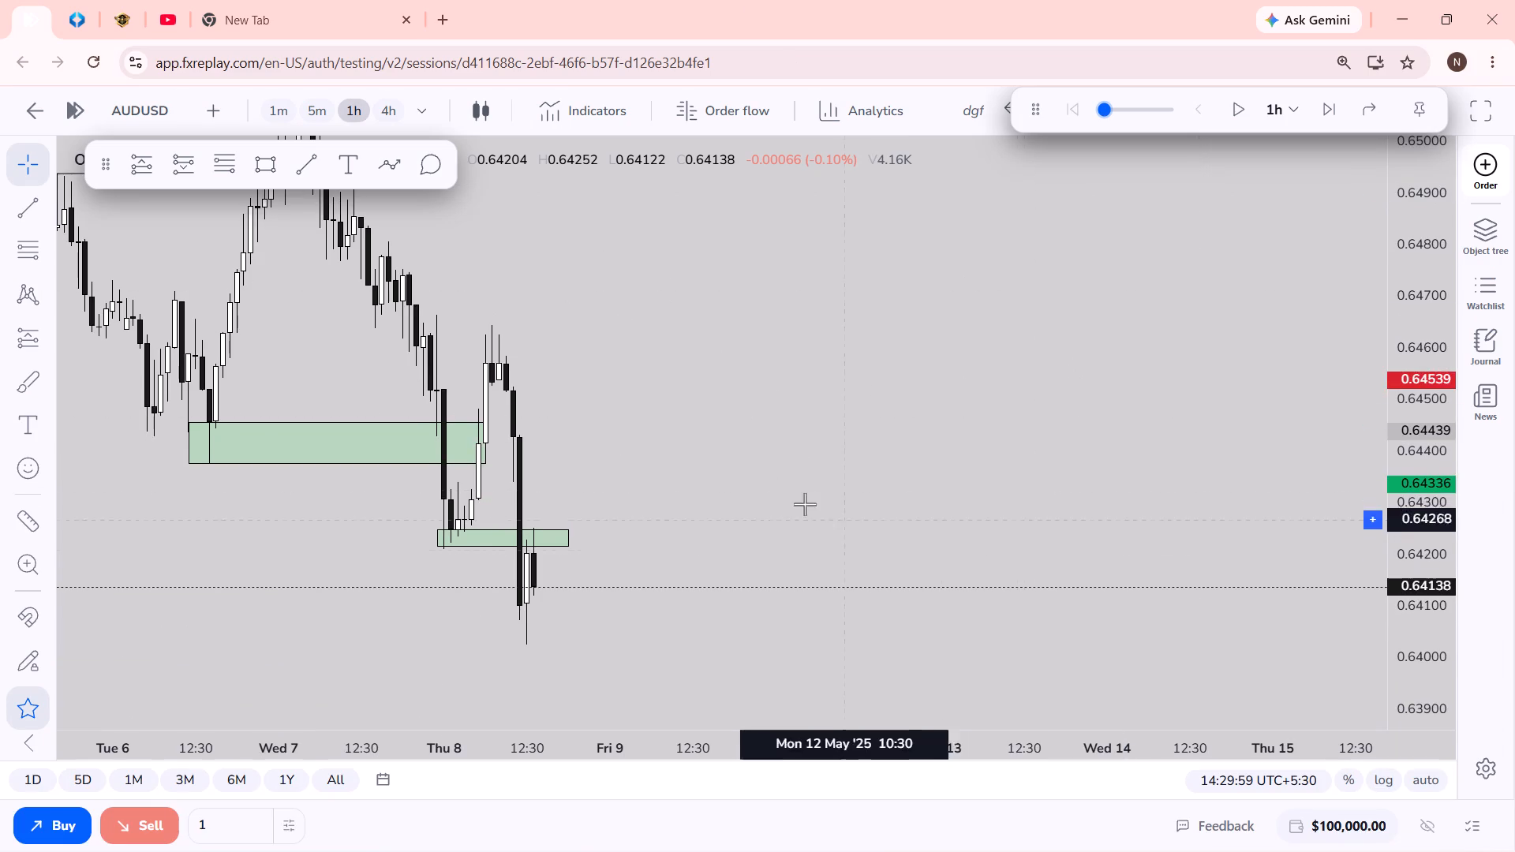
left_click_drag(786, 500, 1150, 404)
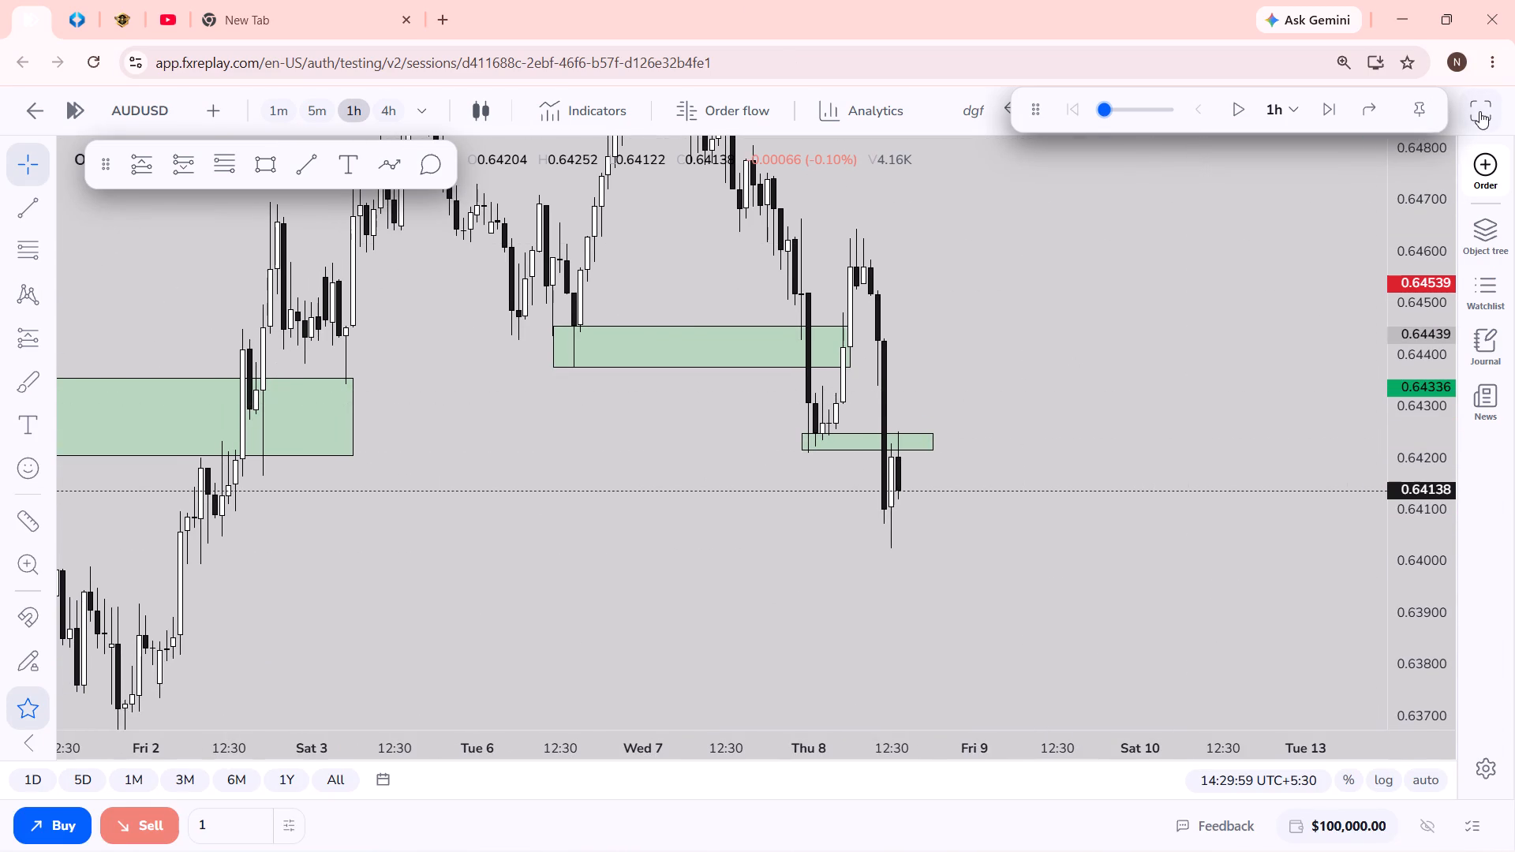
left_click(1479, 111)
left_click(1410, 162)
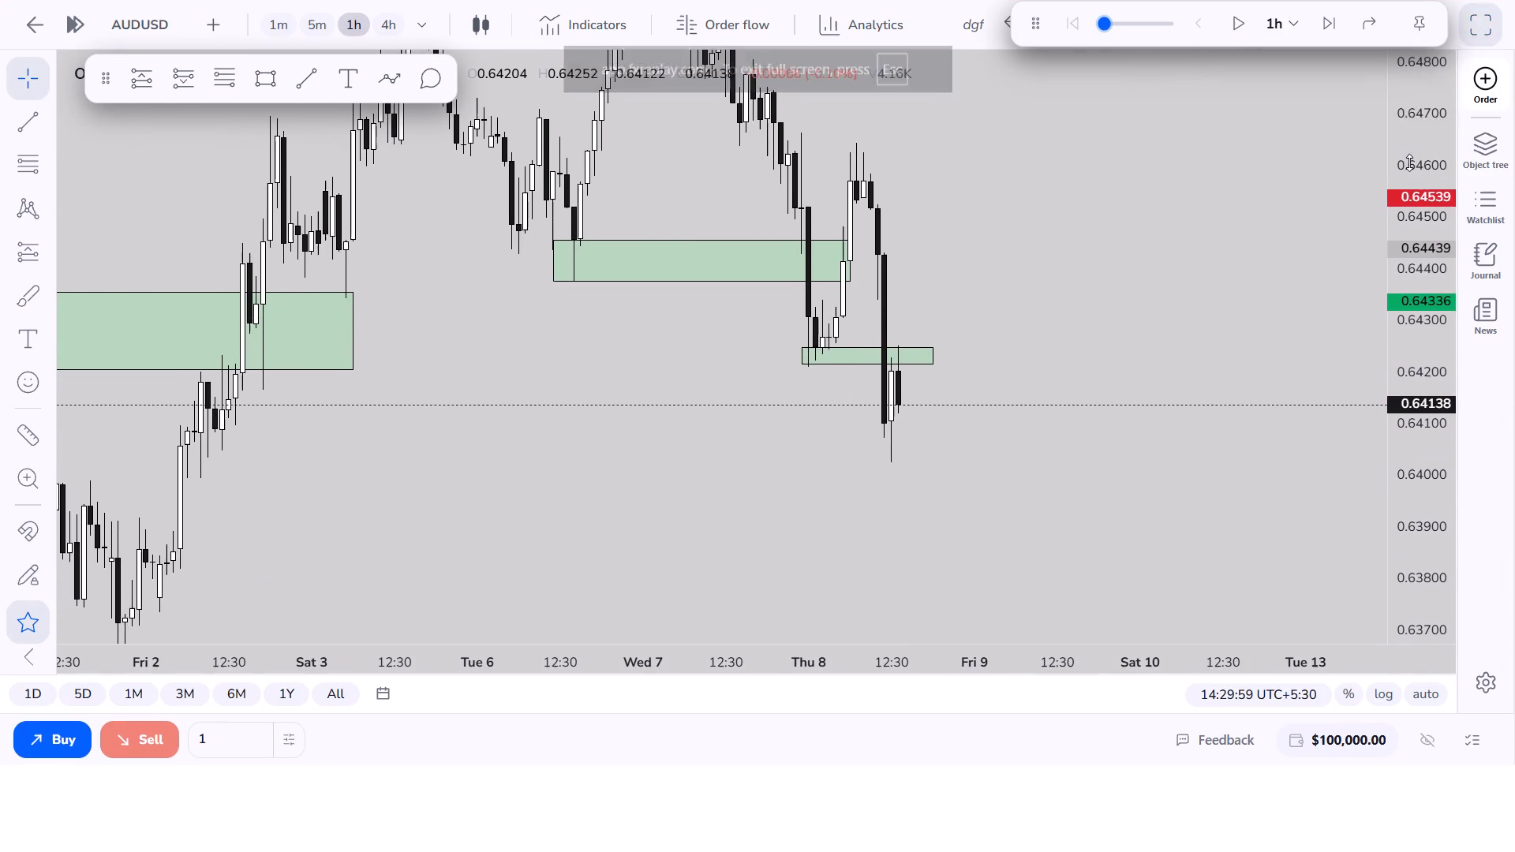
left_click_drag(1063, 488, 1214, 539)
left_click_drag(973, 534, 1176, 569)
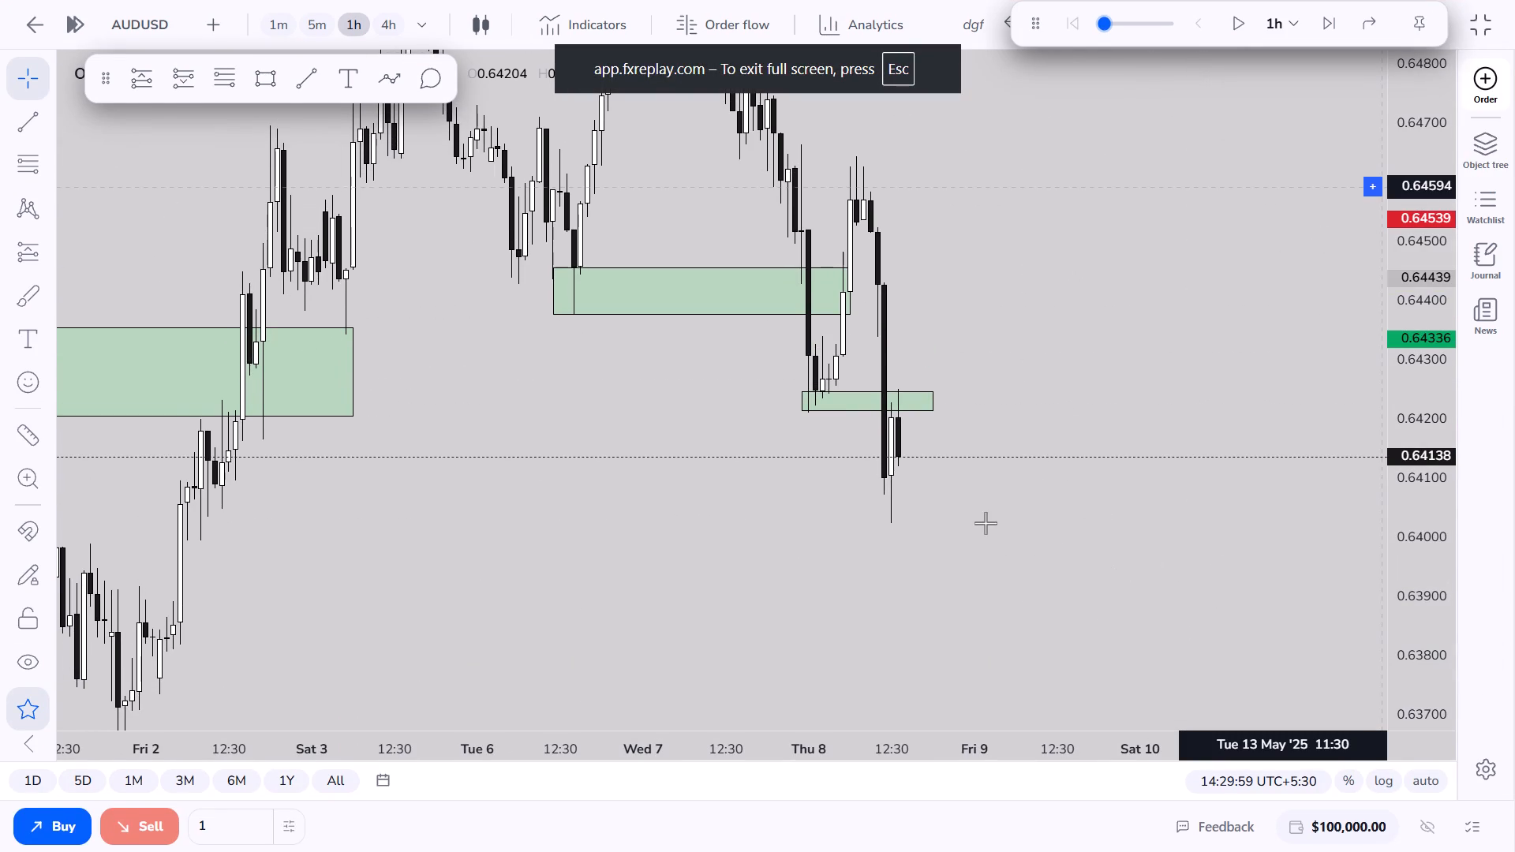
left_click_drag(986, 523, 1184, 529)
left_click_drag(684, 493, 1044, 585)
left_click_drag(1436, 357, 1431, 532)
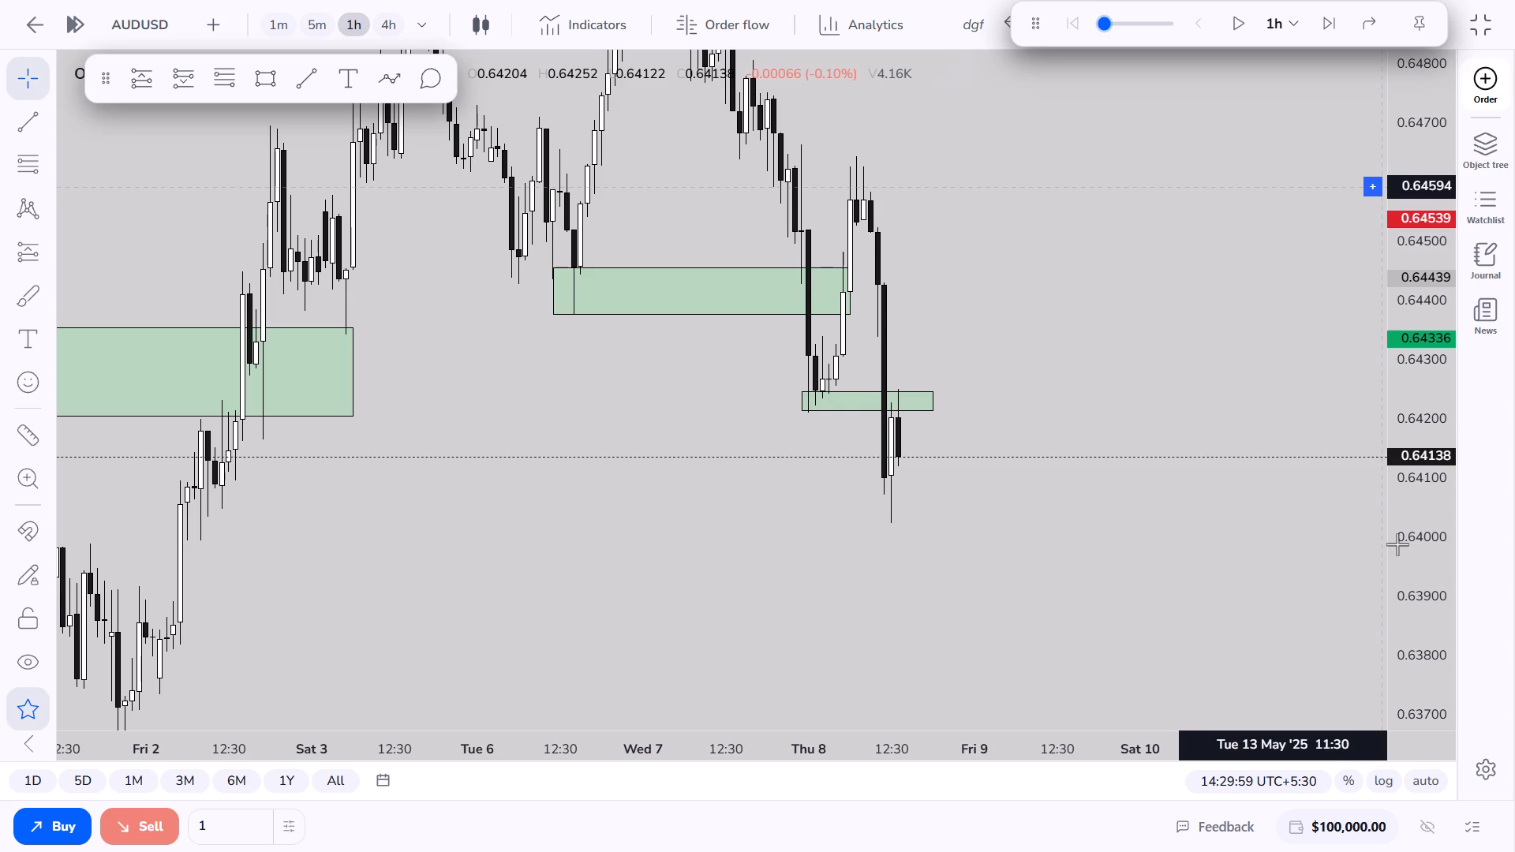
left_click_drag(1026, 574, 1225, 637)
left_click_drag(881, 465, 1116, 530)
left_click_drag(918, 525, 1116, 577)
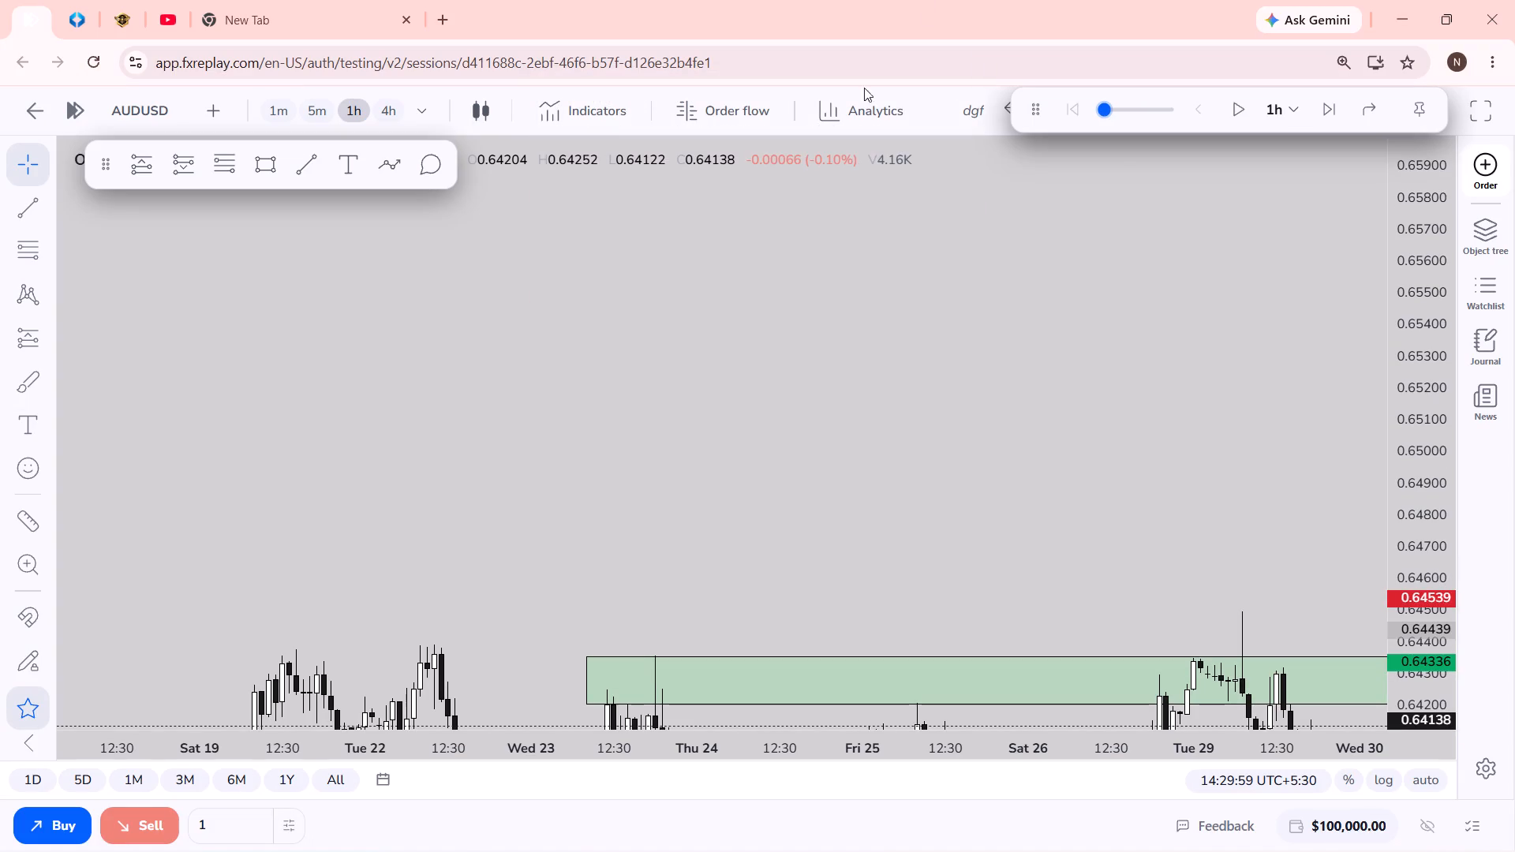
Review the 1h price structure and marked zones from late April up to the latest Thu 8 May candles.
left_click_drag(982, 546, 828, 339)
left_click_drag(1007, 416, 629, 405)
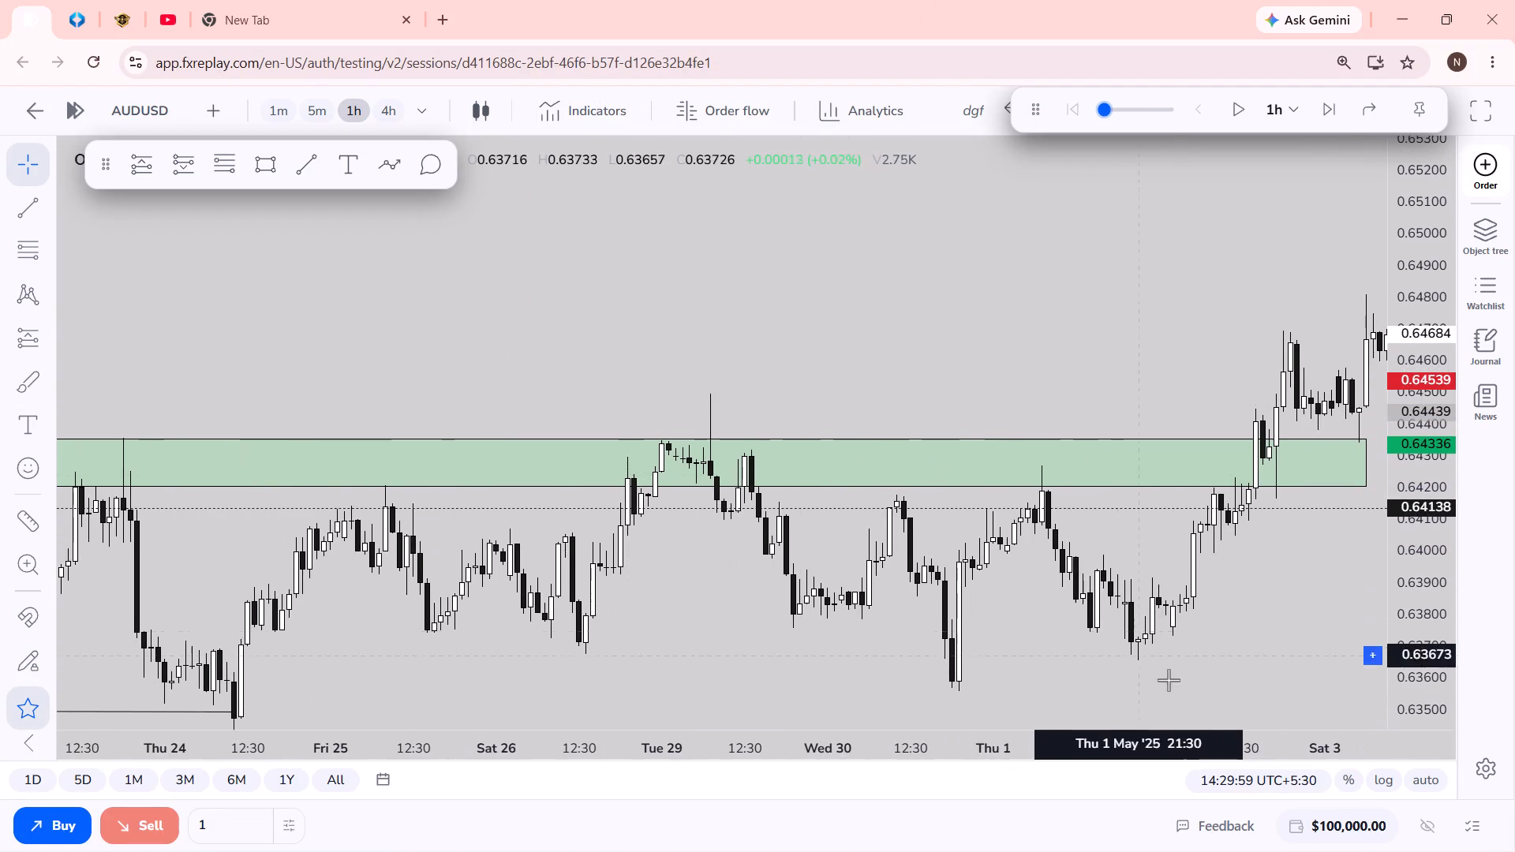
left_click_drag(1176, 683, 888, 687)
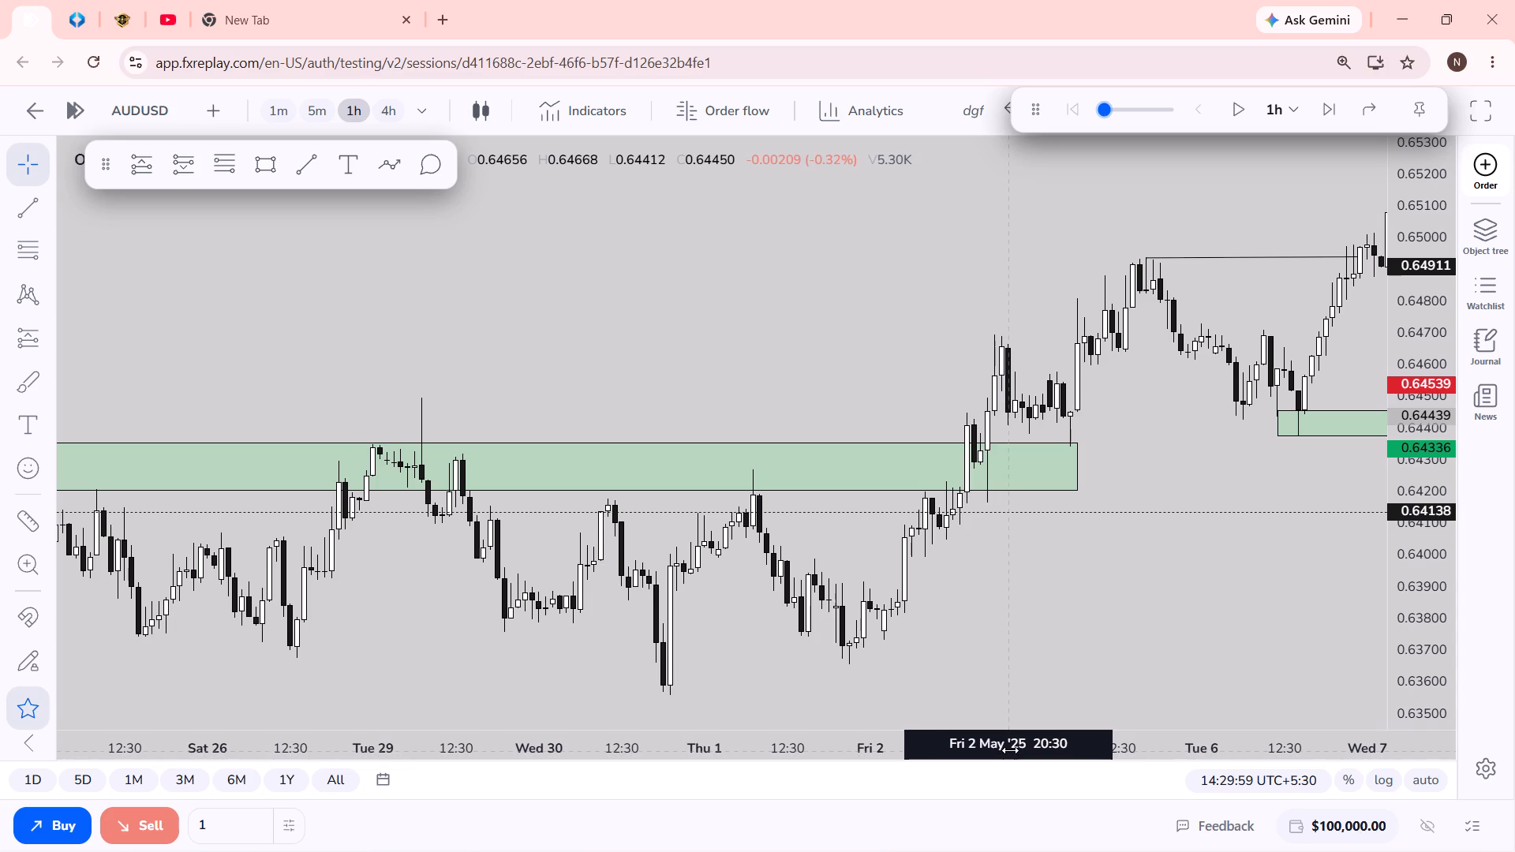
left_click_drag(1067, 634, 913, 661)
left_click_drag(1109, 672, 999, 712)
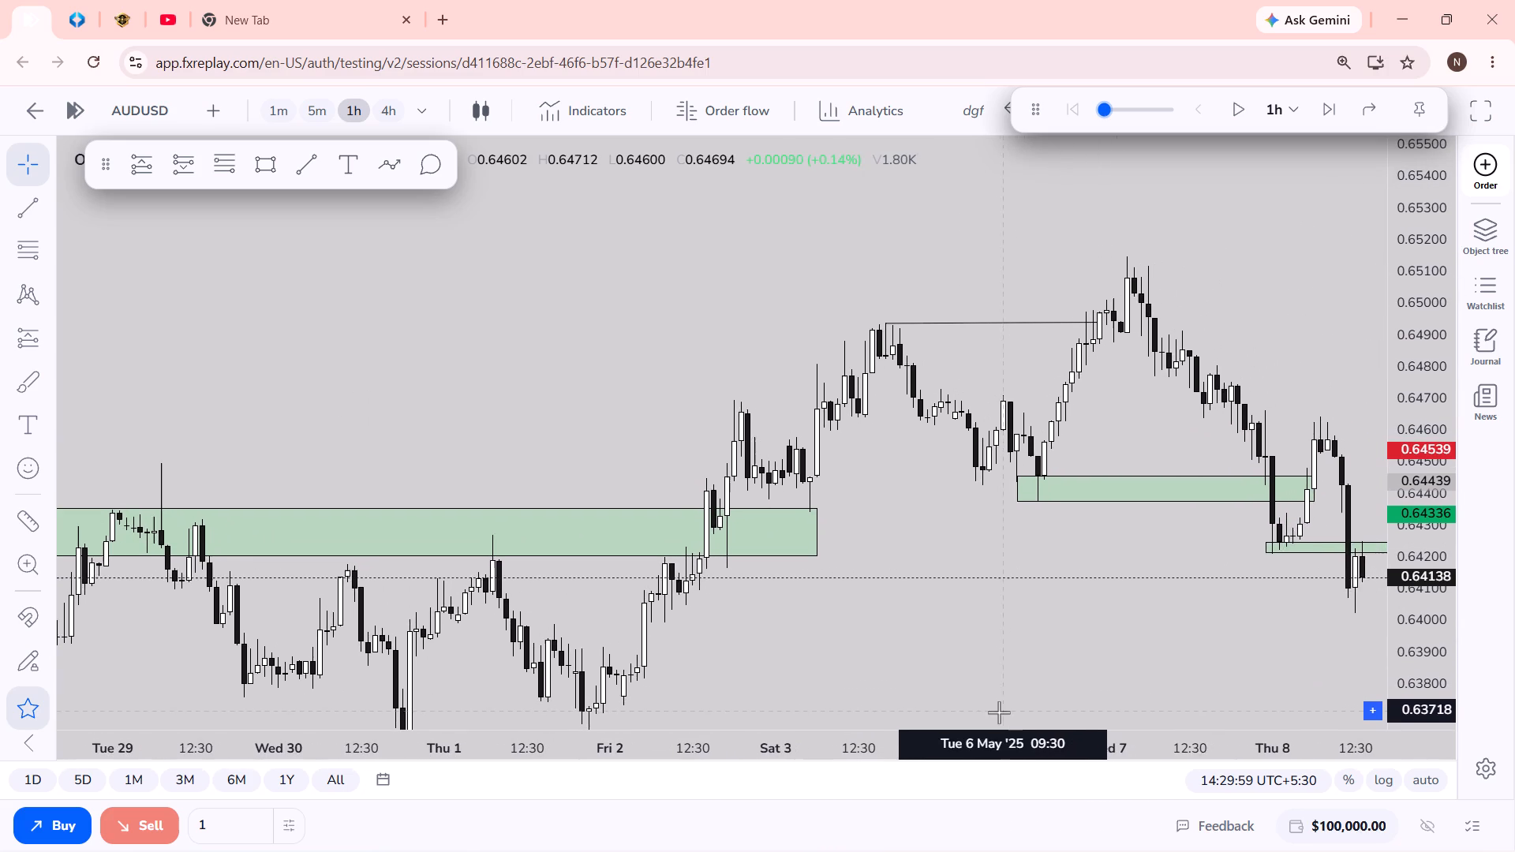
left_click_drag(1123, 702, 997, 689)
left_click_drag(1160, 677, 1073, 533)
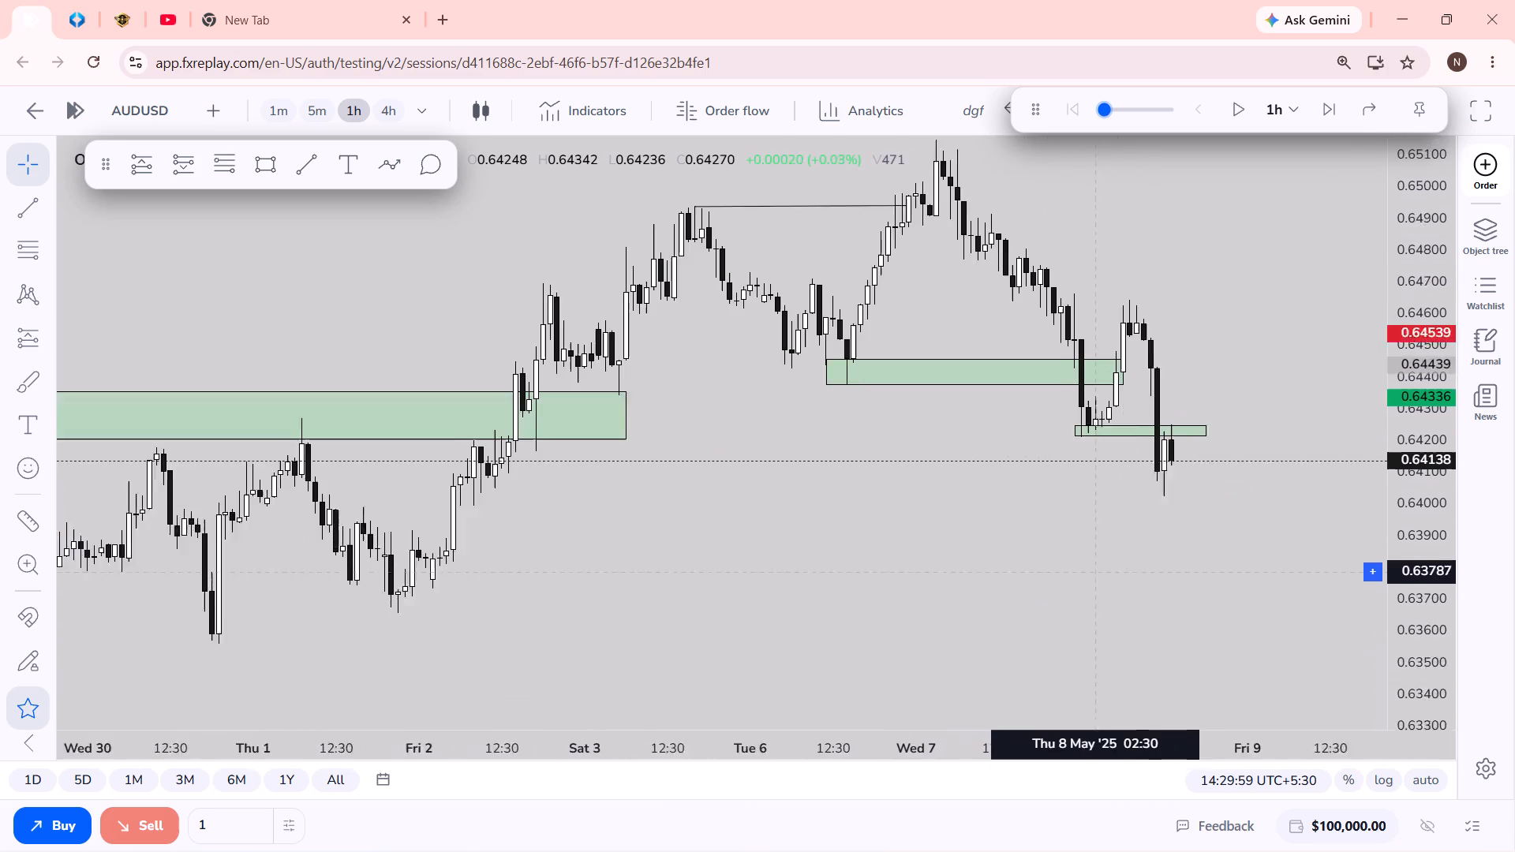
left_click_drag(1073, 533, 1056, 497)
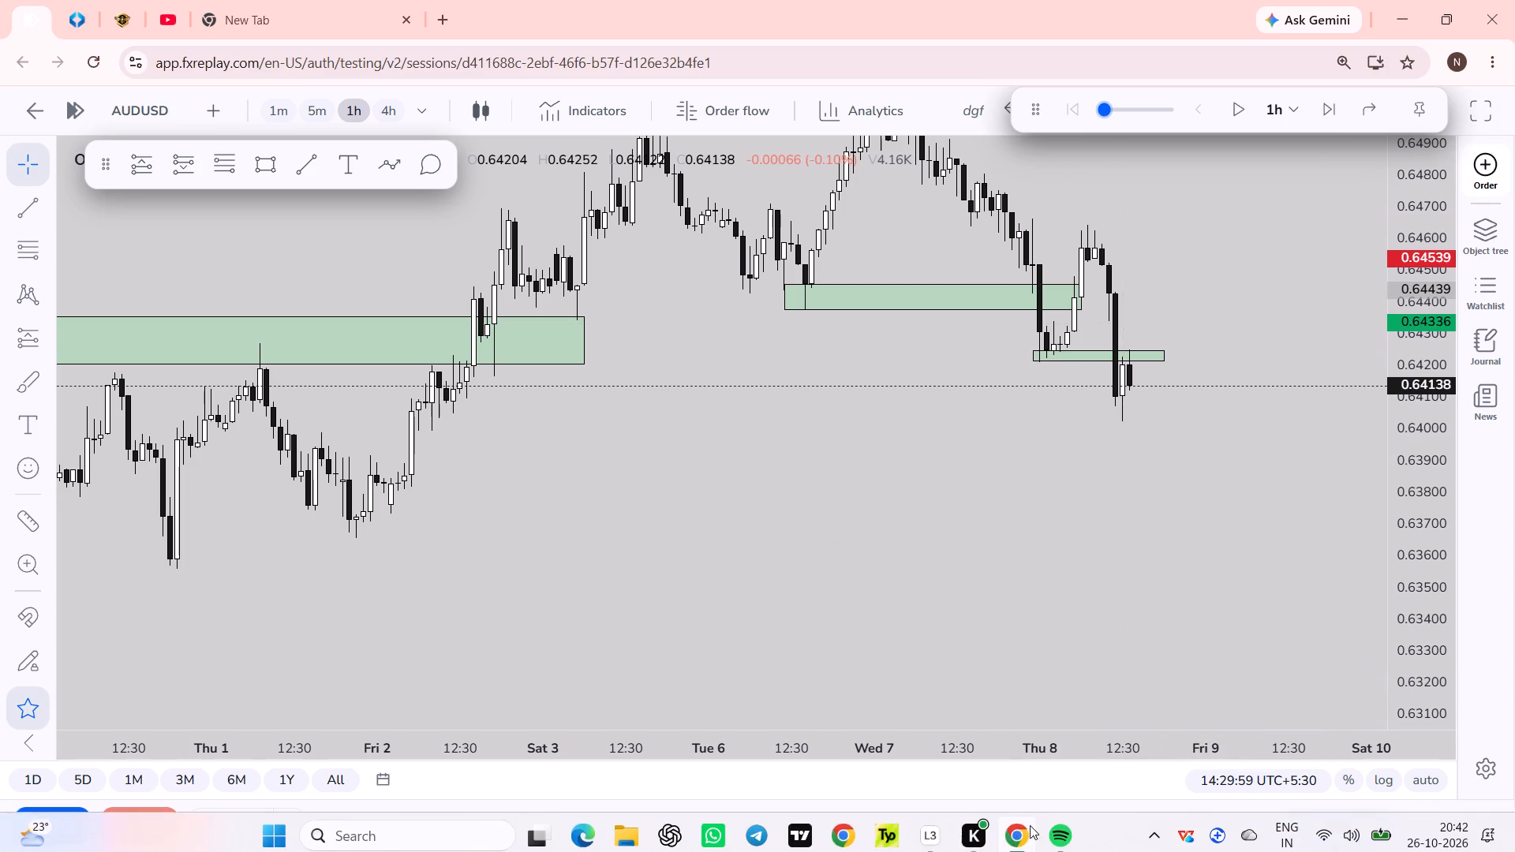
Check the recording status in the Loggy3 window and return to the chart.
left_click(938, 828)
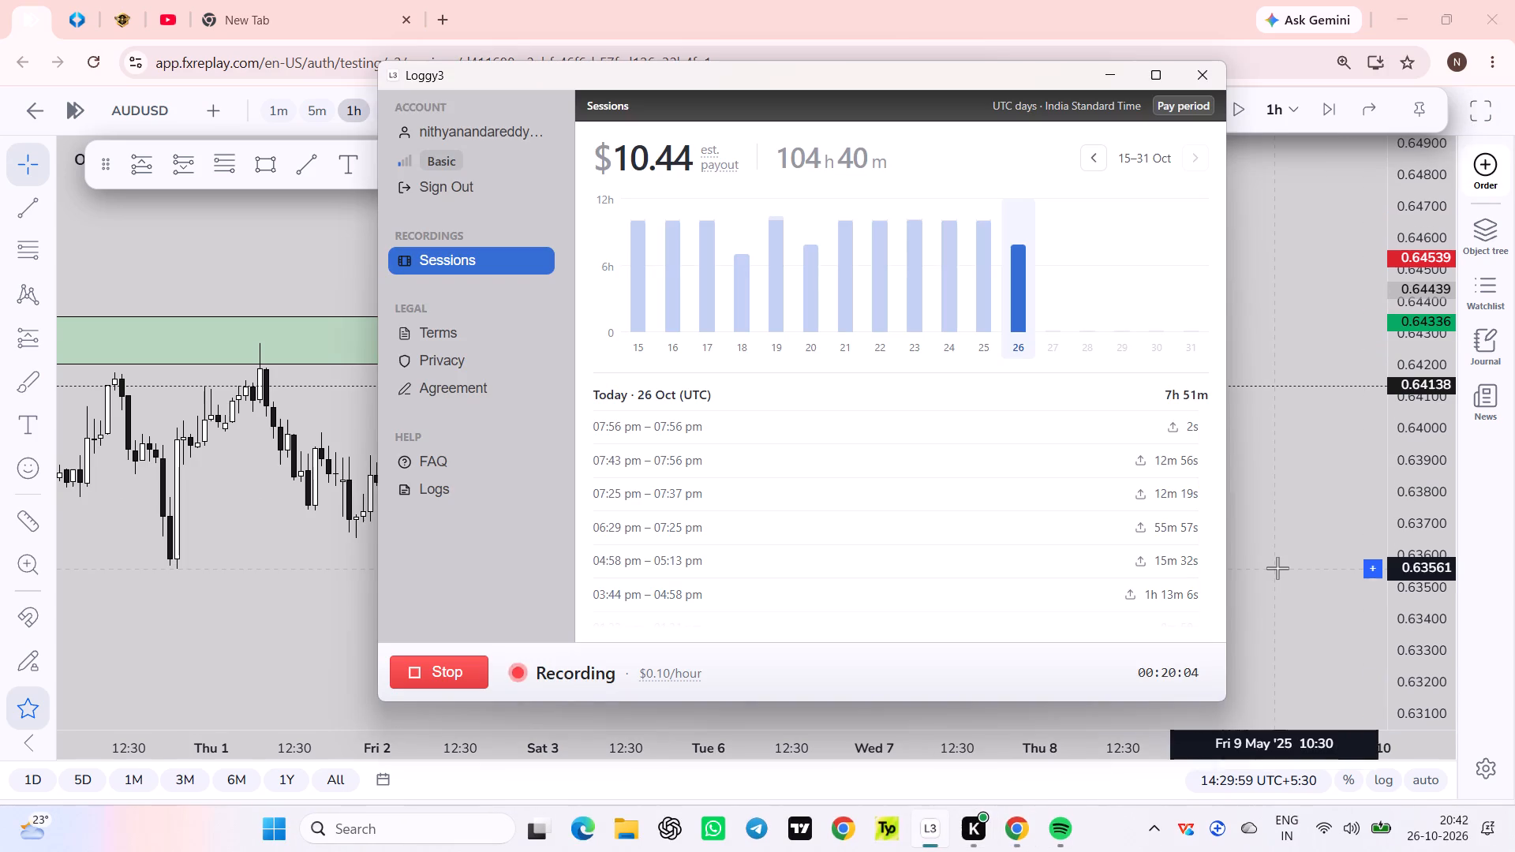
left_click(1277, 568)
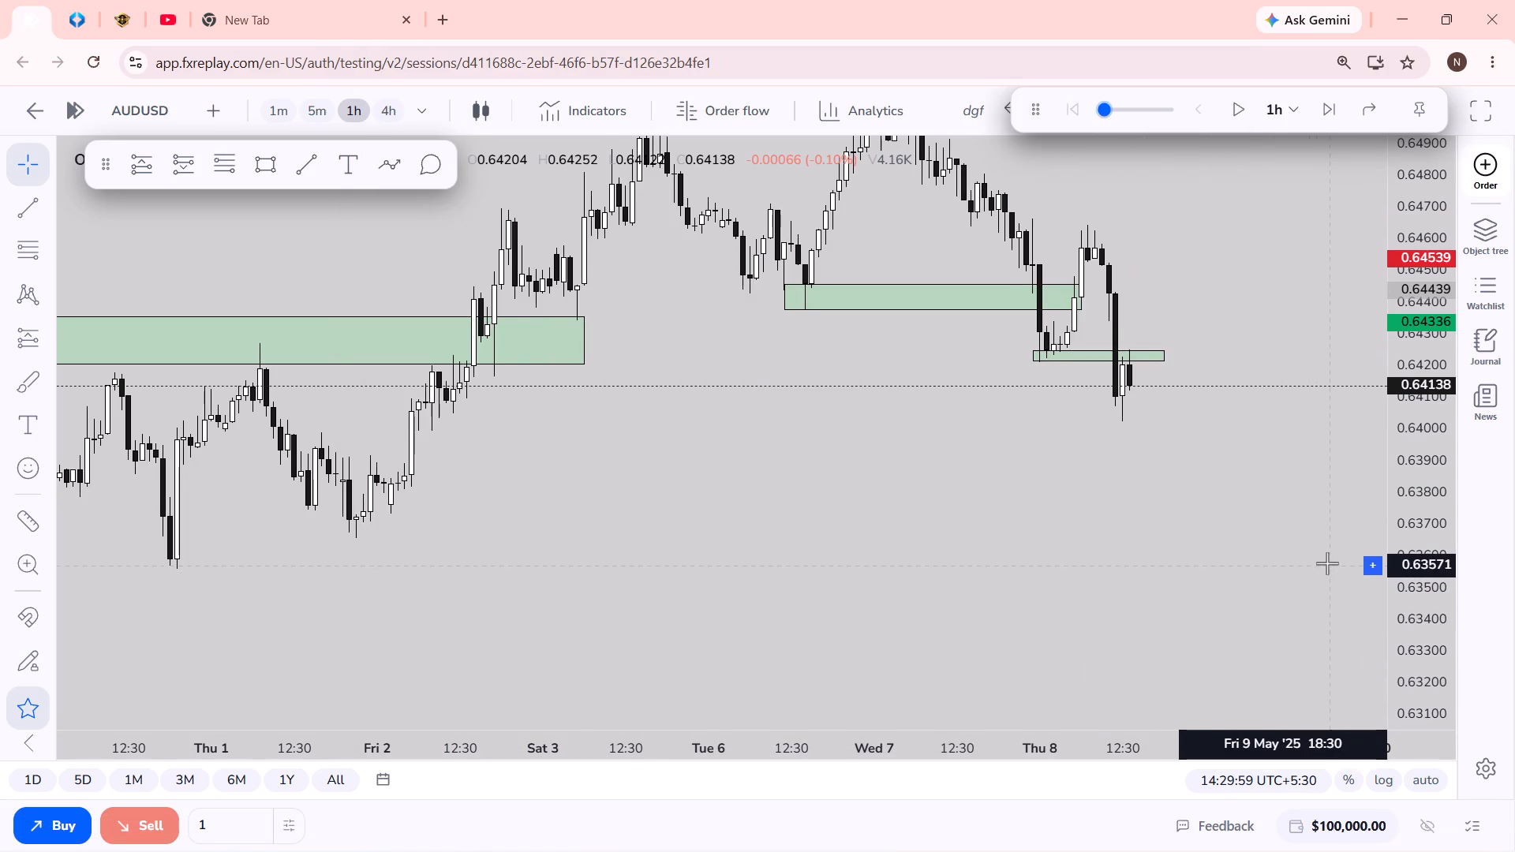
Show the chart in full-screen view and switch it to the 5m timeframe at the latest Thu 8 May candles.
left_click(1480, 106)
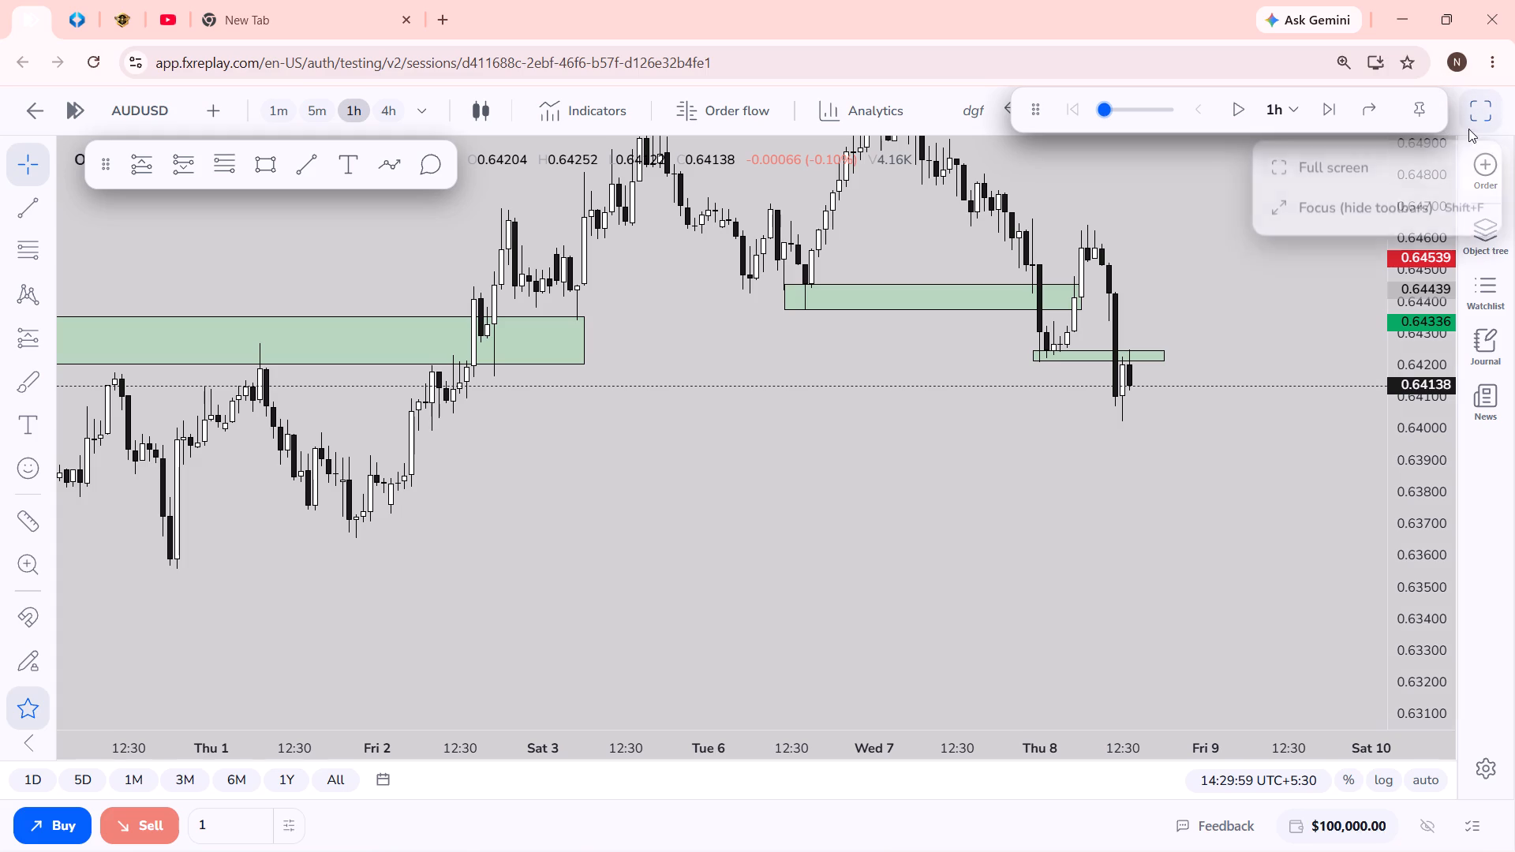
left_click(1442, 157)
left_click_drag(1220, 496, 1221, 570)
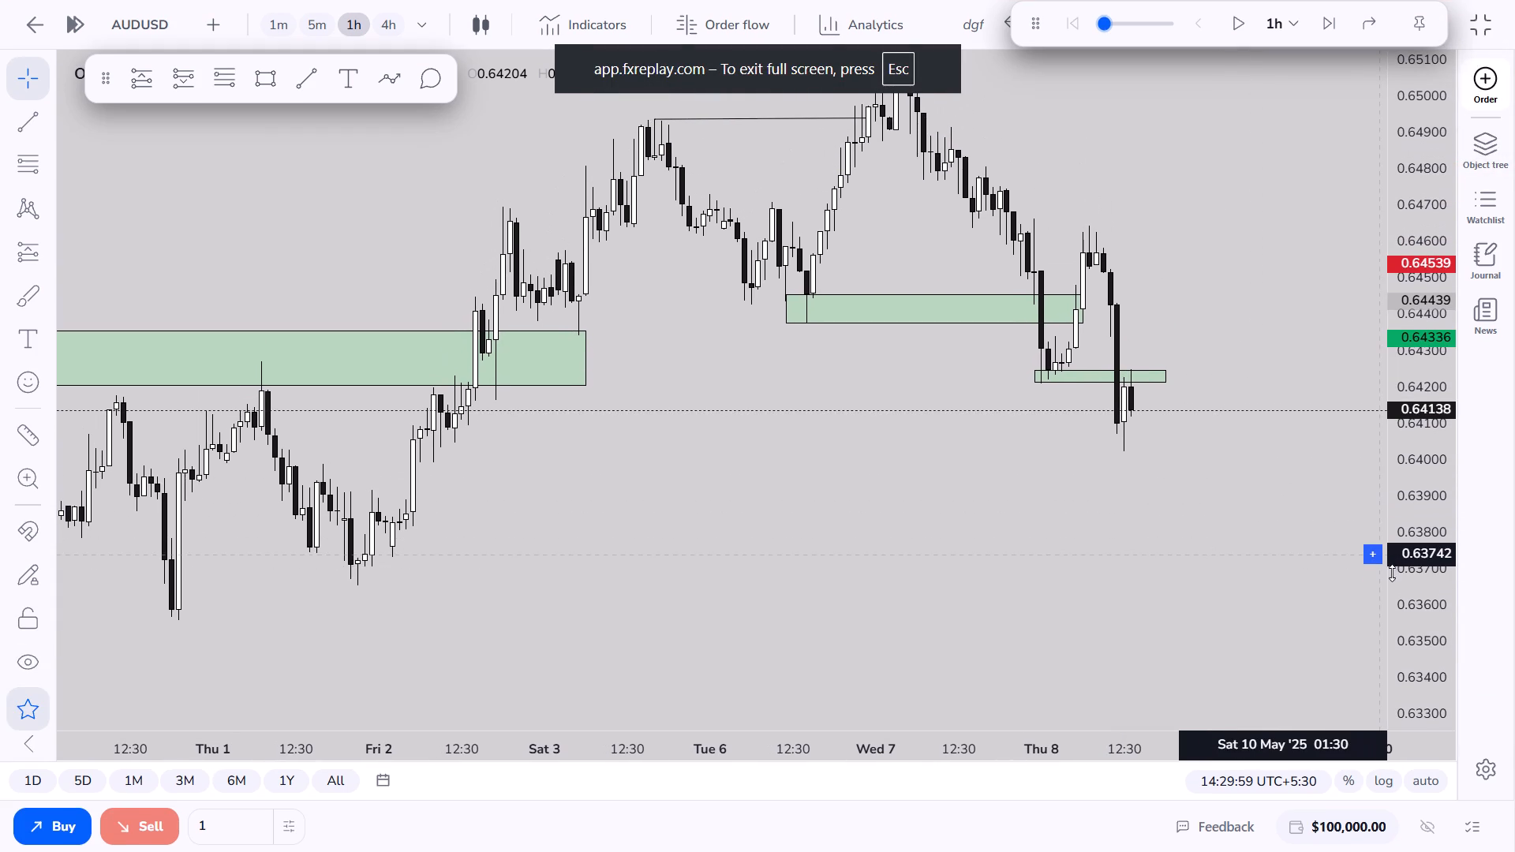
left_click_drag(1407, 578, 1420, 399)
scroll(1235, 484, "up", 5)
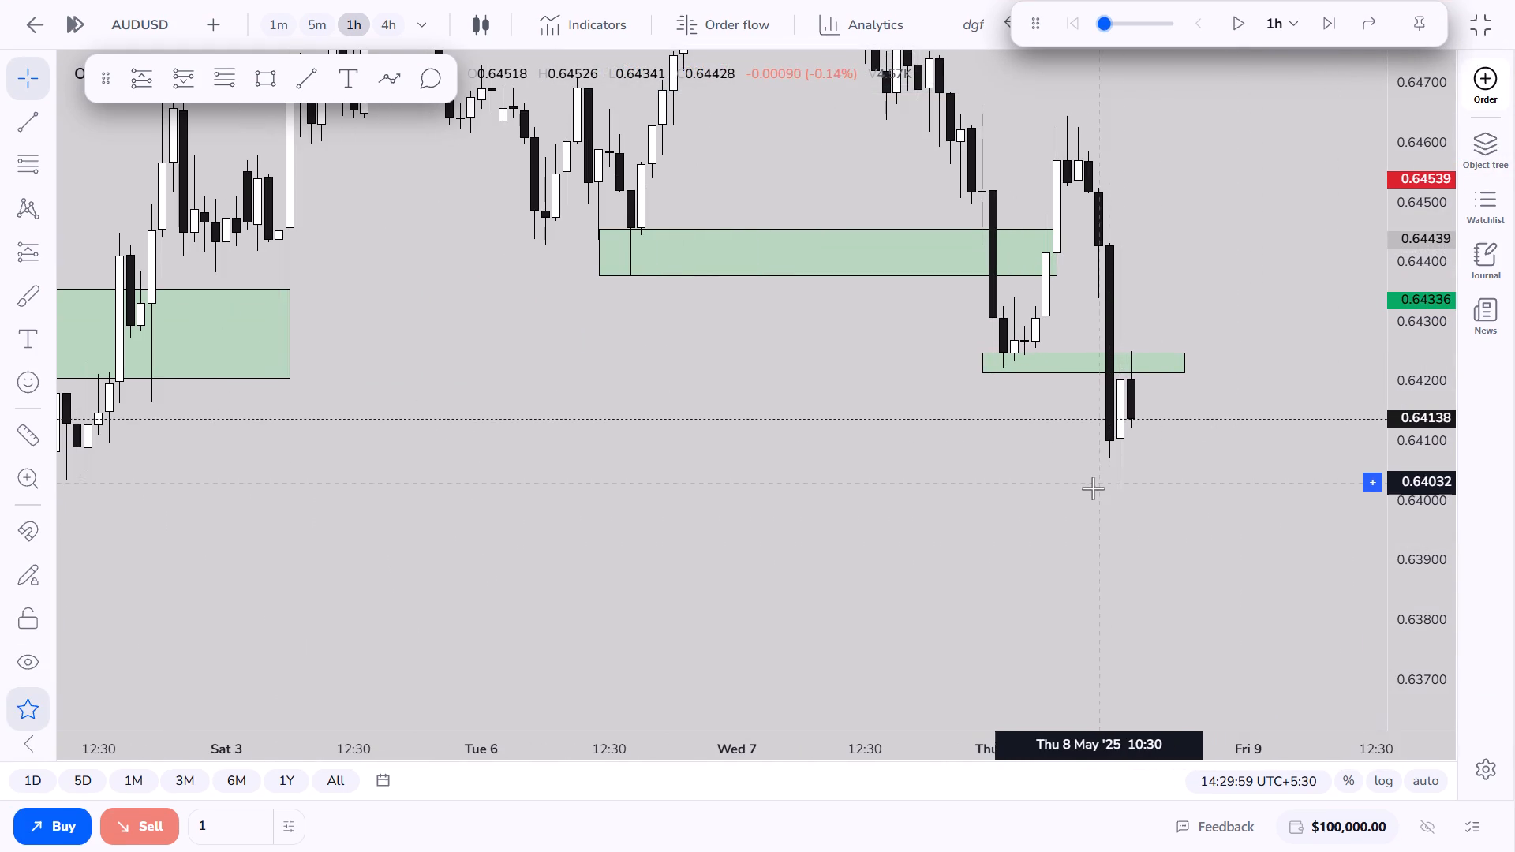
left_click(316, 27)
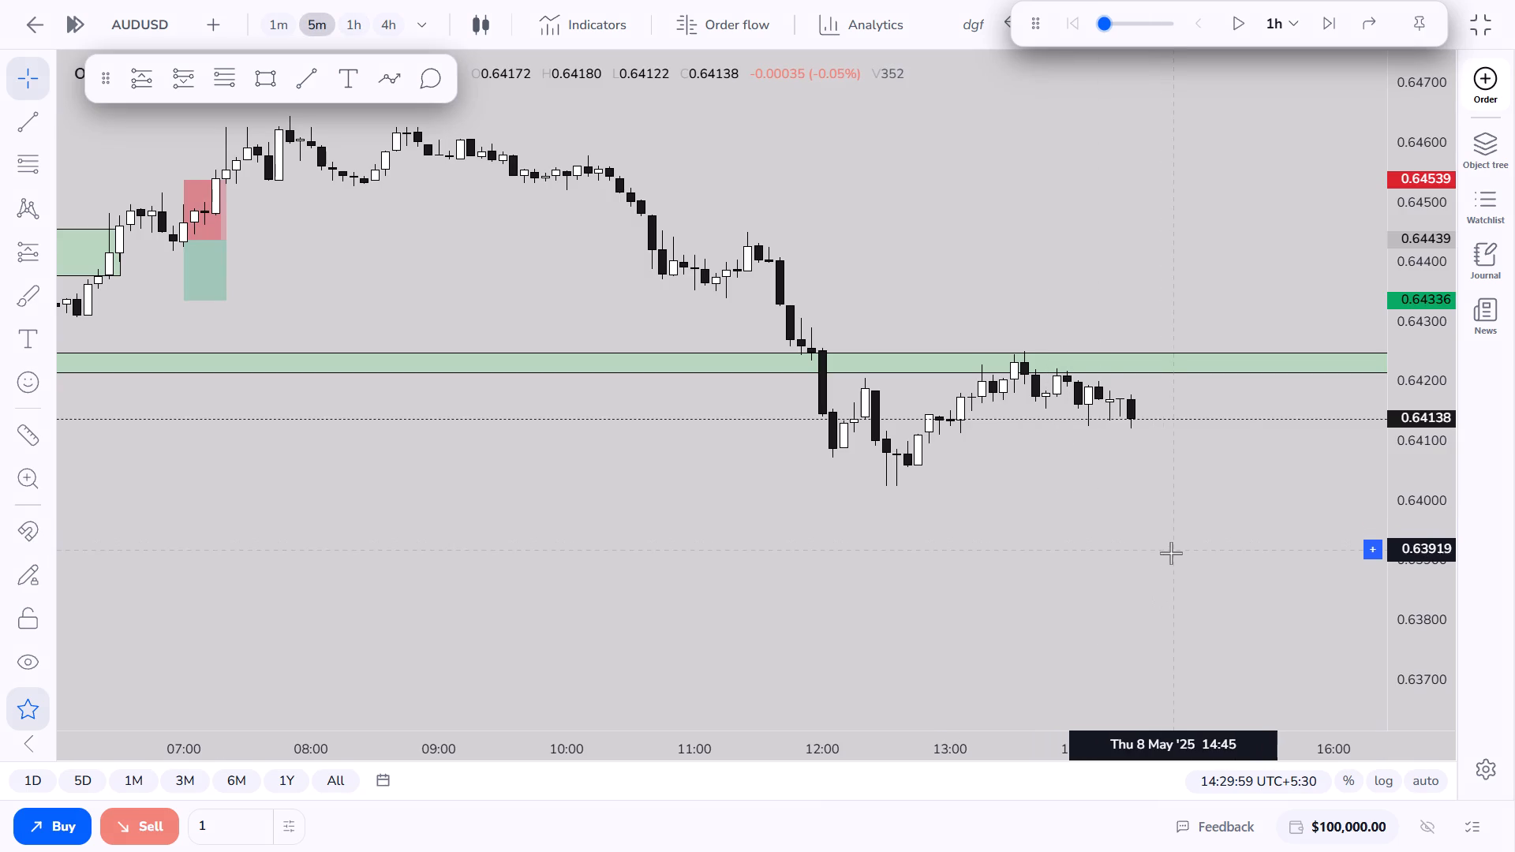
Place a short position at 0.64178 from Thu 8 May 13:40, with stop 0.64277 and target 0.64077, extending to about 15:35.
left_click_drag(1420, 622, 1475, 140)
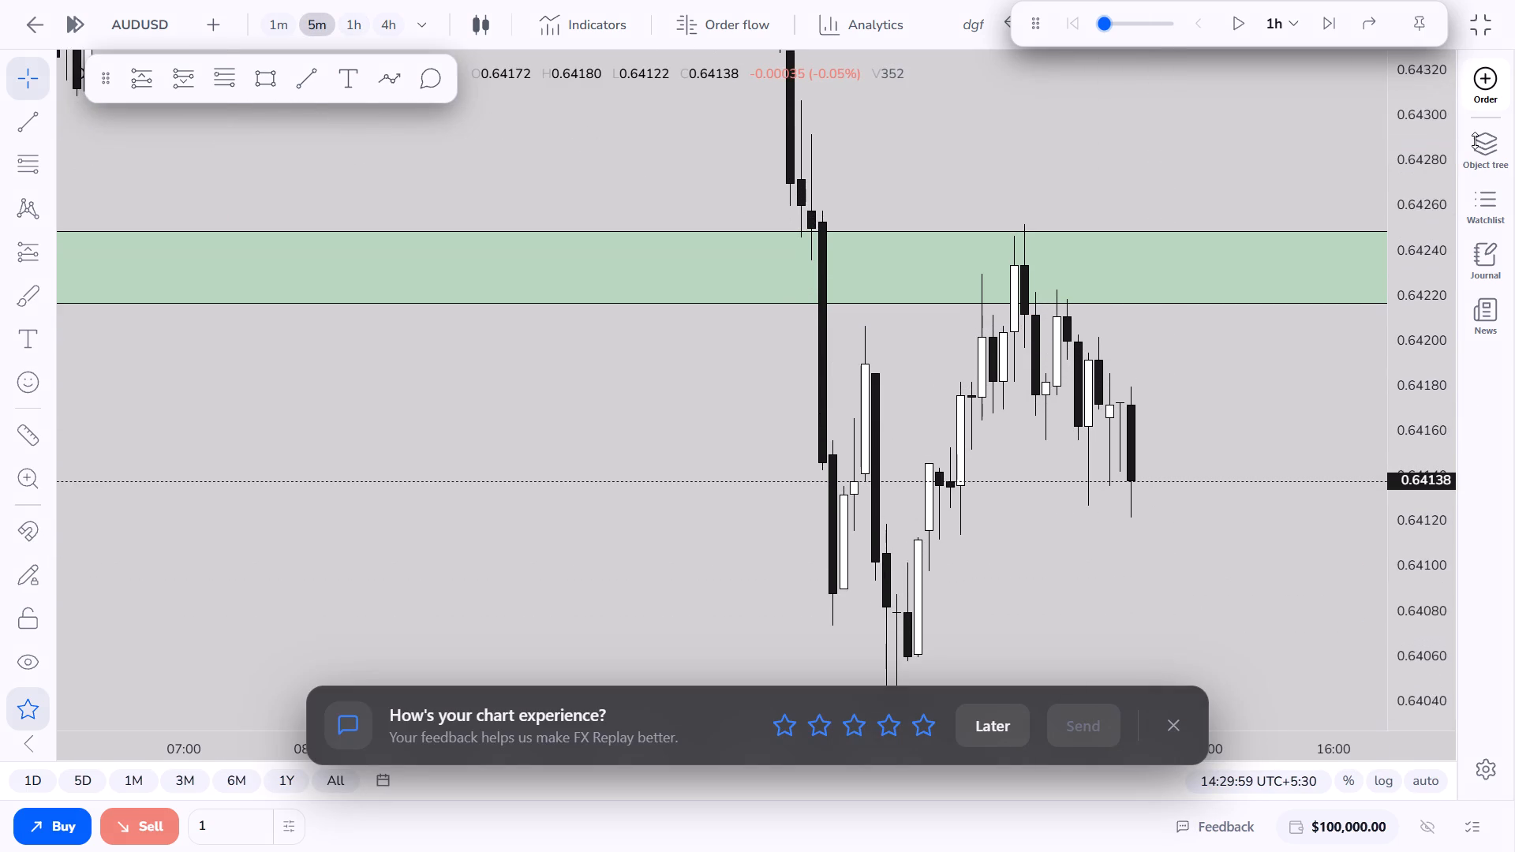
left_click_drag(1475, 140, 1476, 199)
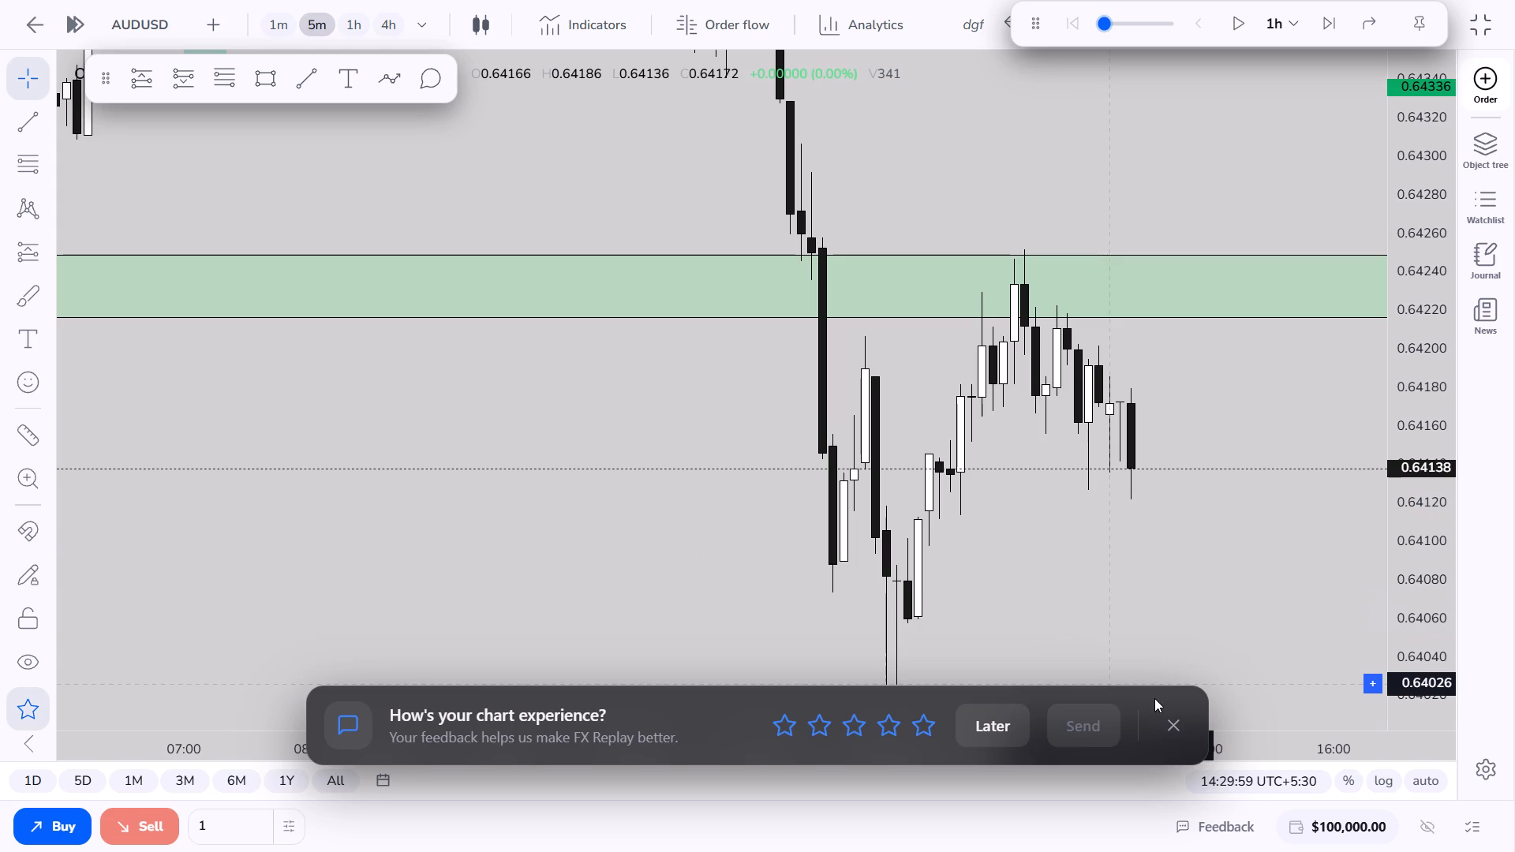
left_click(1165, 727)
left_click(173, 74)
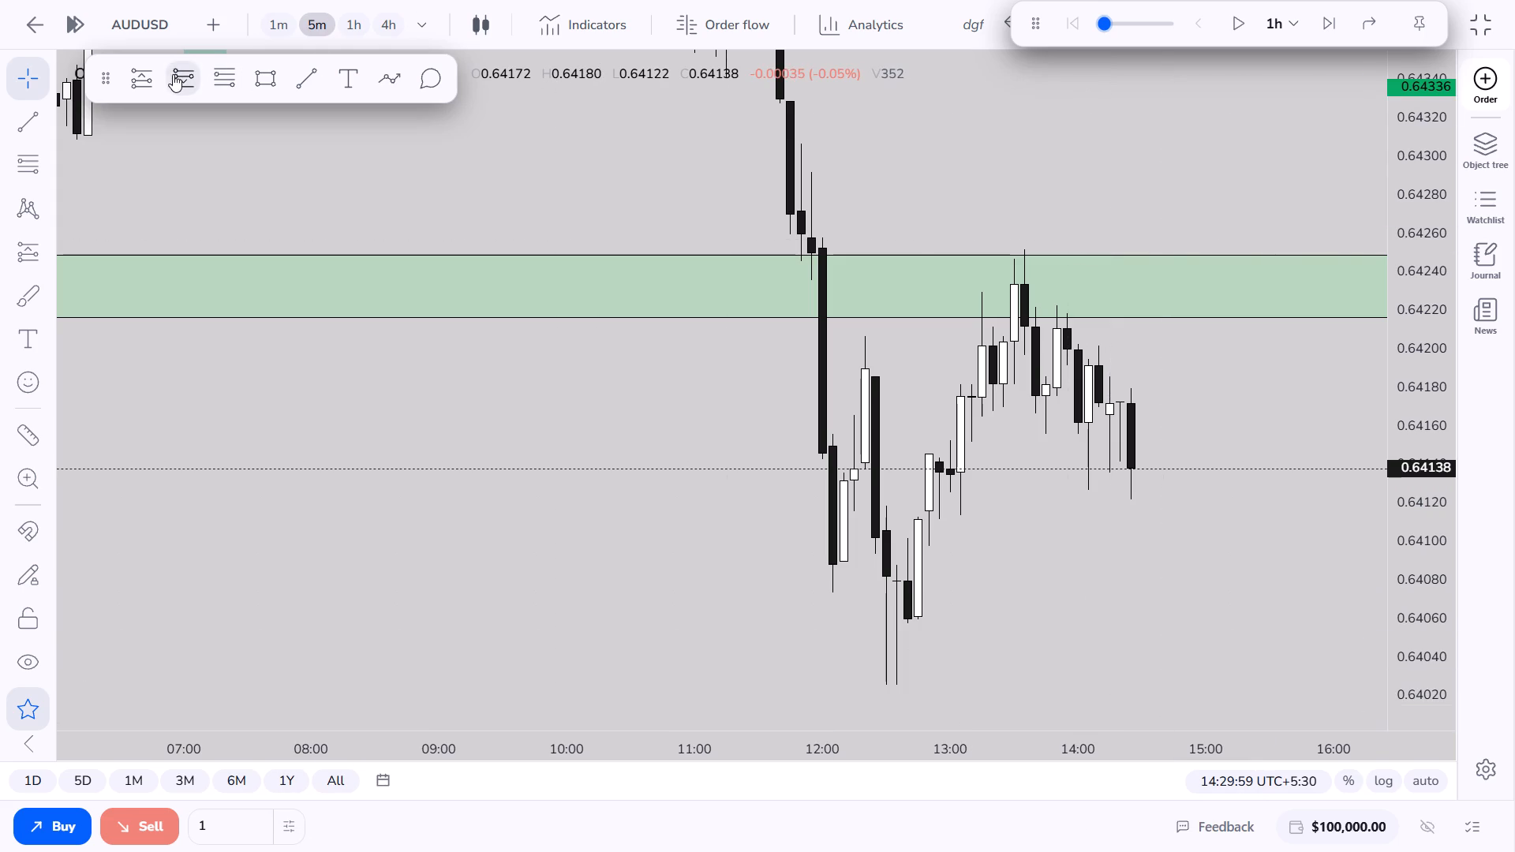
left_click(1035, 393)
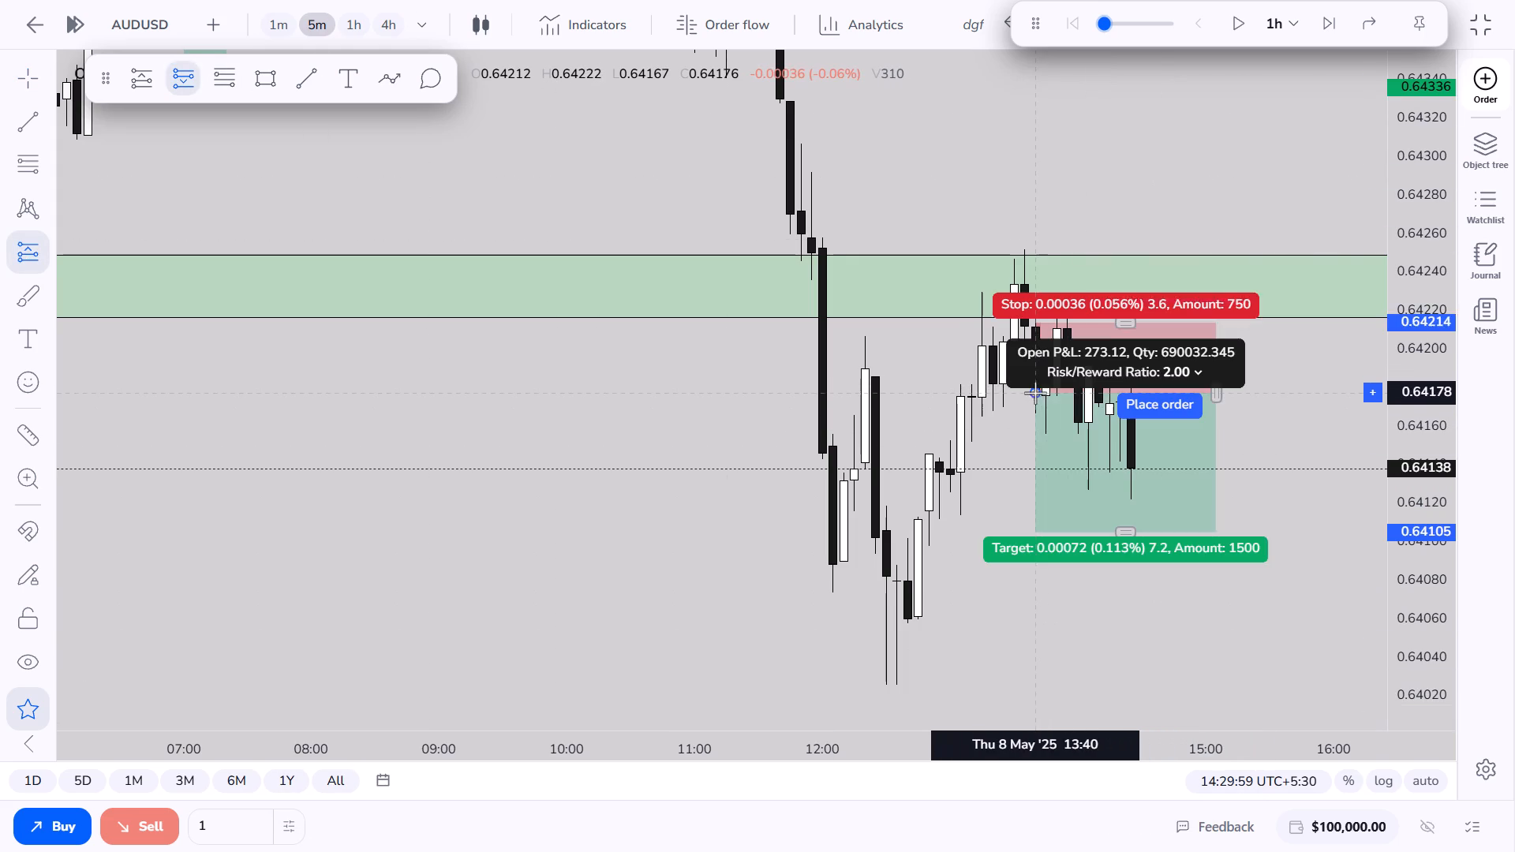
left_click_drag(1125, 321, 1139, 243)
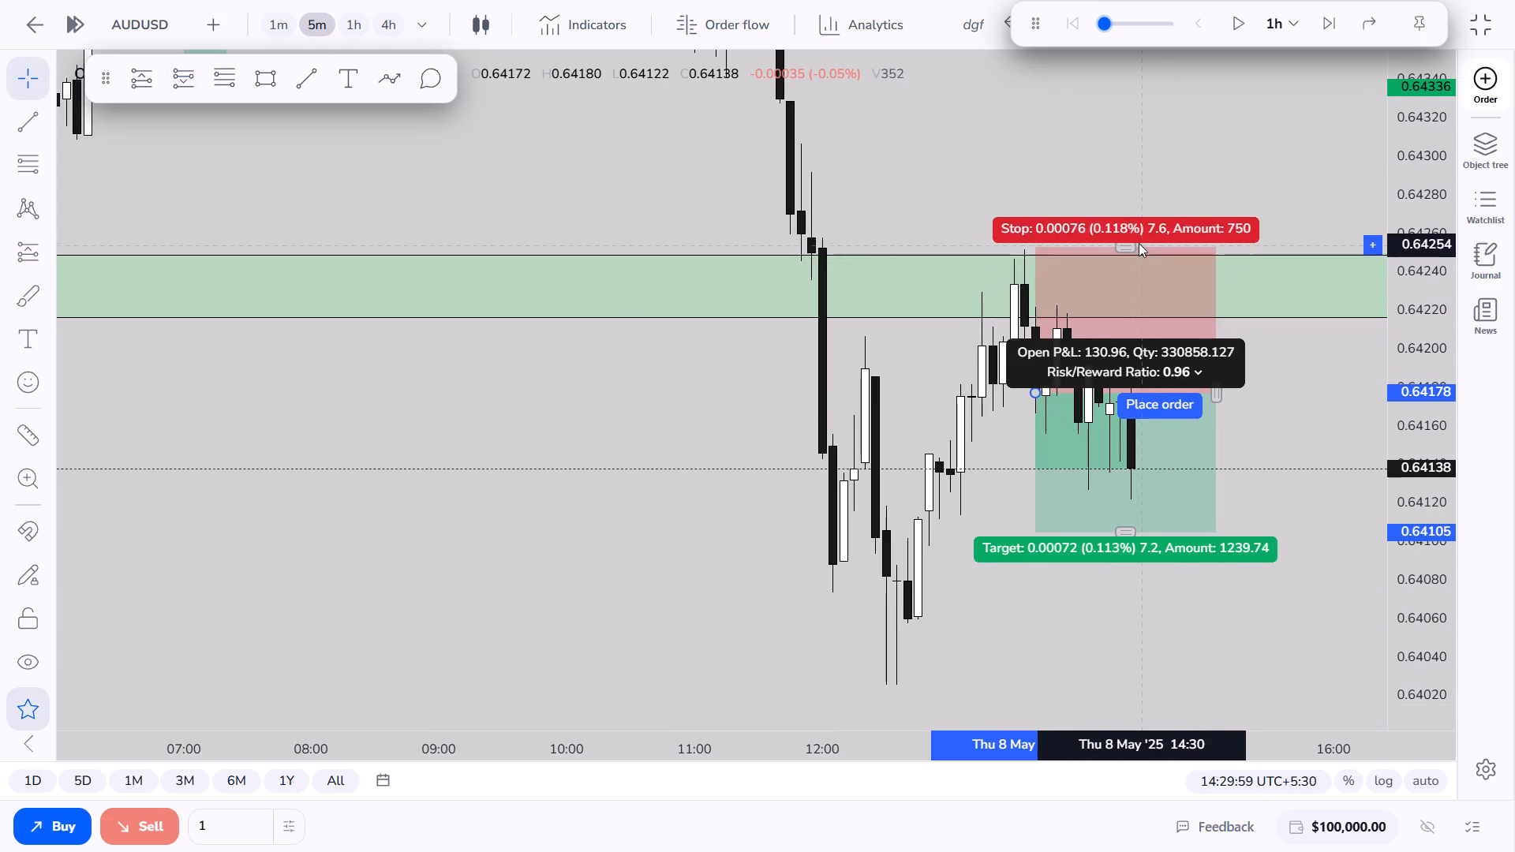
left_click_drag(1139, 243, 1158, 194)
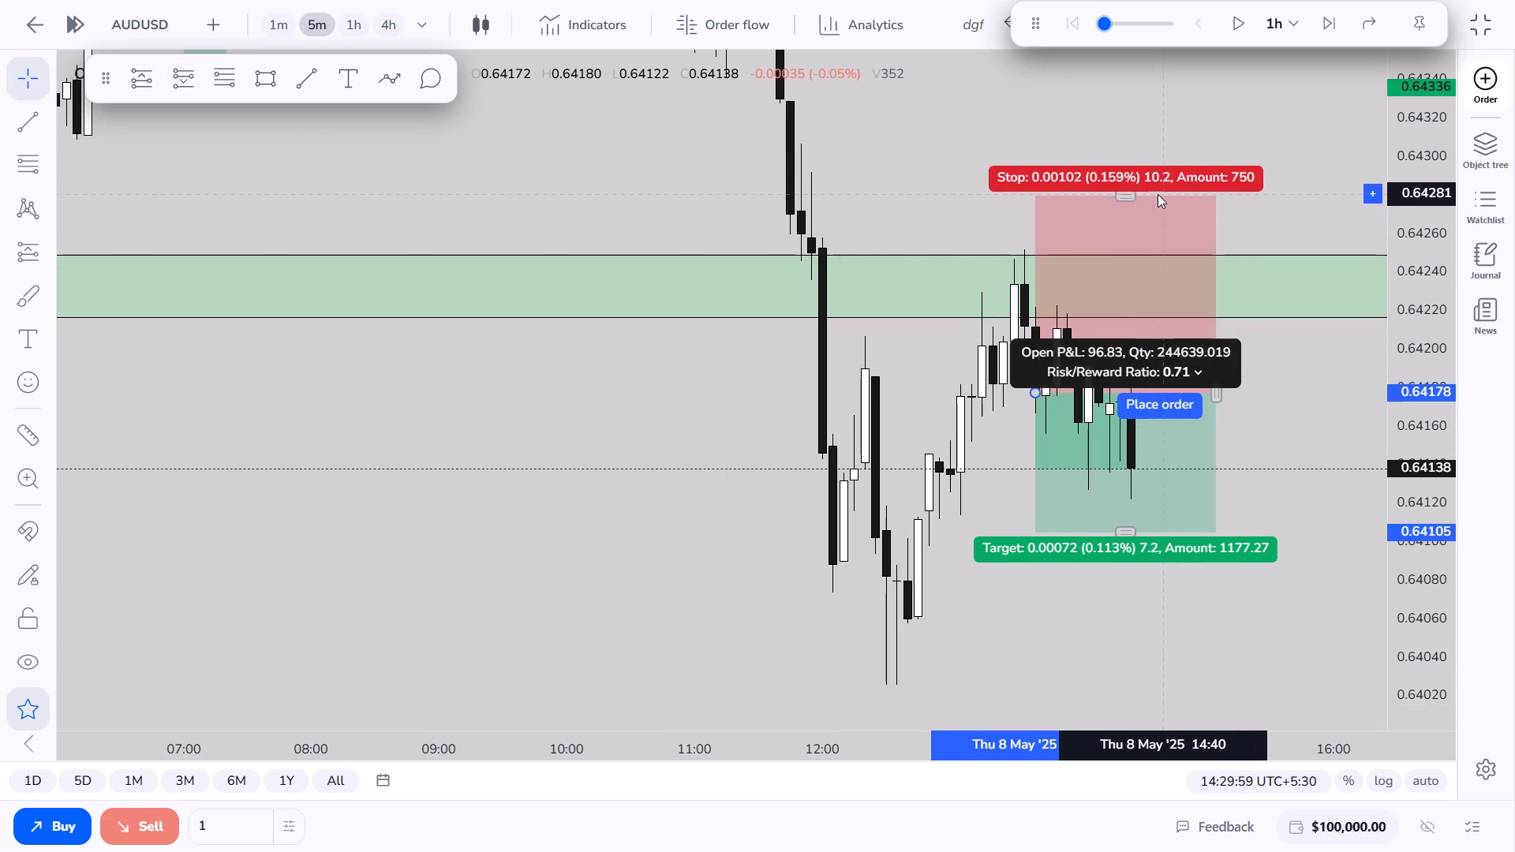
left_click_drag(1158, 194, 1158, 200)
left_click(1158, 200)
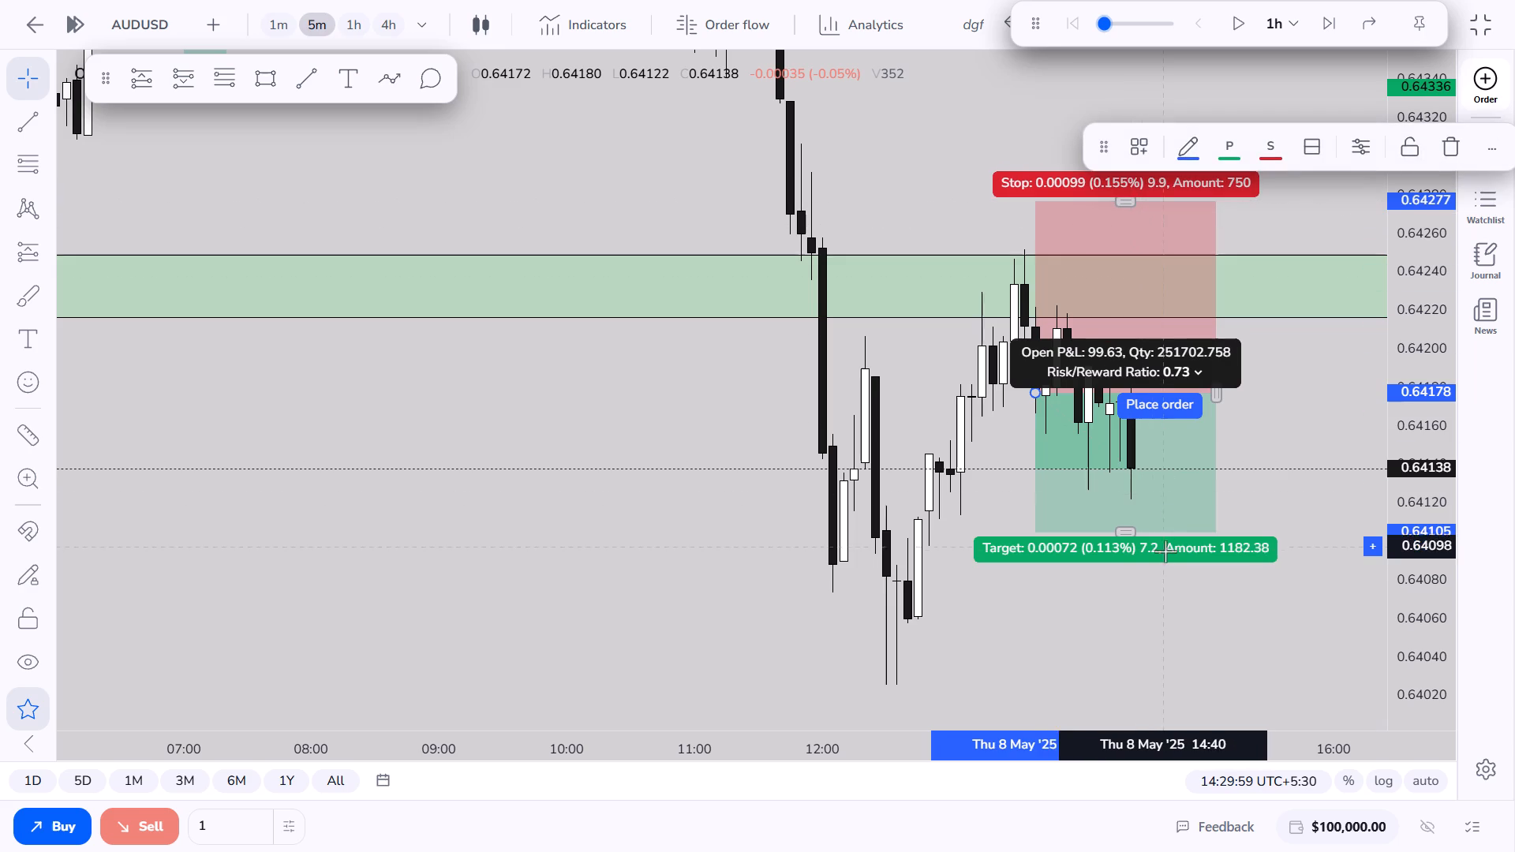
left_click_drag(1125, 534, 1132, 591)
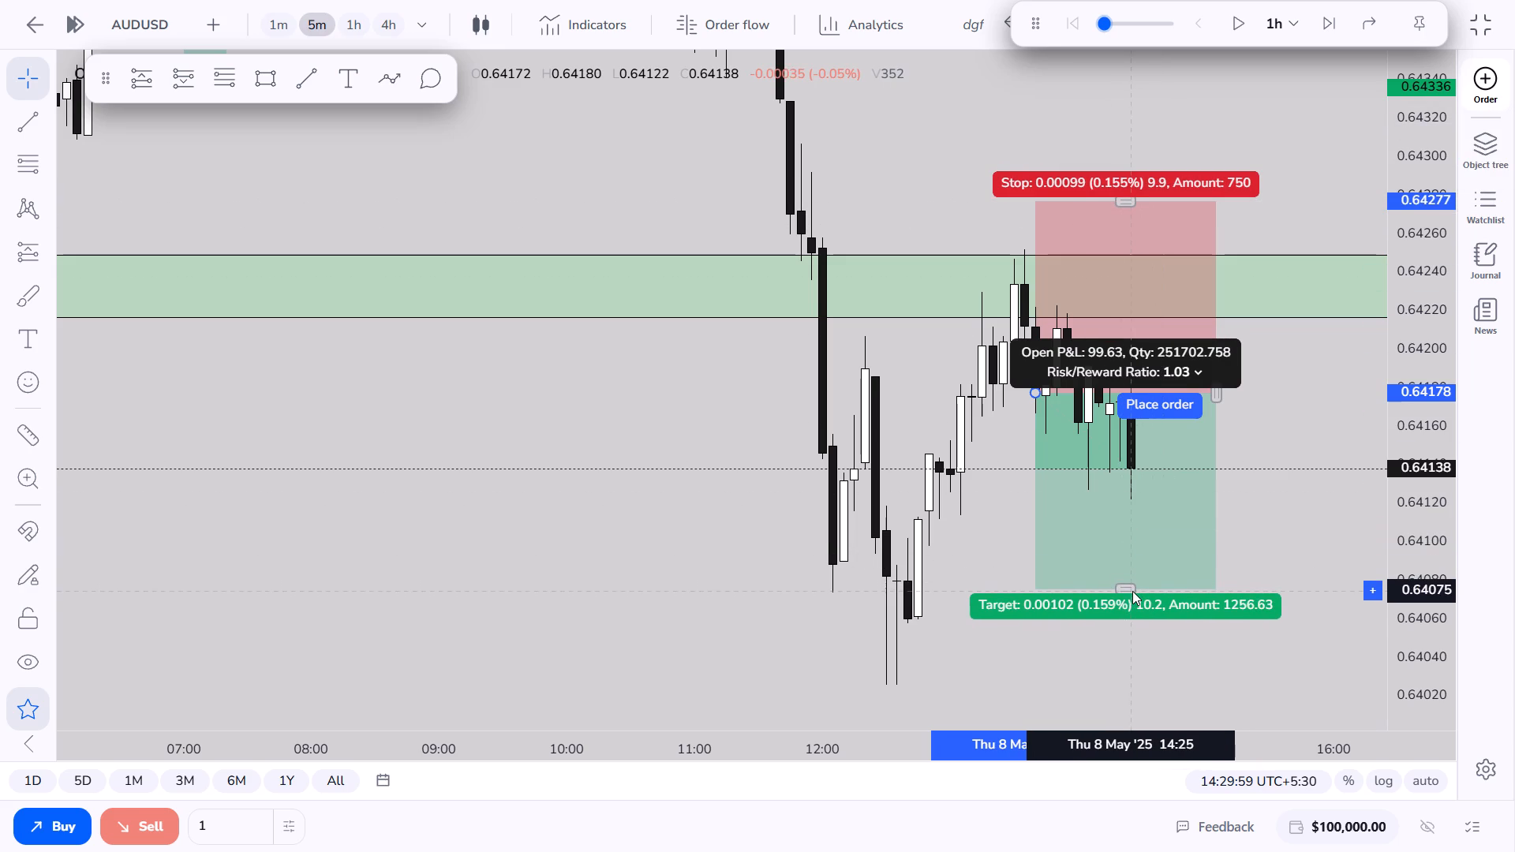
left_click_drag(1132, 591, 1132, 588)
left_click_drag(1252, 422, 1187, 408)
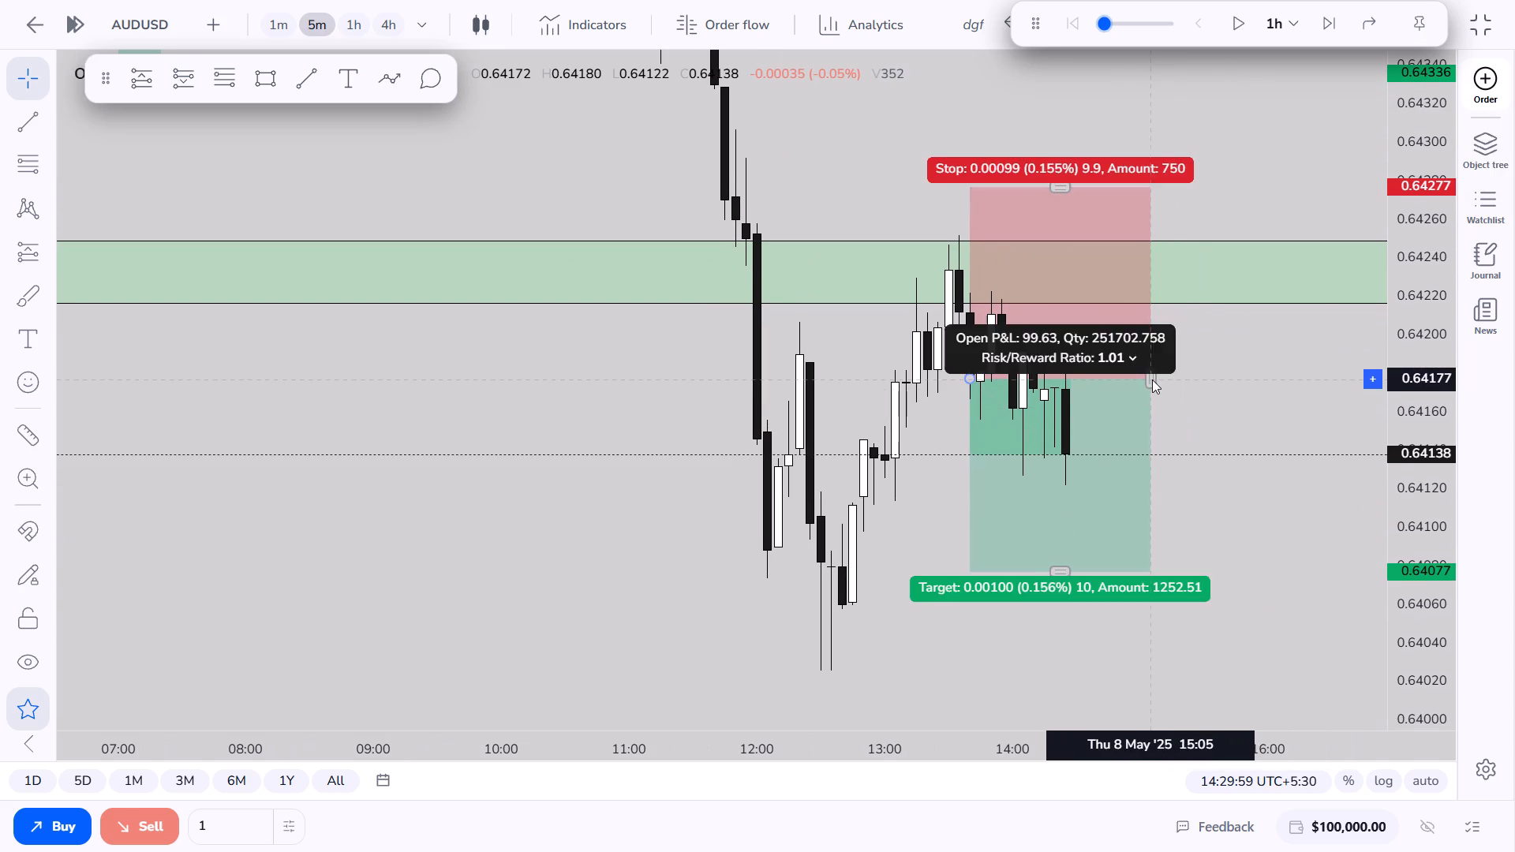
left_click_drag(1152, 379, 1222, 380)
left_click(1292, 426)
Play the replay forward to 15:29:59 and shorten the new short position so it ends at about 15:15.
left_click(1248, 27)
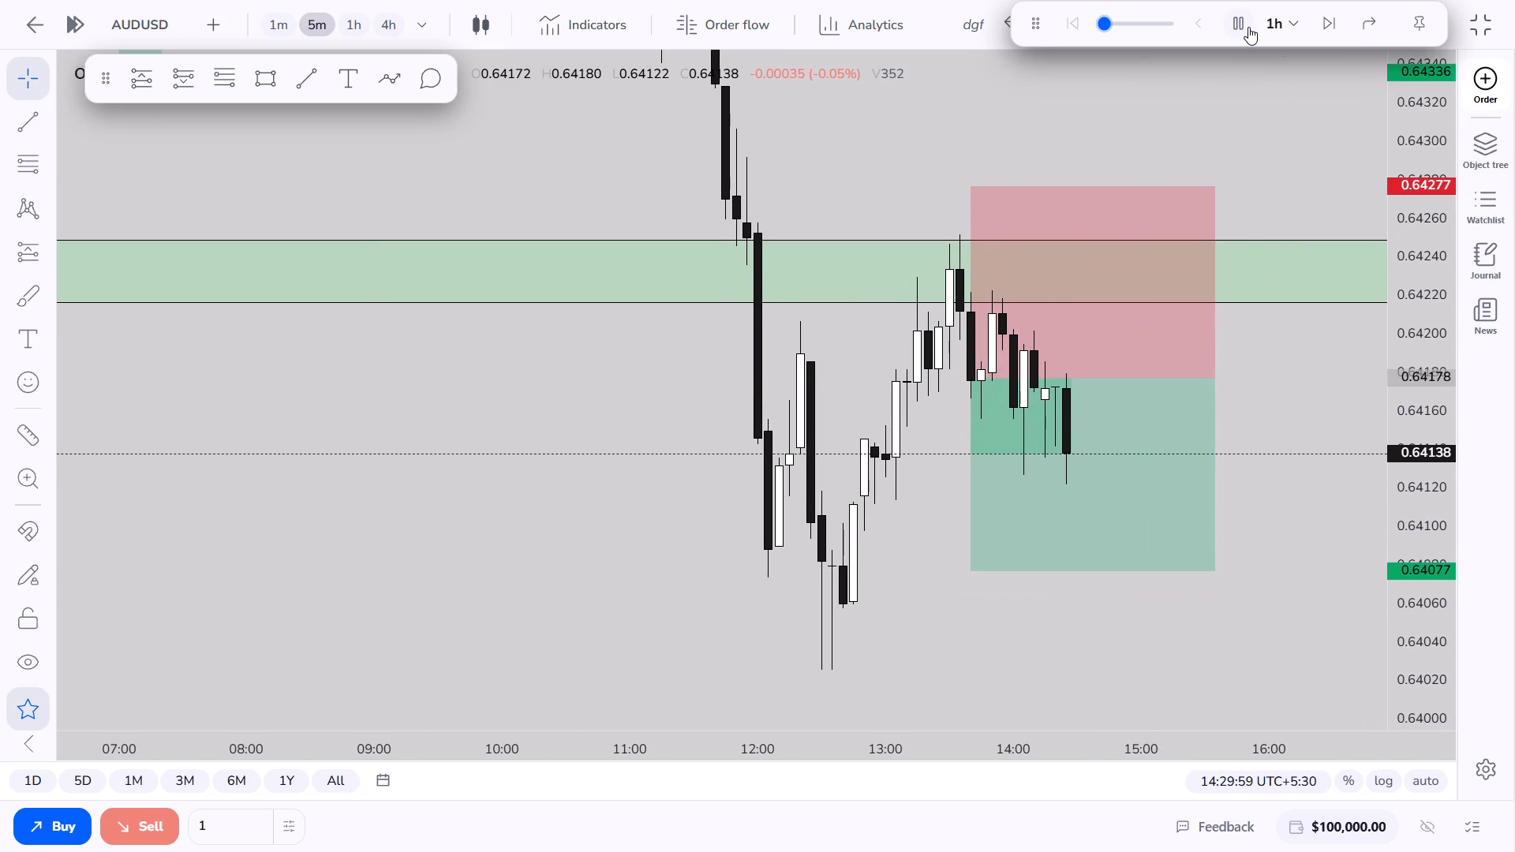
left_click(1248, 27)
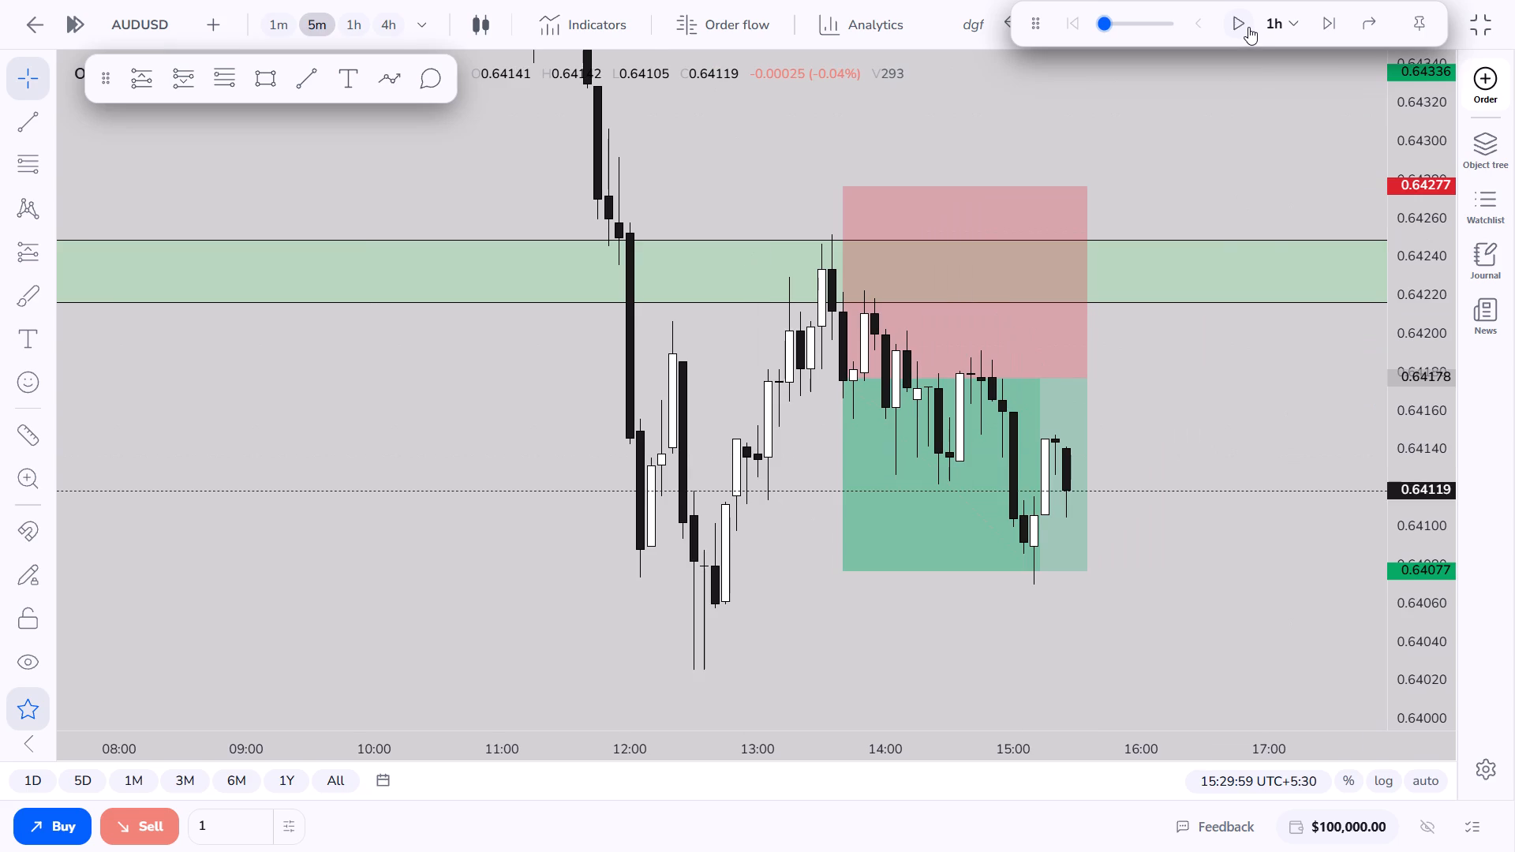
left_click_drag(1085, 379, 1039, 380)
left_click(1147, 409)
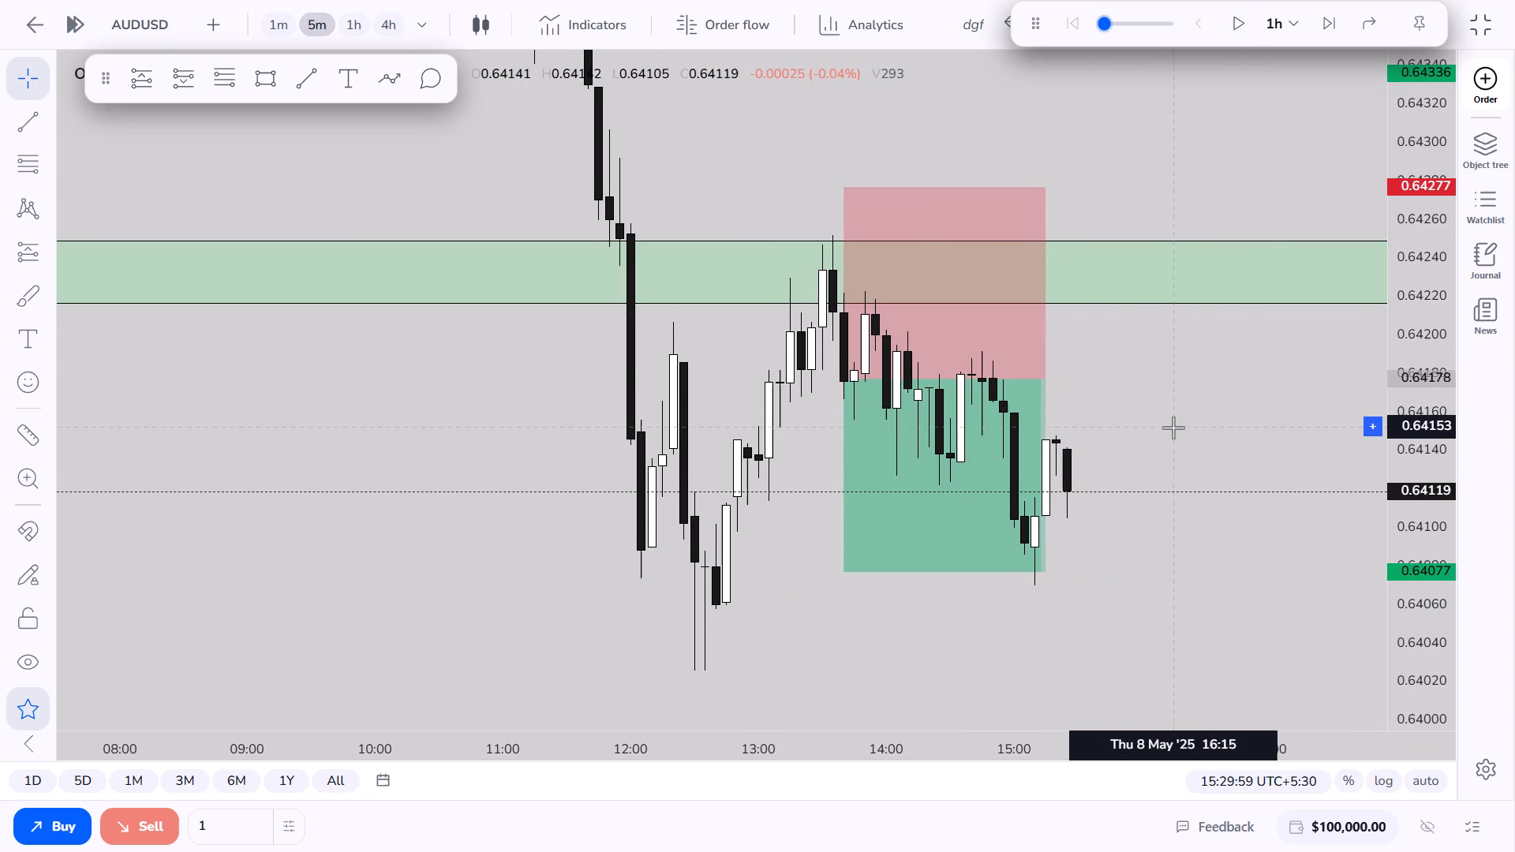
Review the earlier 5m price action and marked zones from Thu 8 May back to the evening of Tue 6 May.
left_click_drag(457, 179, 967, 668)
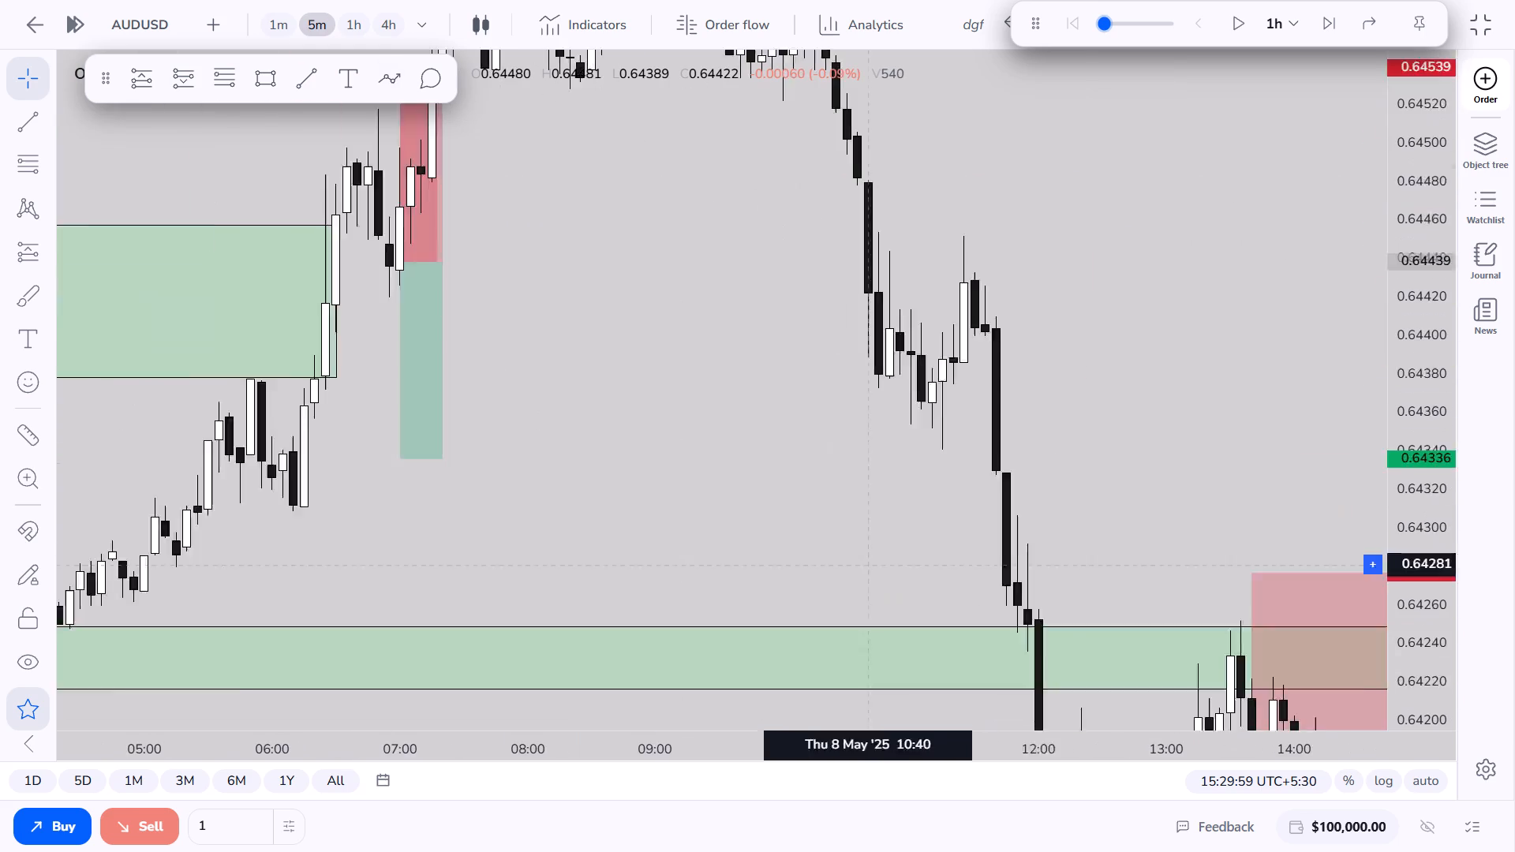
left_click_drag(967, 668, 989, 683)
left_click_drag(652, 382, 1195, 387)
scroll(621, 621, "down", 6)
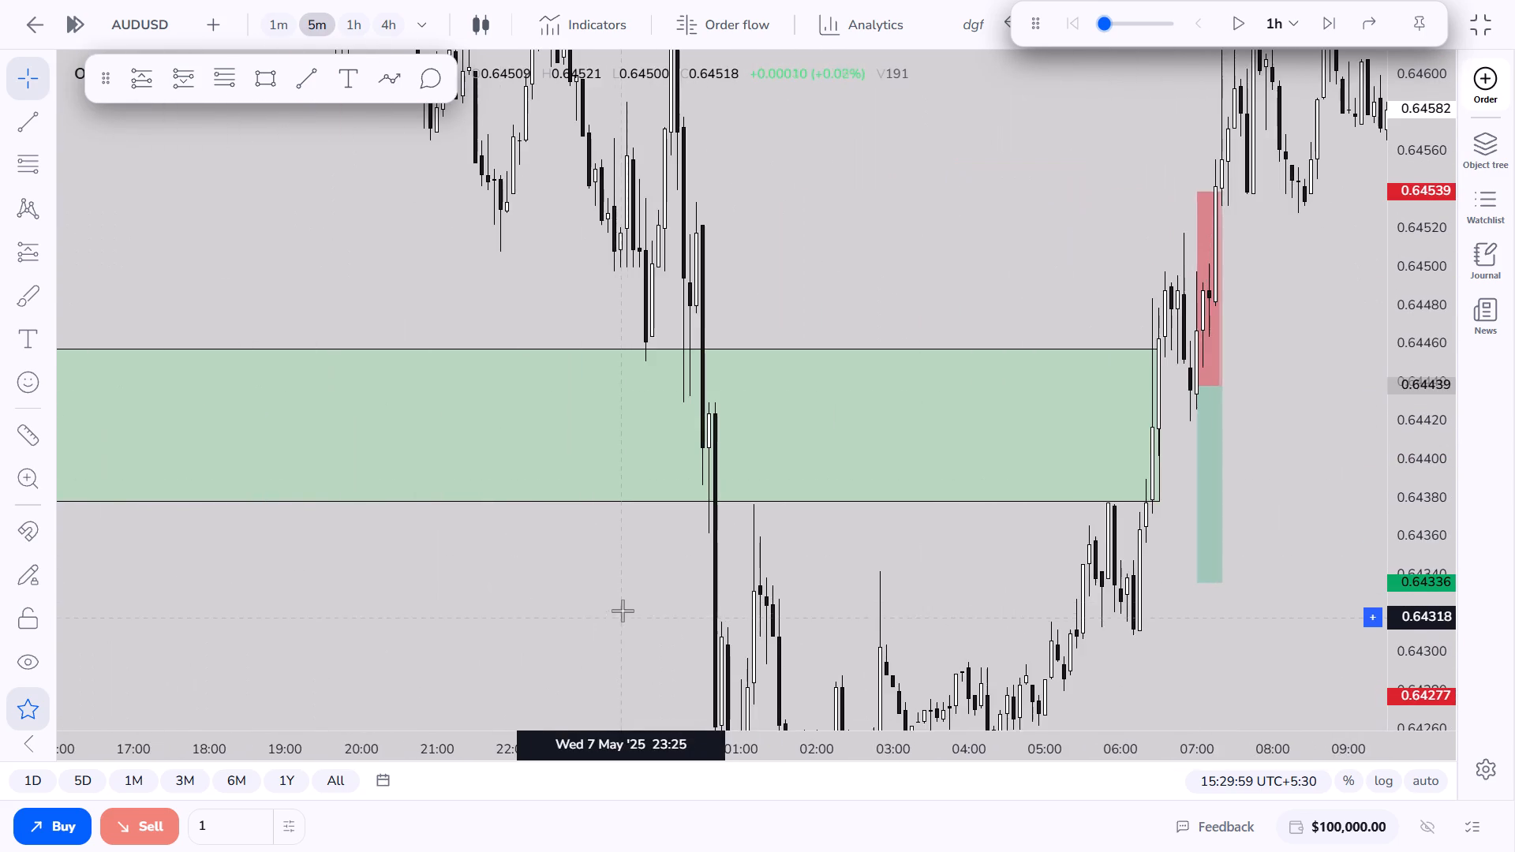
left_click_drag(597, 596, 971, 762)
scroll(912, 704, "down", 7)
left_click_drag(773, 367, 1143, 775)
left_click_drag(814, 432, 1169, 776)
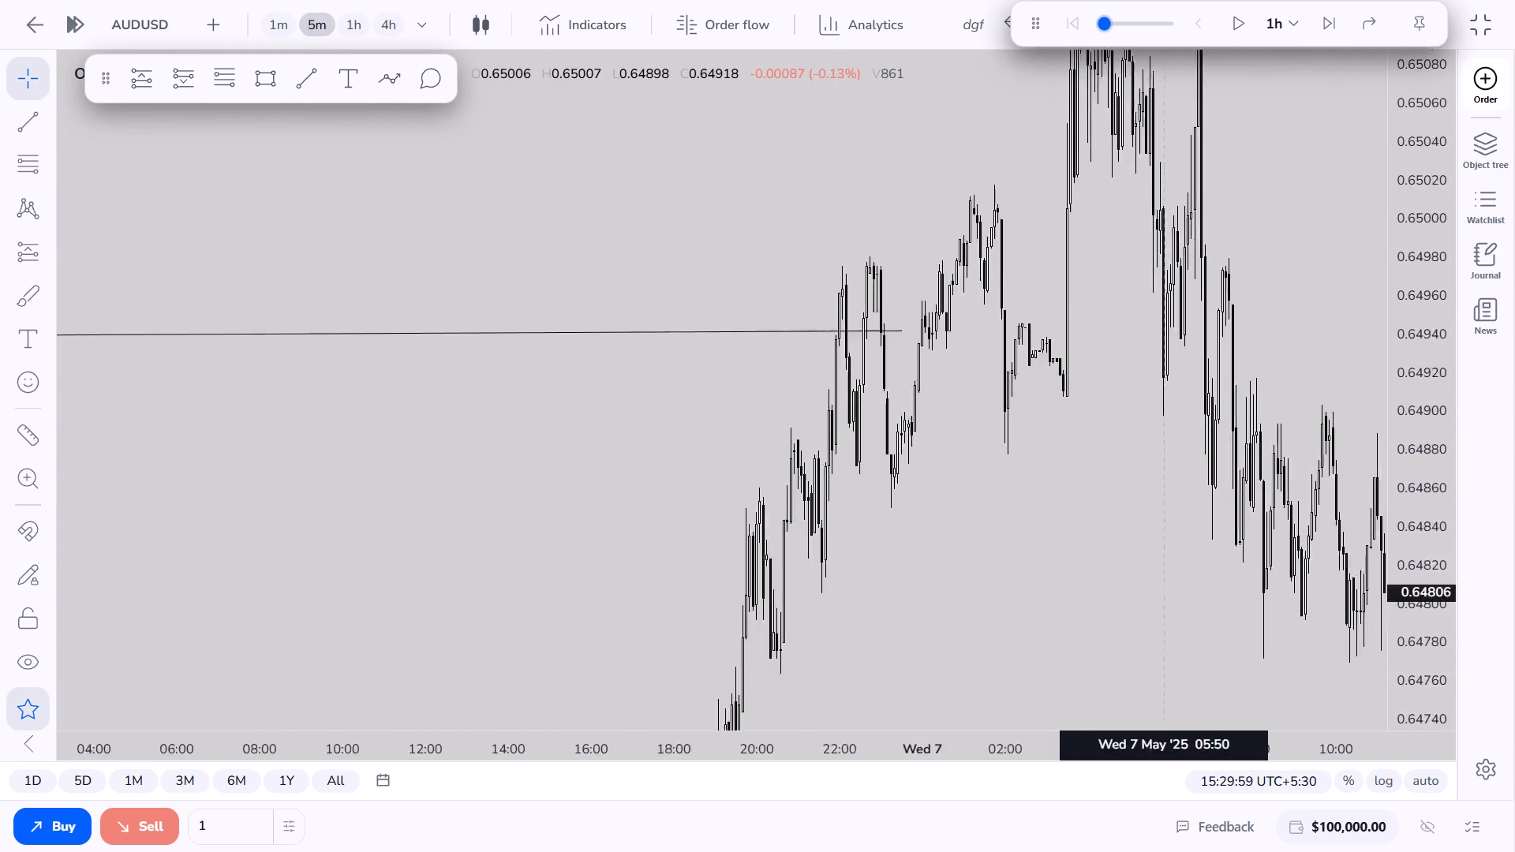
left_click_drag(1169, 776, 178, 170)
Switch the chart to the 1h timeframe and reset the chart view.
right_click(316, 217)
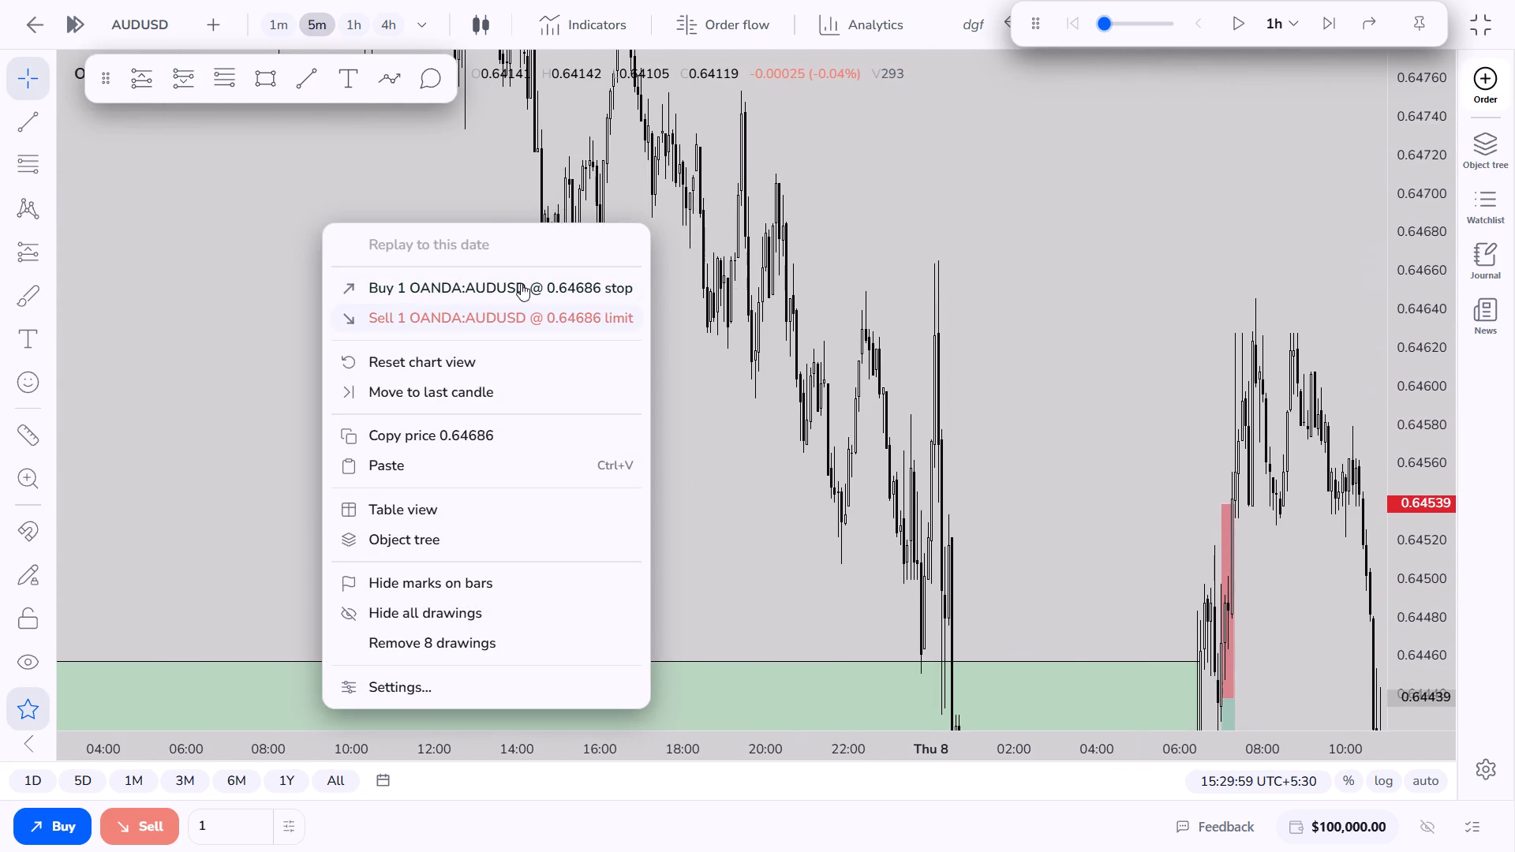
left_click(343, 25)
right_click(845, 235)
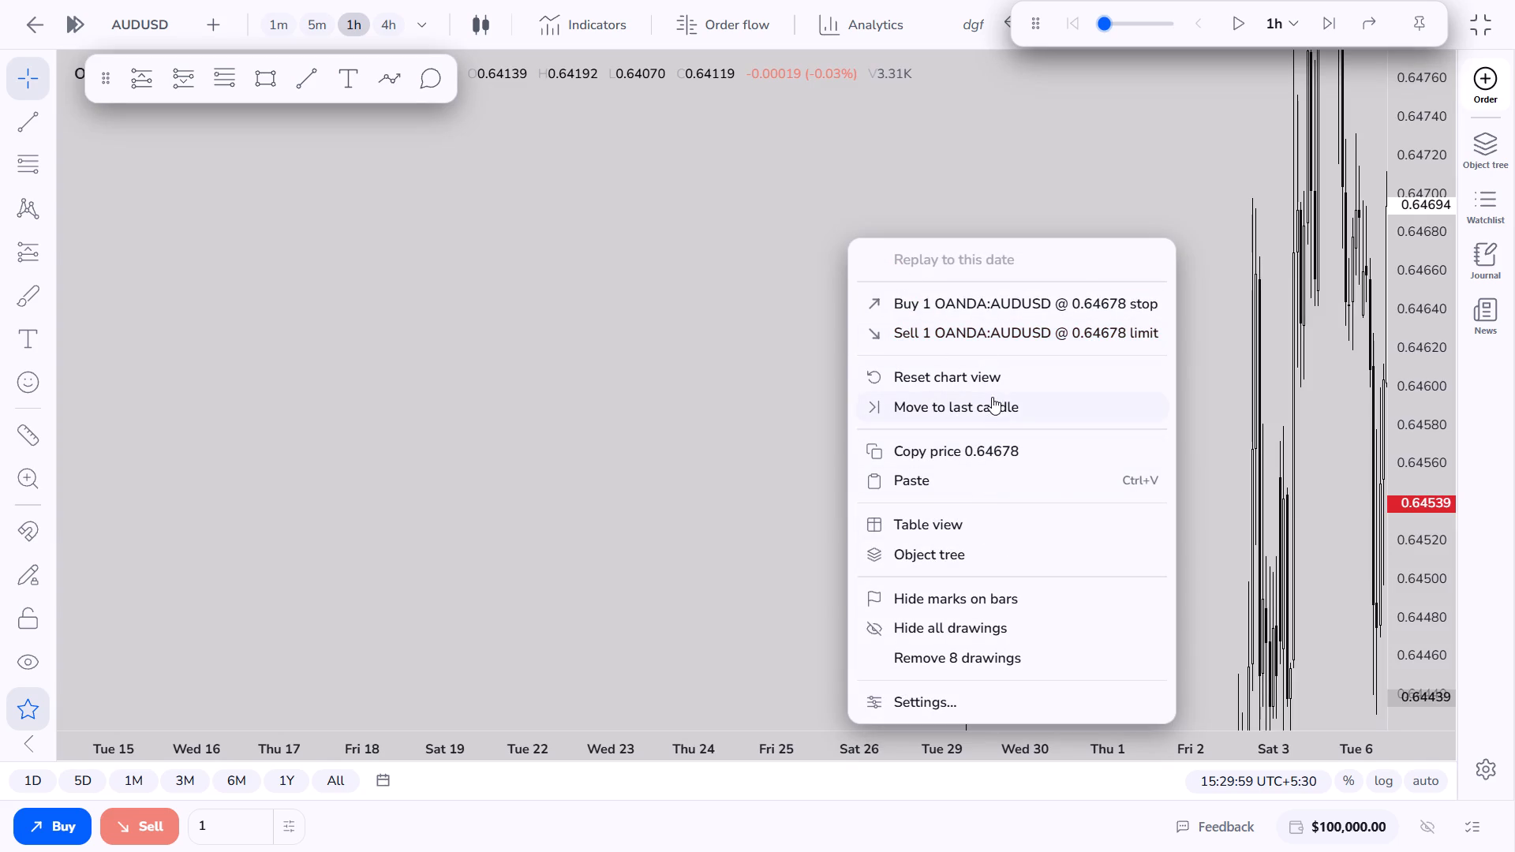
left_click(992, 382)
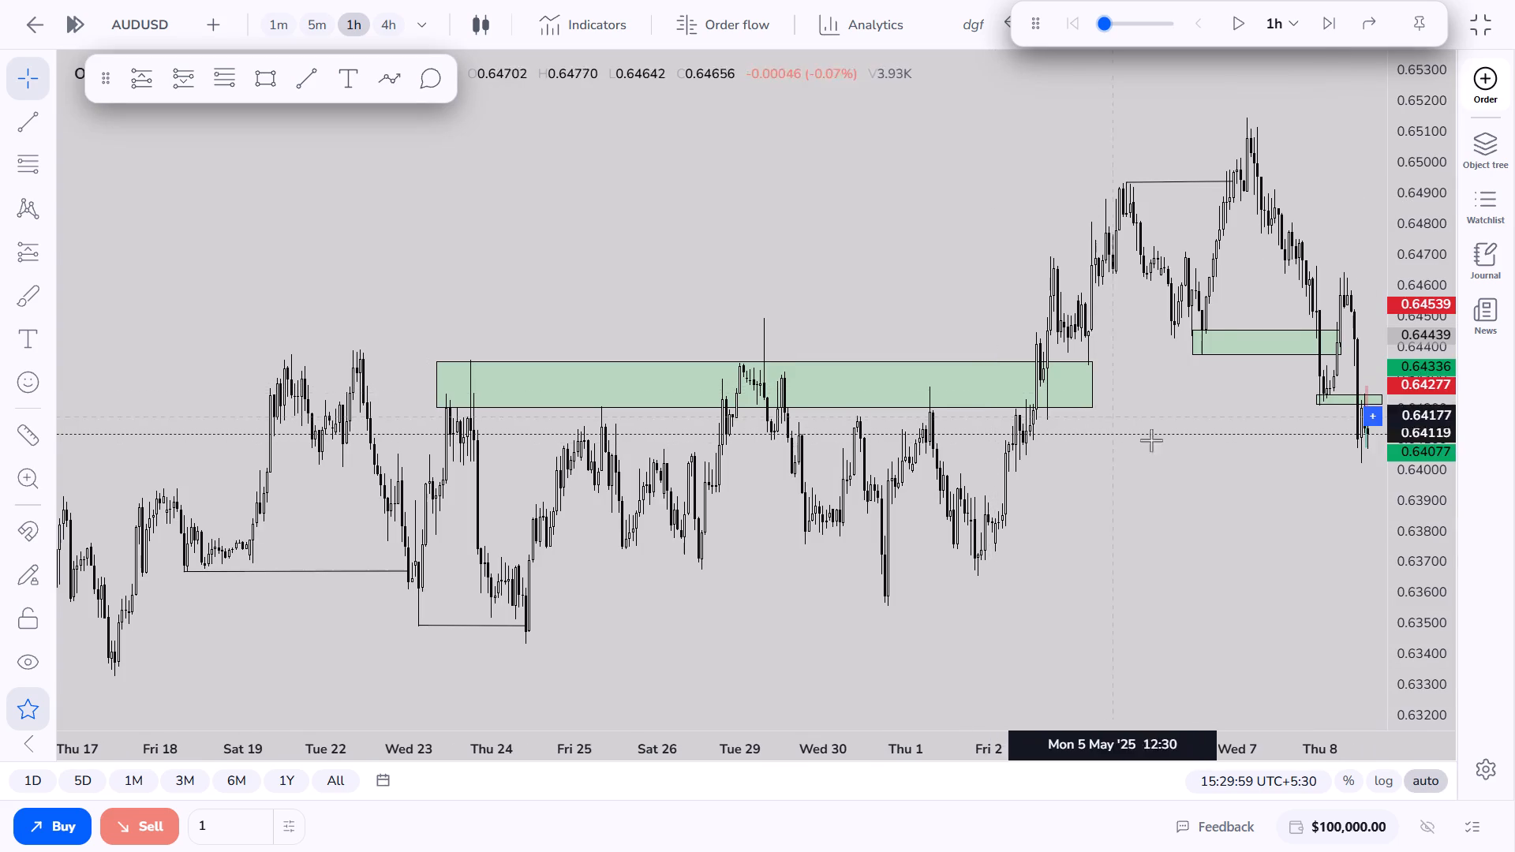
Trim the lowest green zone, near 0.64217–0.64252, so it runs from Thu 8 May 00:30 to 14:30.
left_click_drag(1222, 536, 907, 639)
left_click_drag(1417, 577, 1442, 346)
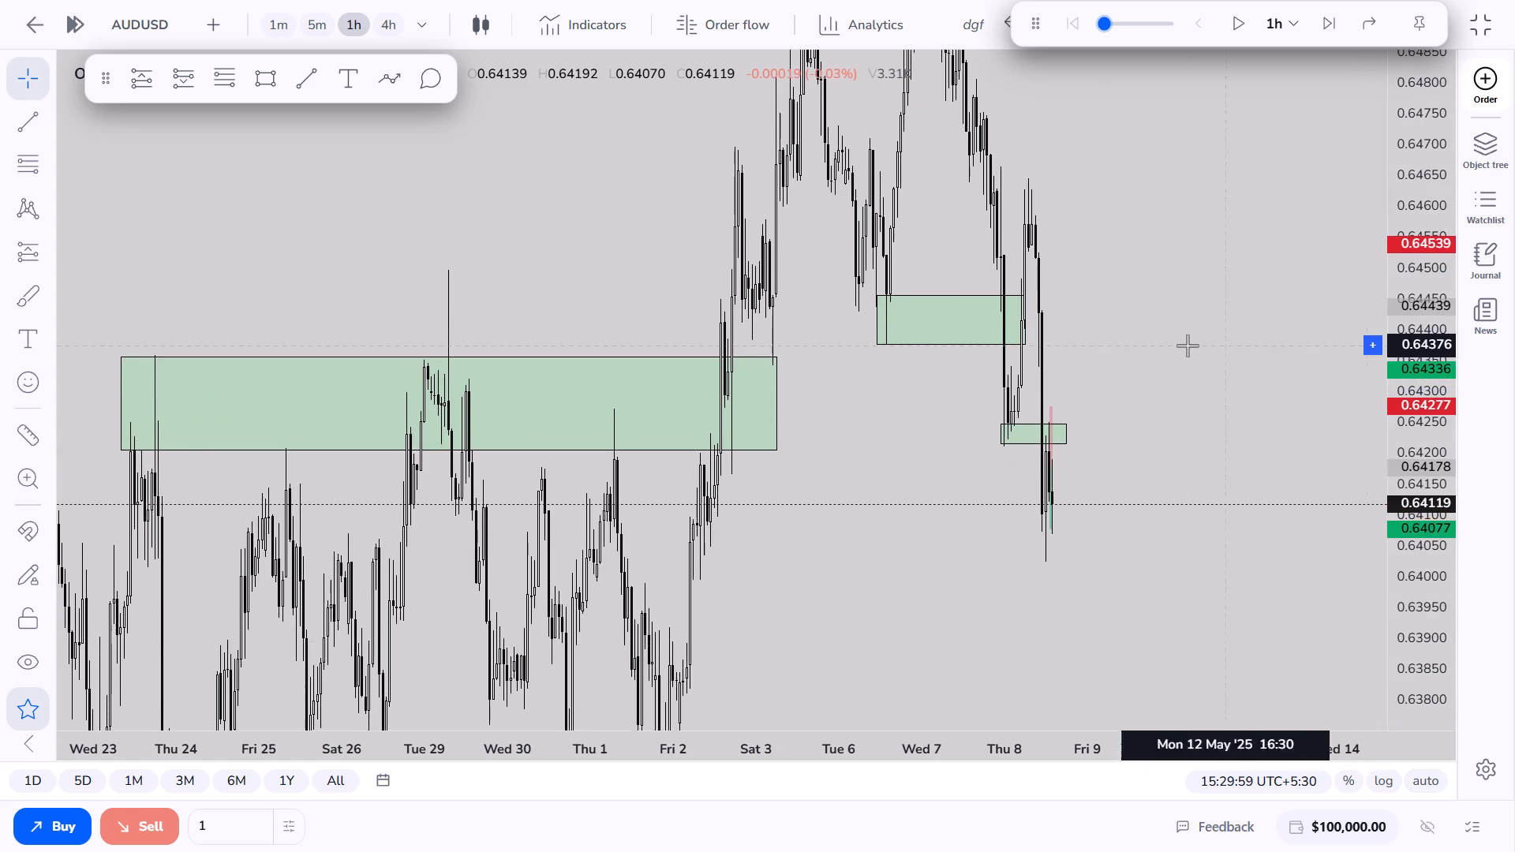
left_click_drag(1188, 346, 1309, 432)
scroll(1233, 473, "up", 11)
left_click_drag(1221, 480, 1164, 370)
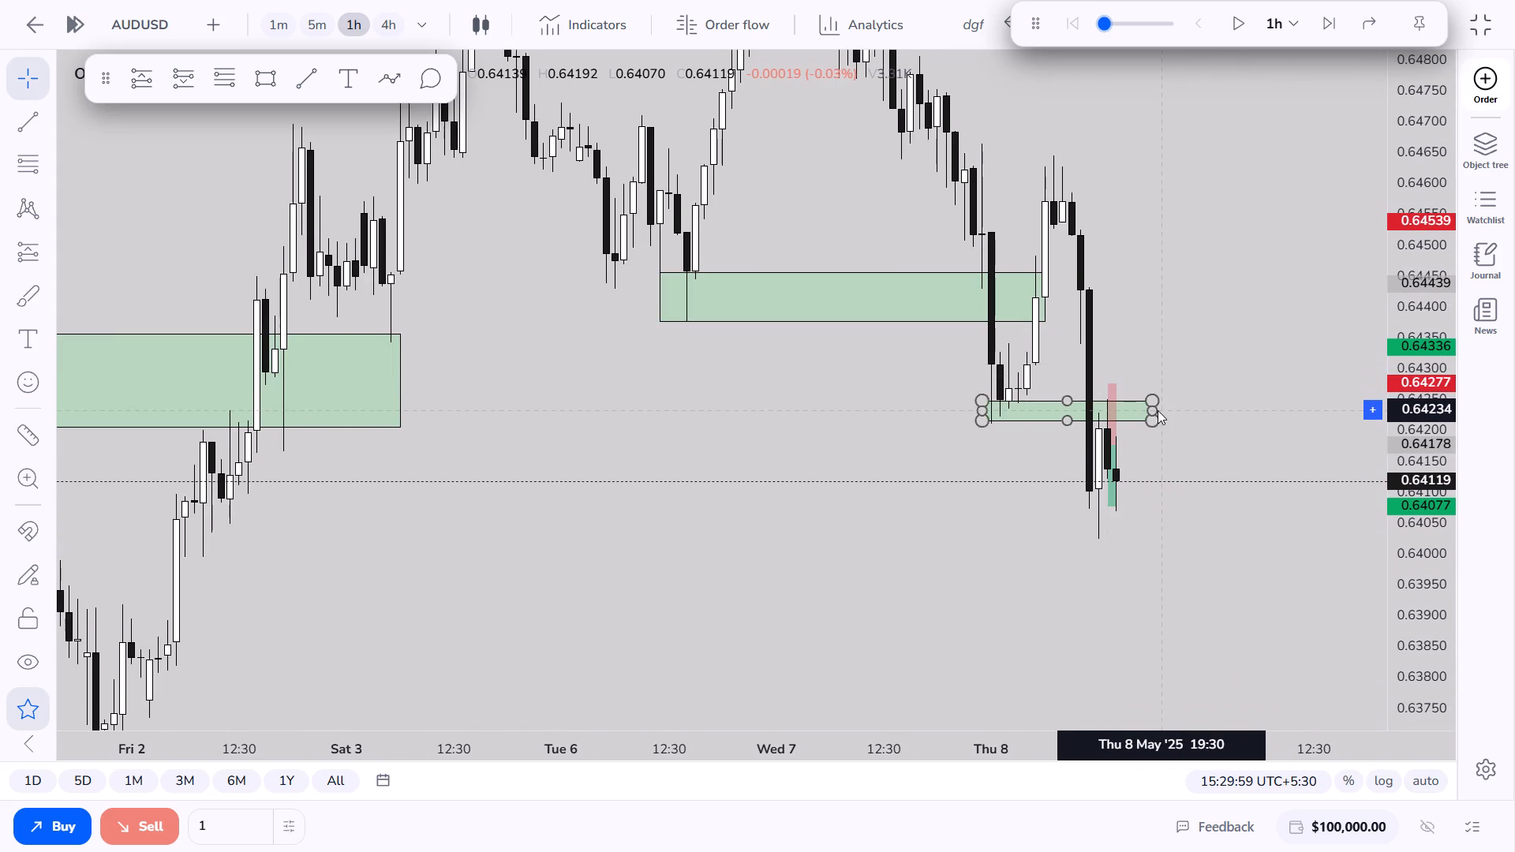
left_click_drag(1154, 409, 1132, 408)
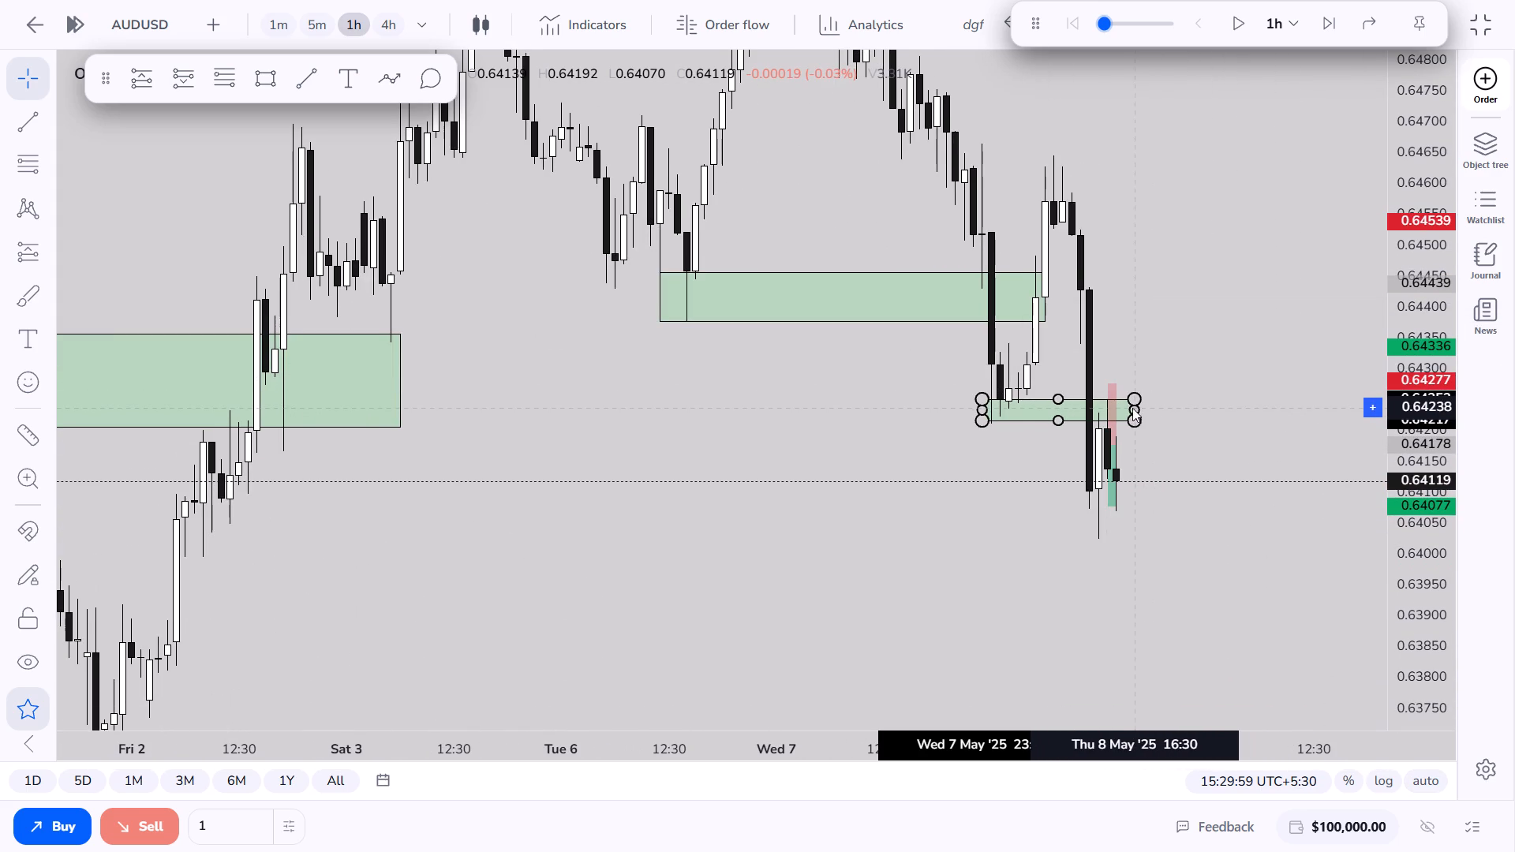
left_click_drag(1132, 408, 1113, 408)
left_click(1225, 391)
scroll(1199, 426, "up", 6)
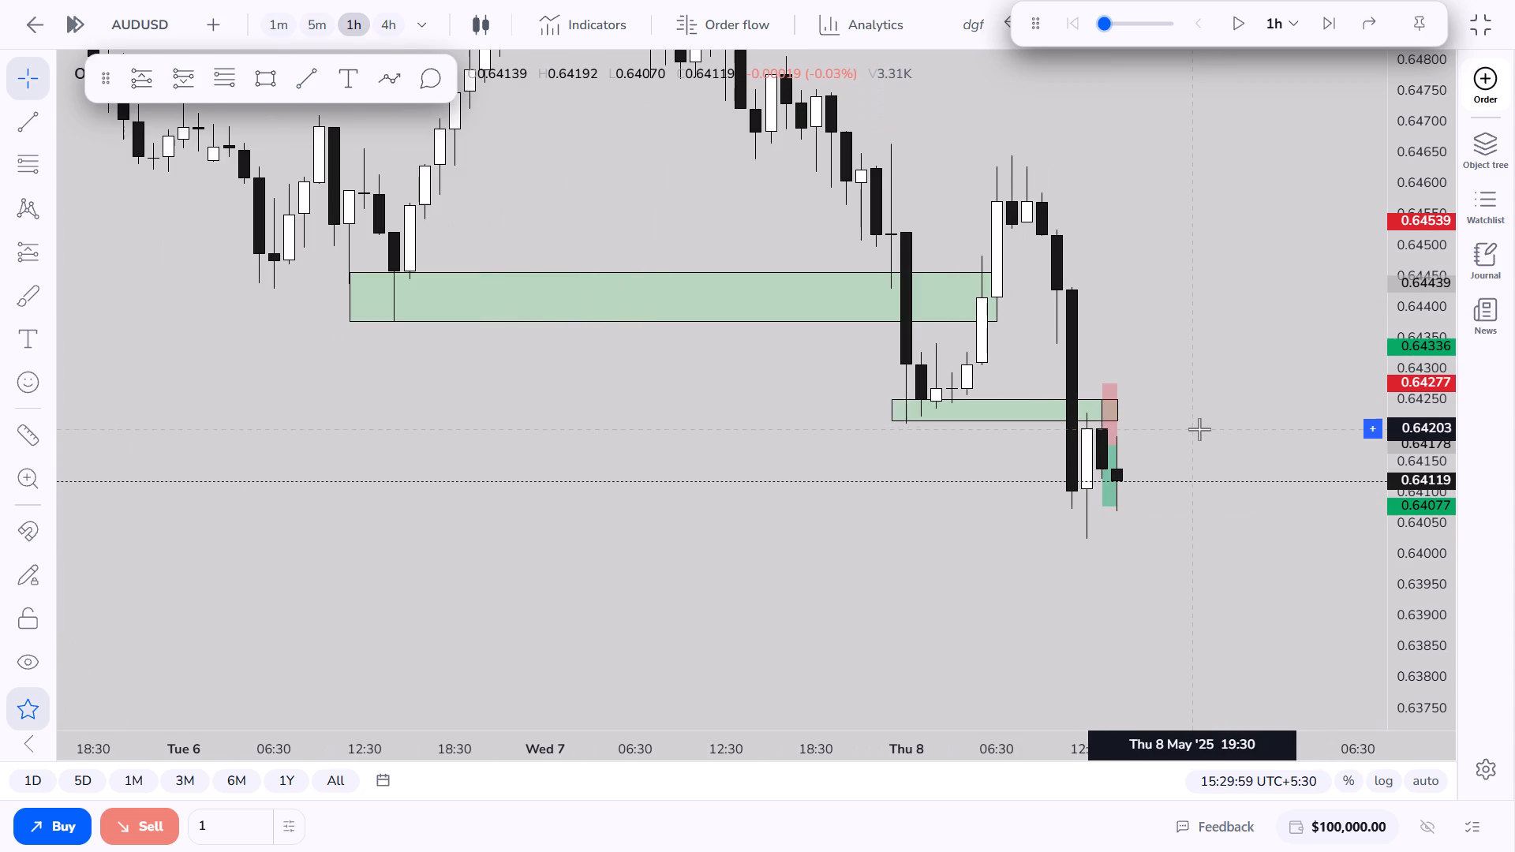
scroll(1198, 423, "up", 3)
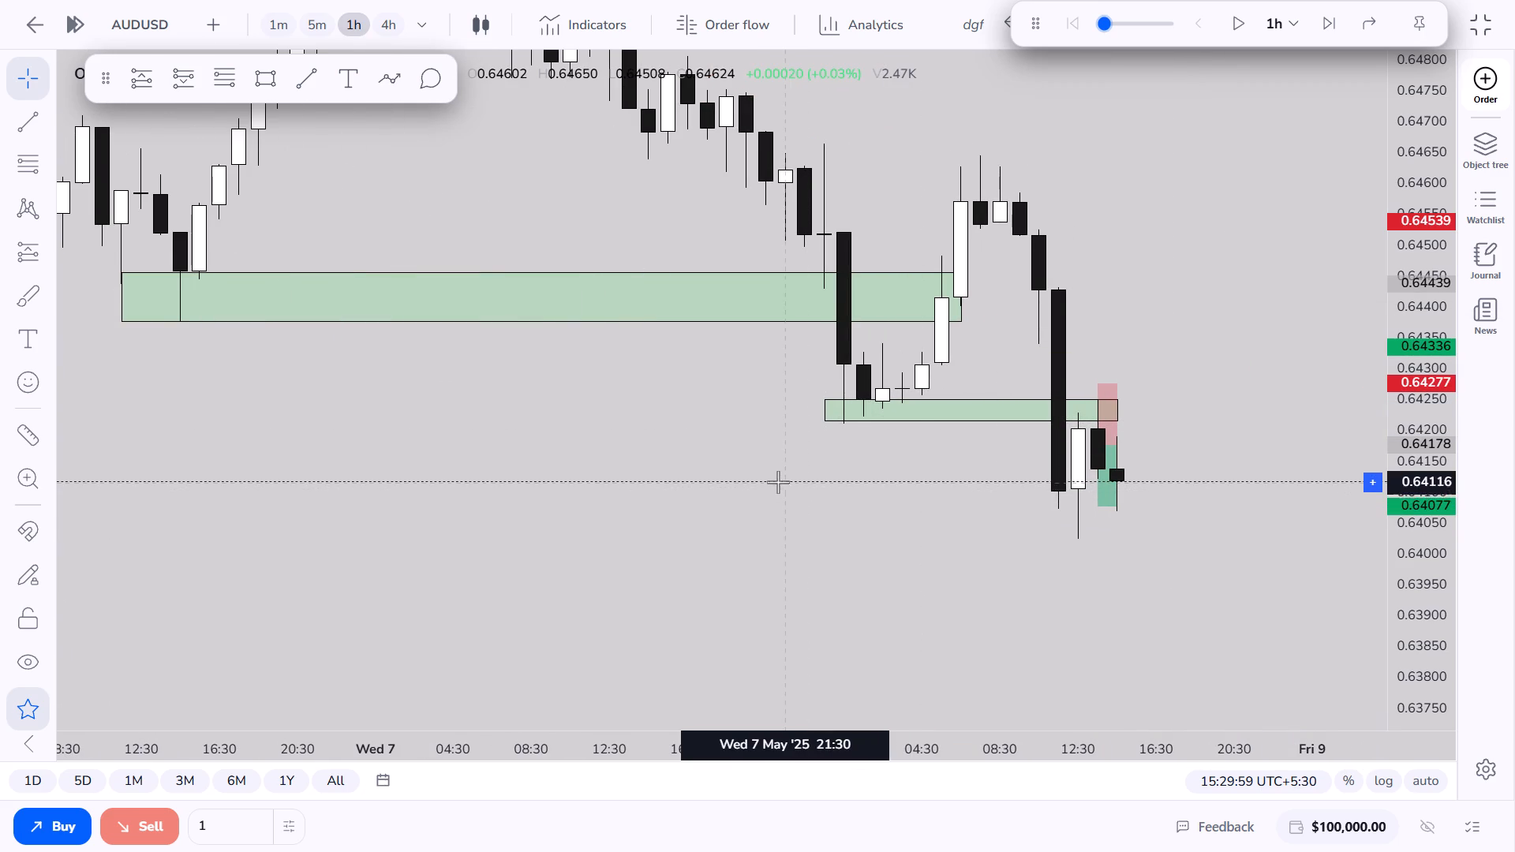
left_click_drag(826, 410, 835, 410)
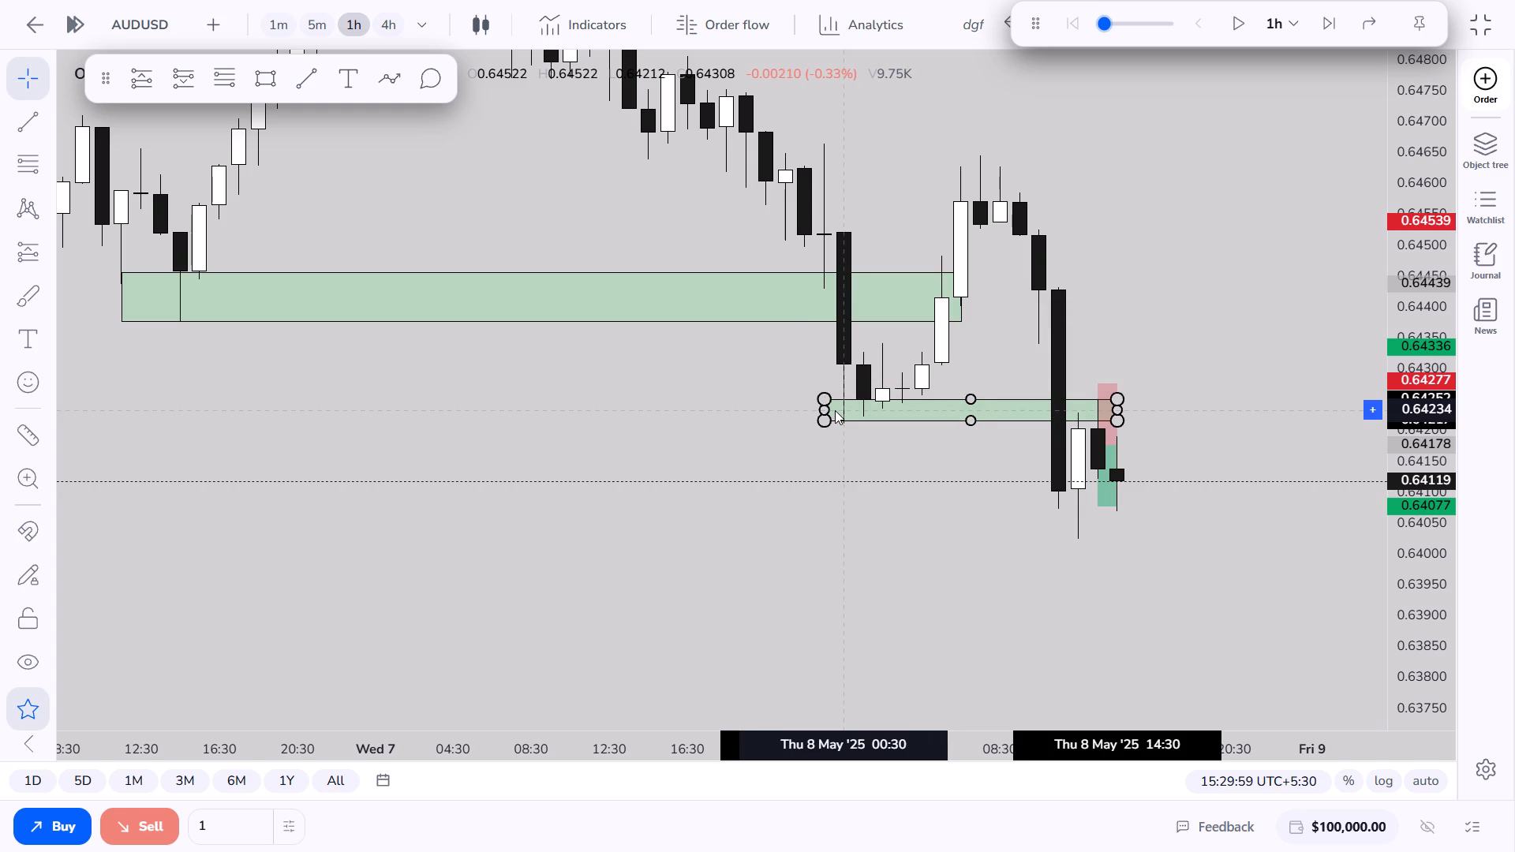
left_click_drag(835, 410, 839, 410)
left_click(858, 561)
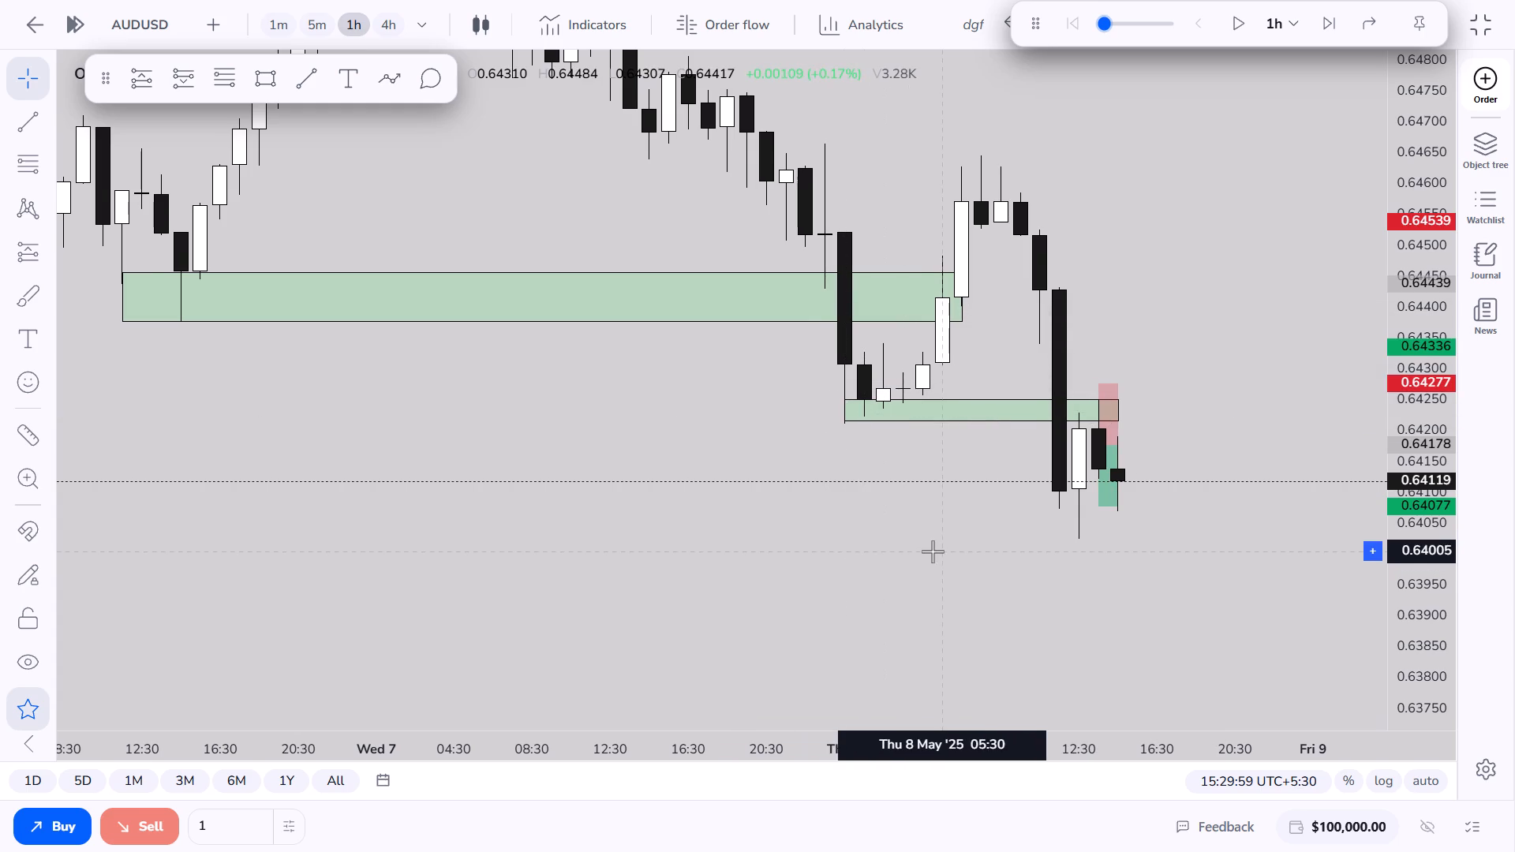
Play the 1h replay forward to Fri 9 May 02:29:59 and inspect the latest short position's details.
left_click(1231, 24)
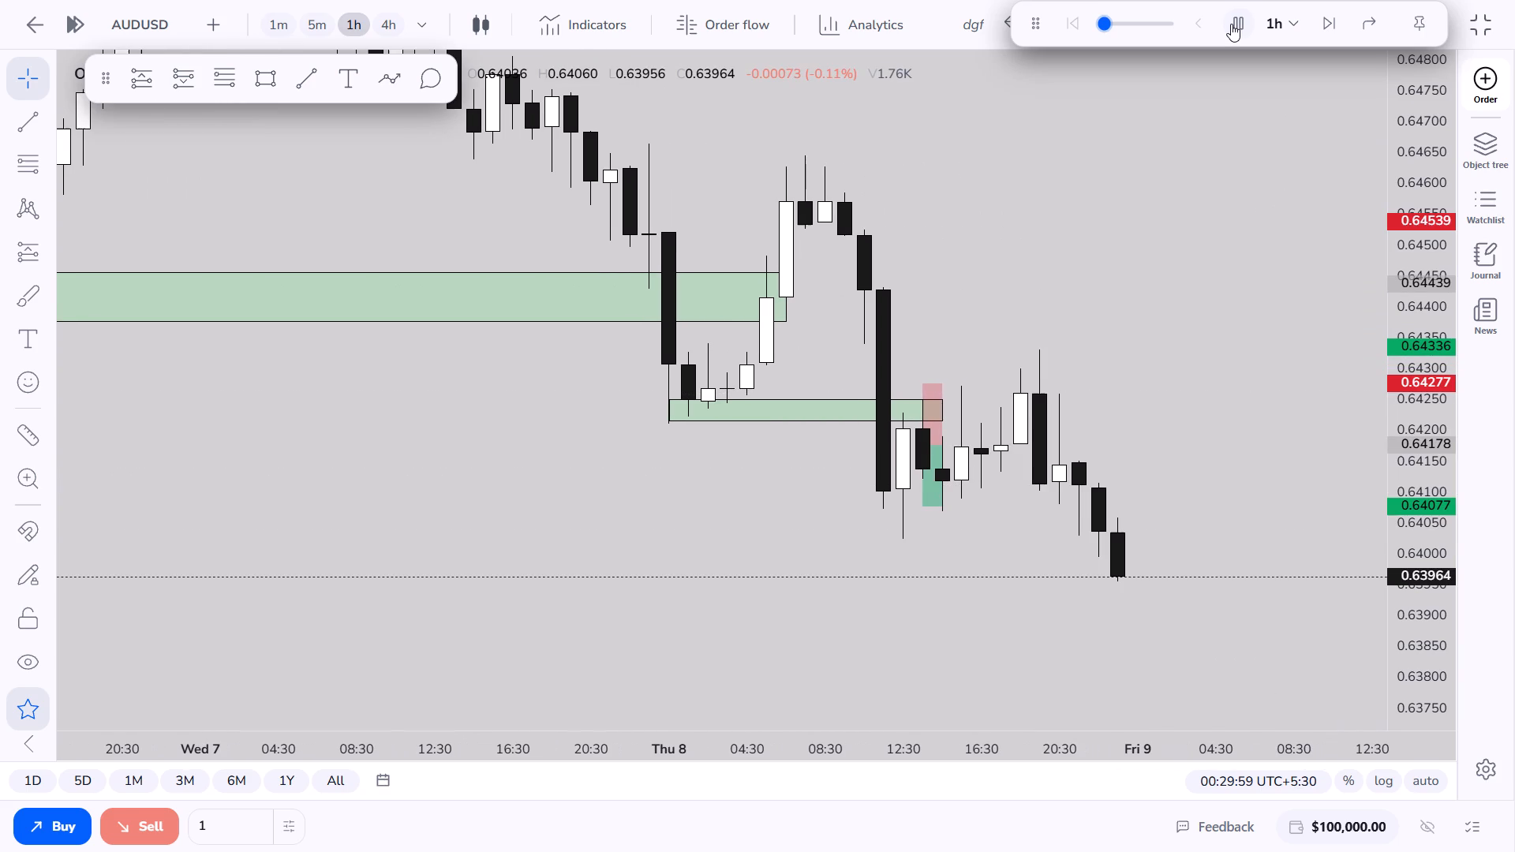
left_click(1231, 24)
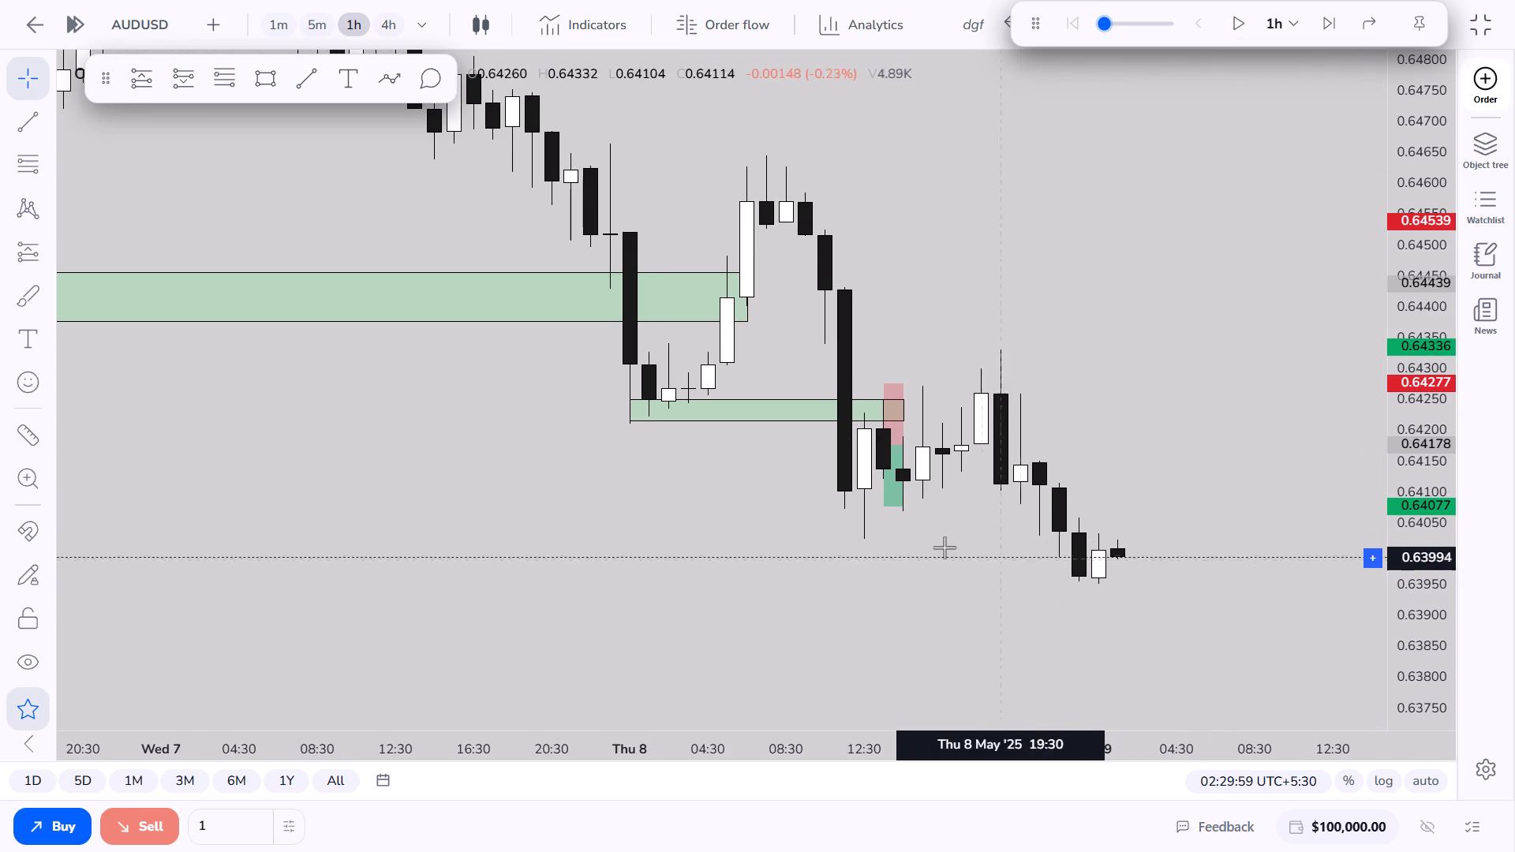
left_click(896, 503)
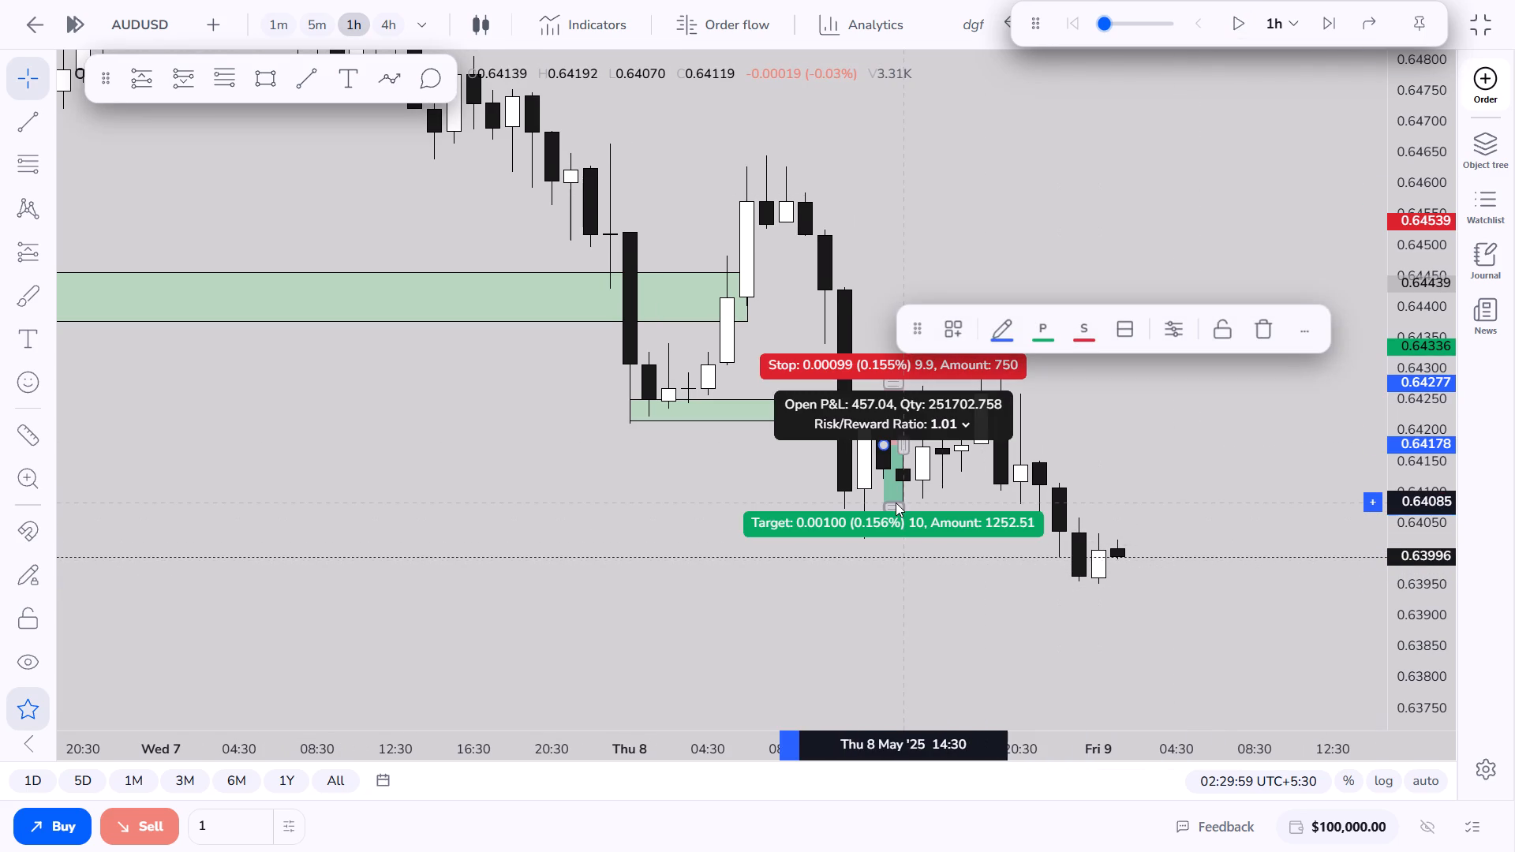
left_click(1210, 458)
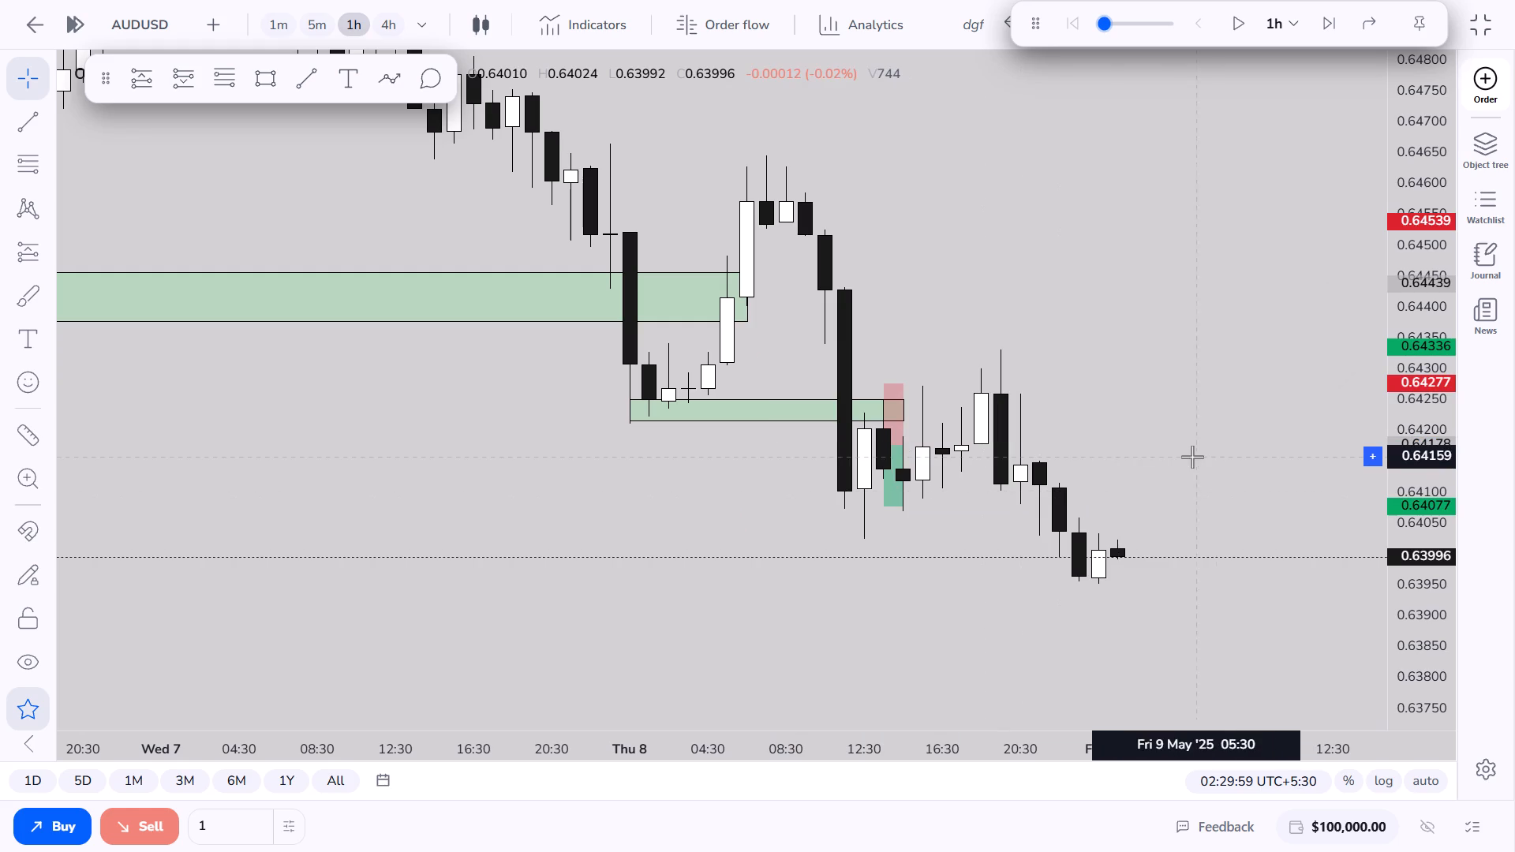
Extend the end of the 0.64217–0.64252 zone to about Thu 8 May 17:30.
left_click_drag(1432, 628, 1457, 370)
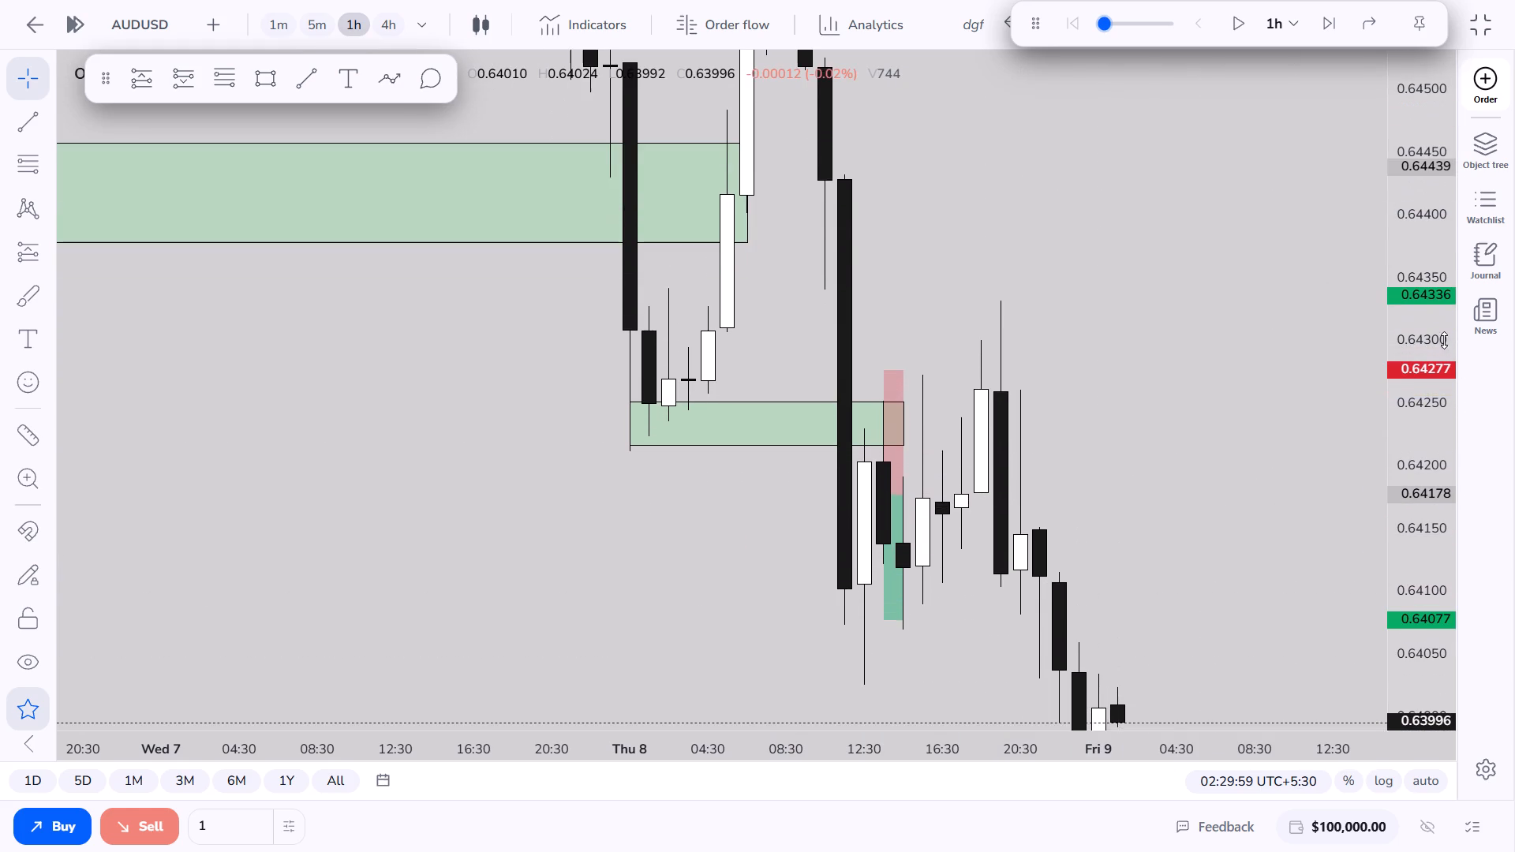
left_click(860, 402)
left_click_drag(905, 422, 941, 425)
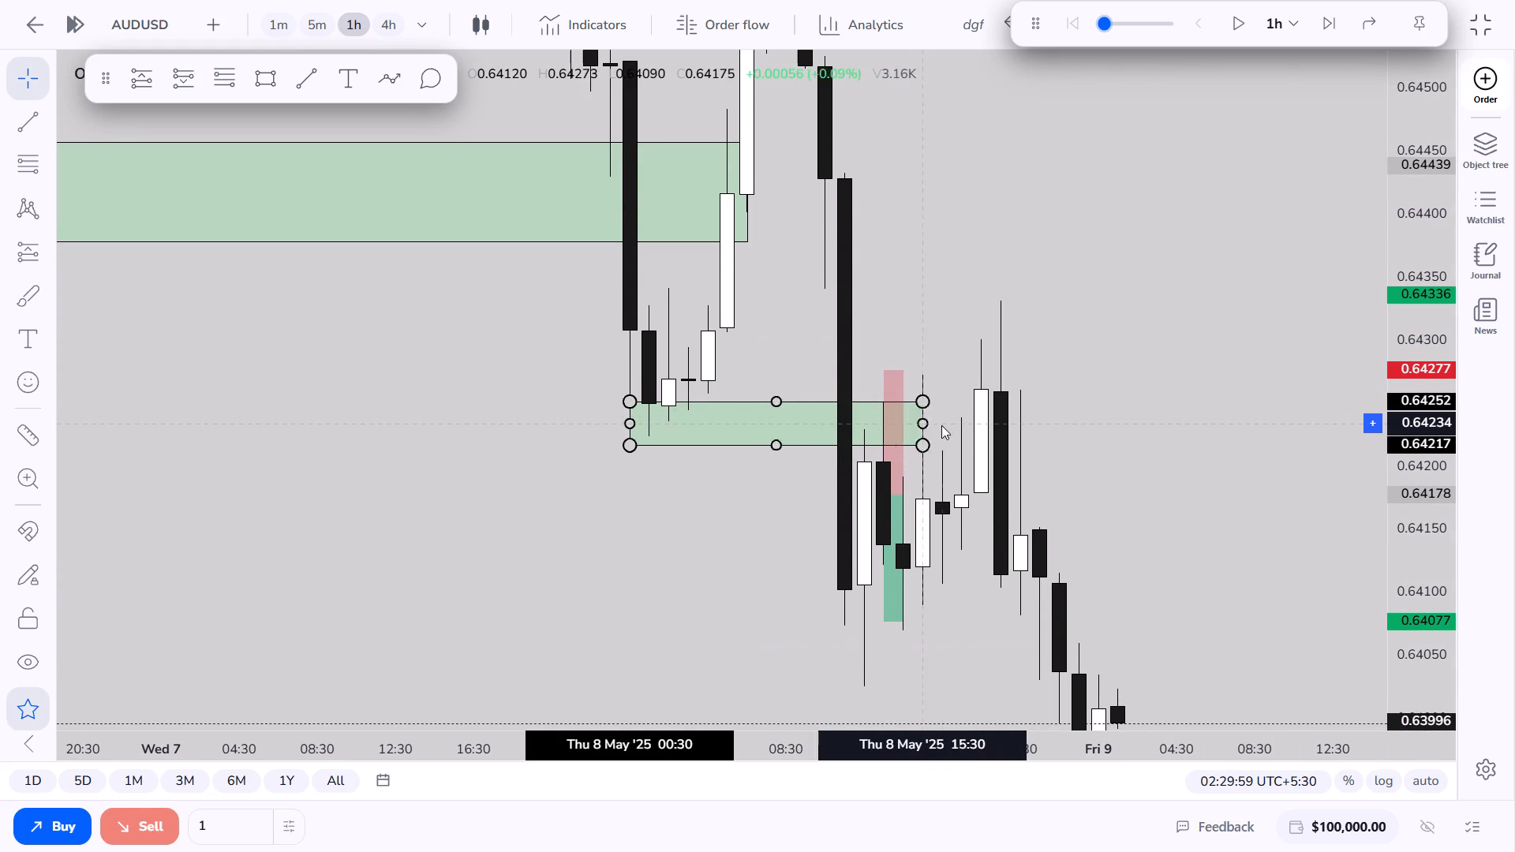
left_click_drag(941, 425, 970, 428)
left_click(961, 484)
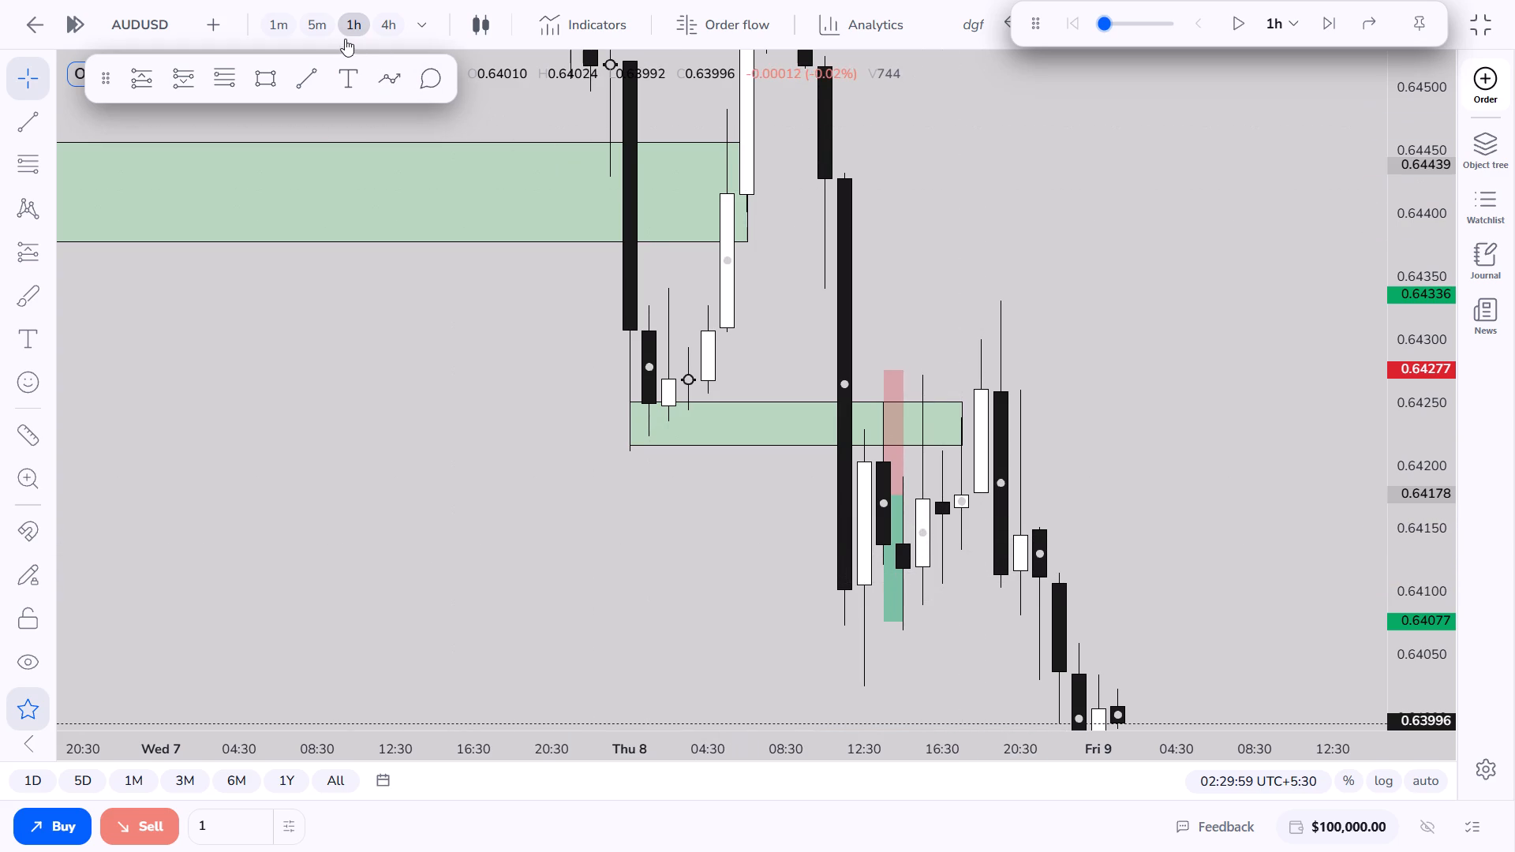
On the 5m timeframe, move the short position to start at Thu 8 May 16:15 with its entry at about 0.64207.
left_click(319, 33)
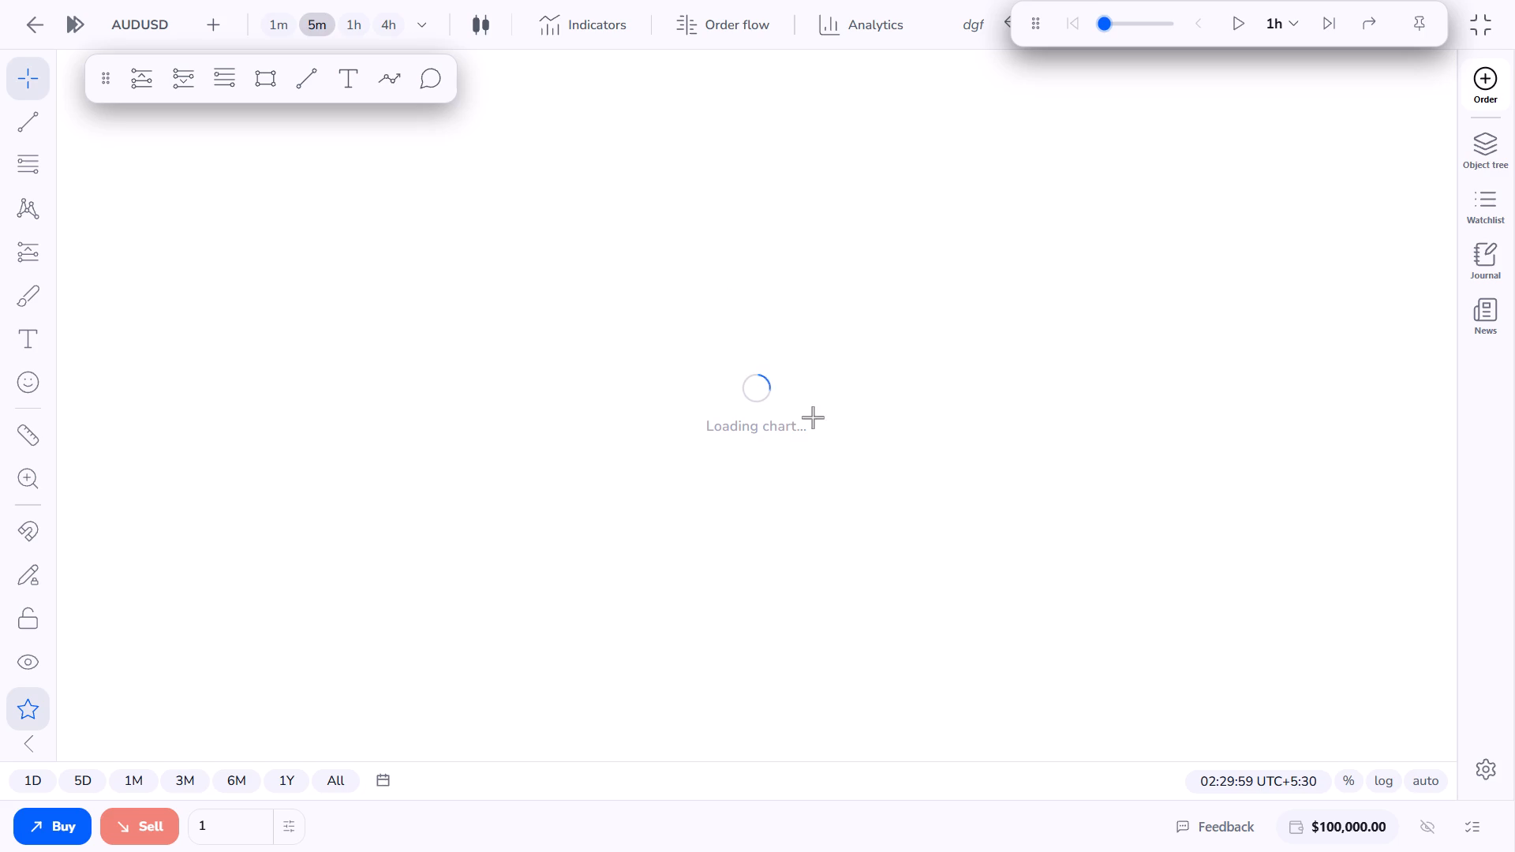
scroll(788, 464, "down", 20)
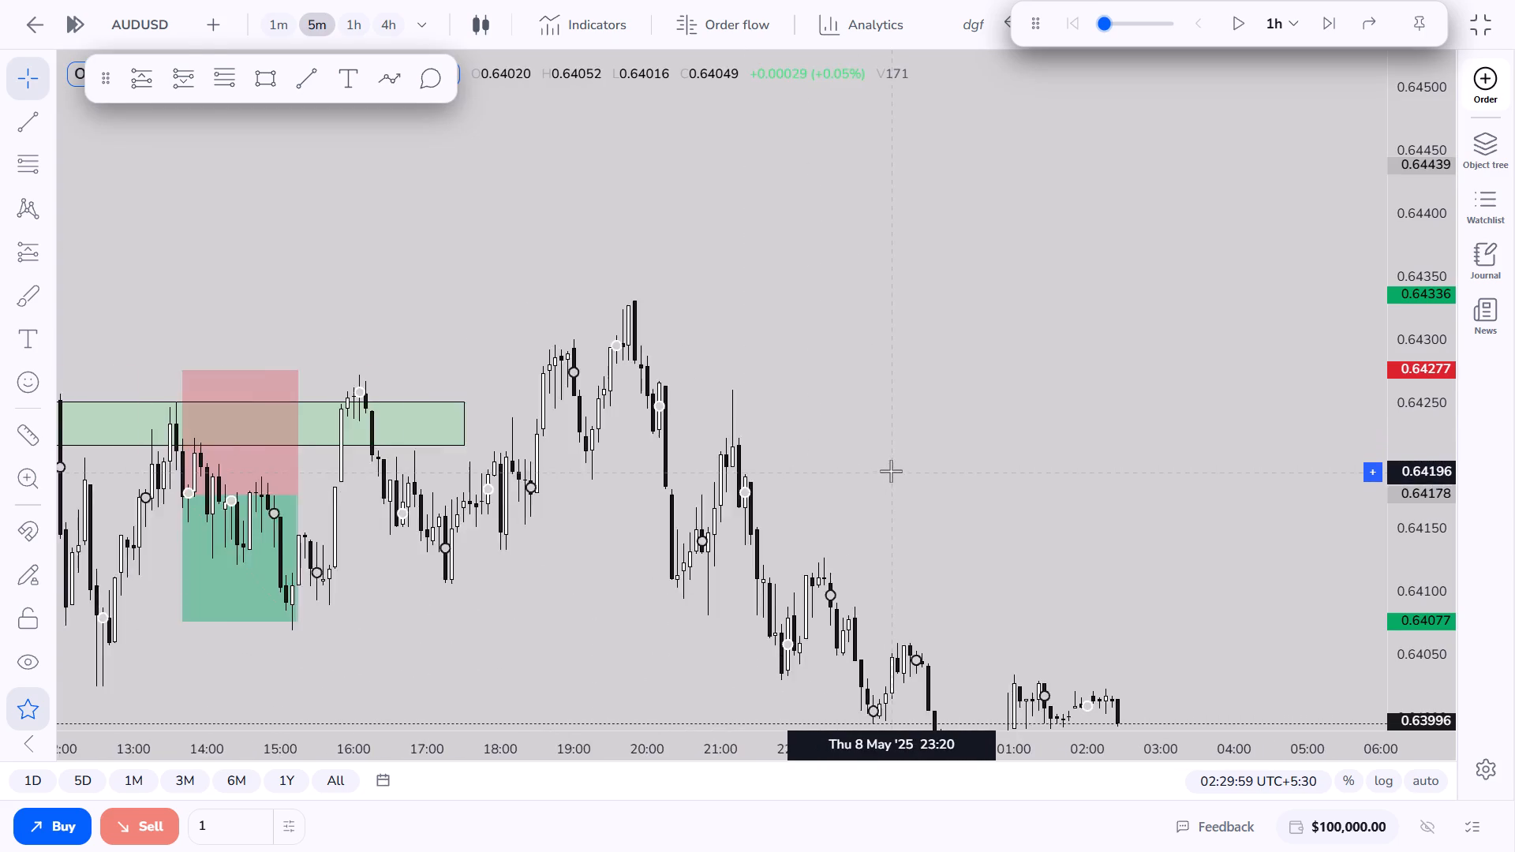
scroll(891, 471, "down", 3)
left_click_drag(694, 529, 1086, 562)
scroll(1012, 560, "up", 5)
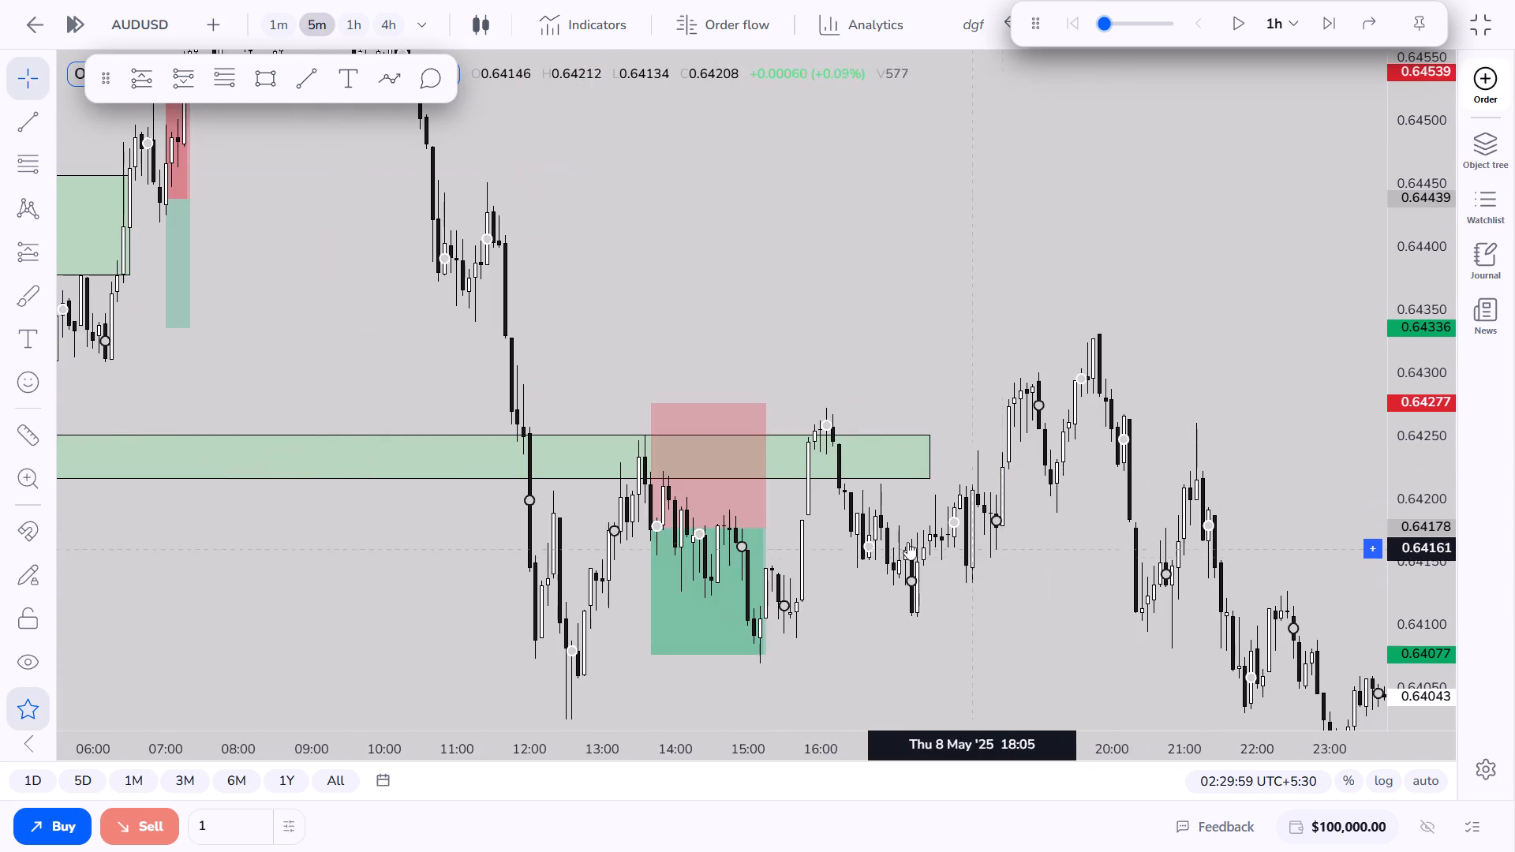
left_click(874, 552)
left_click(879, 565)
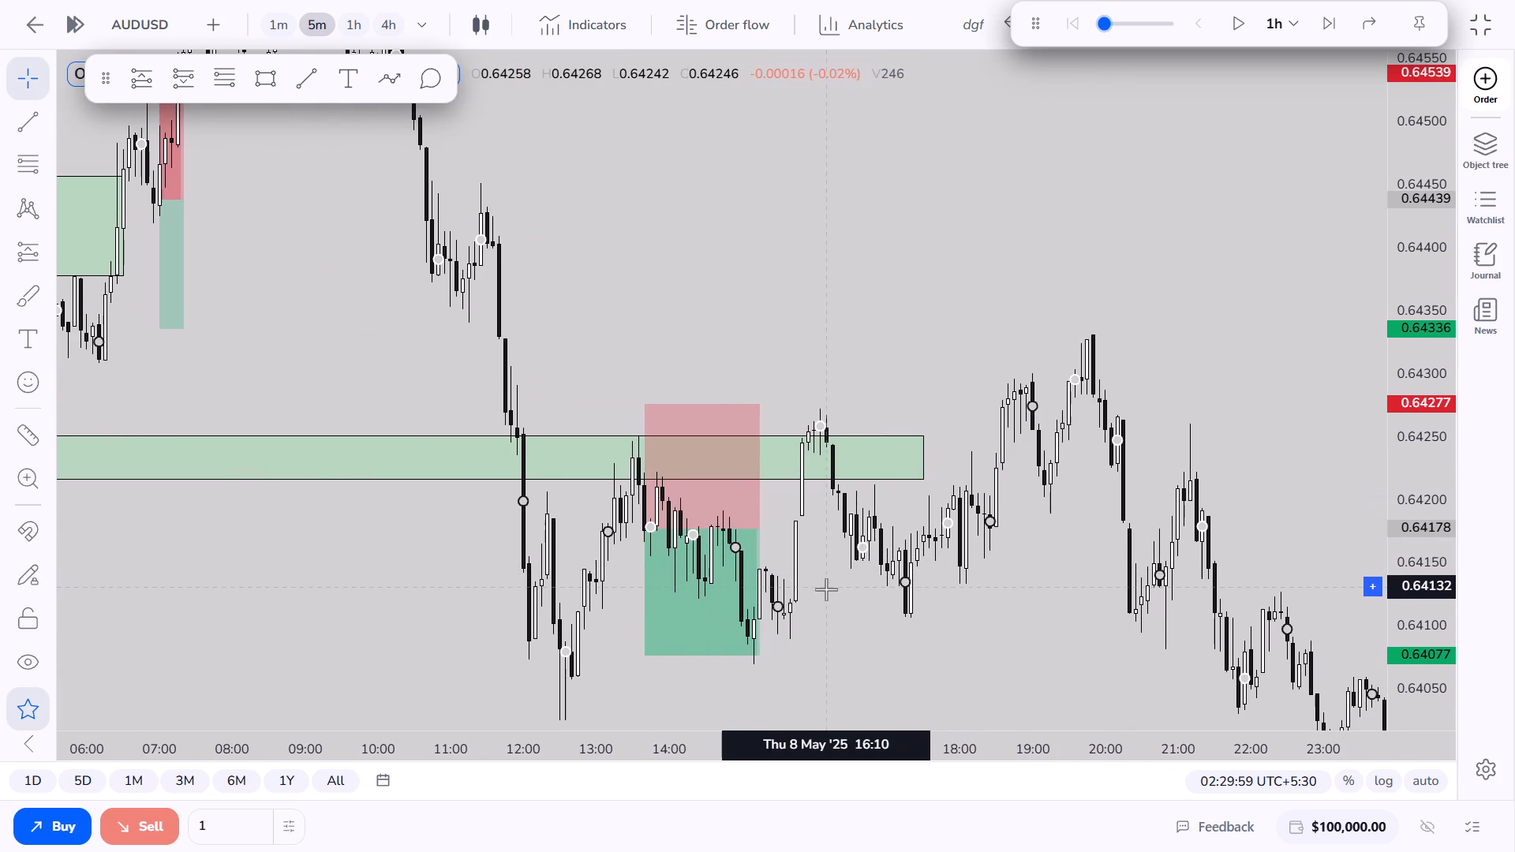
left_click(826, 589)
left_click_drag(714, 563, 884, 532)
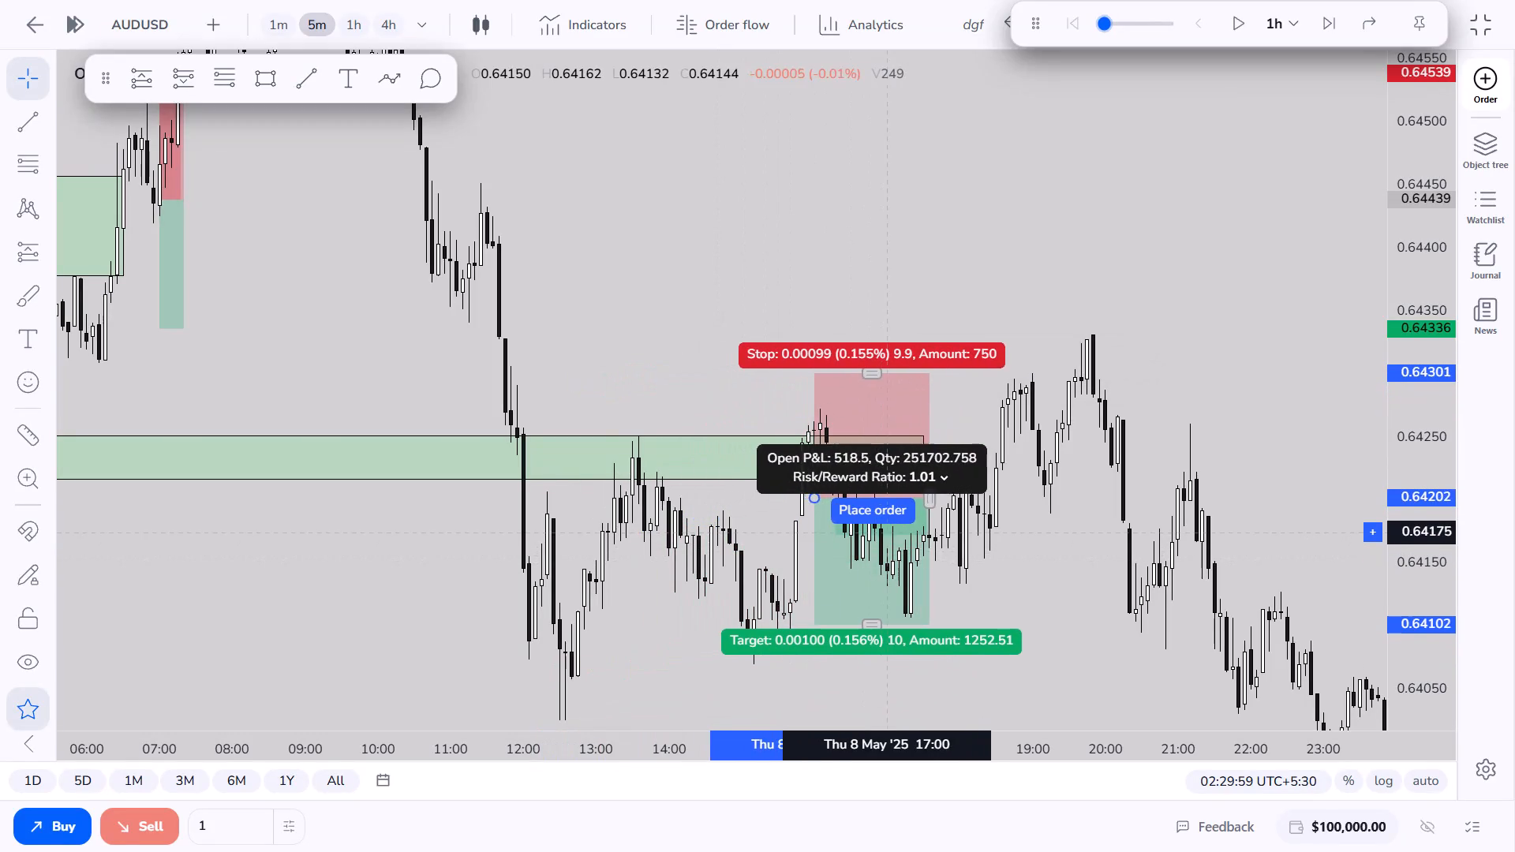
left_click_drag(884, 532, 905, 527)
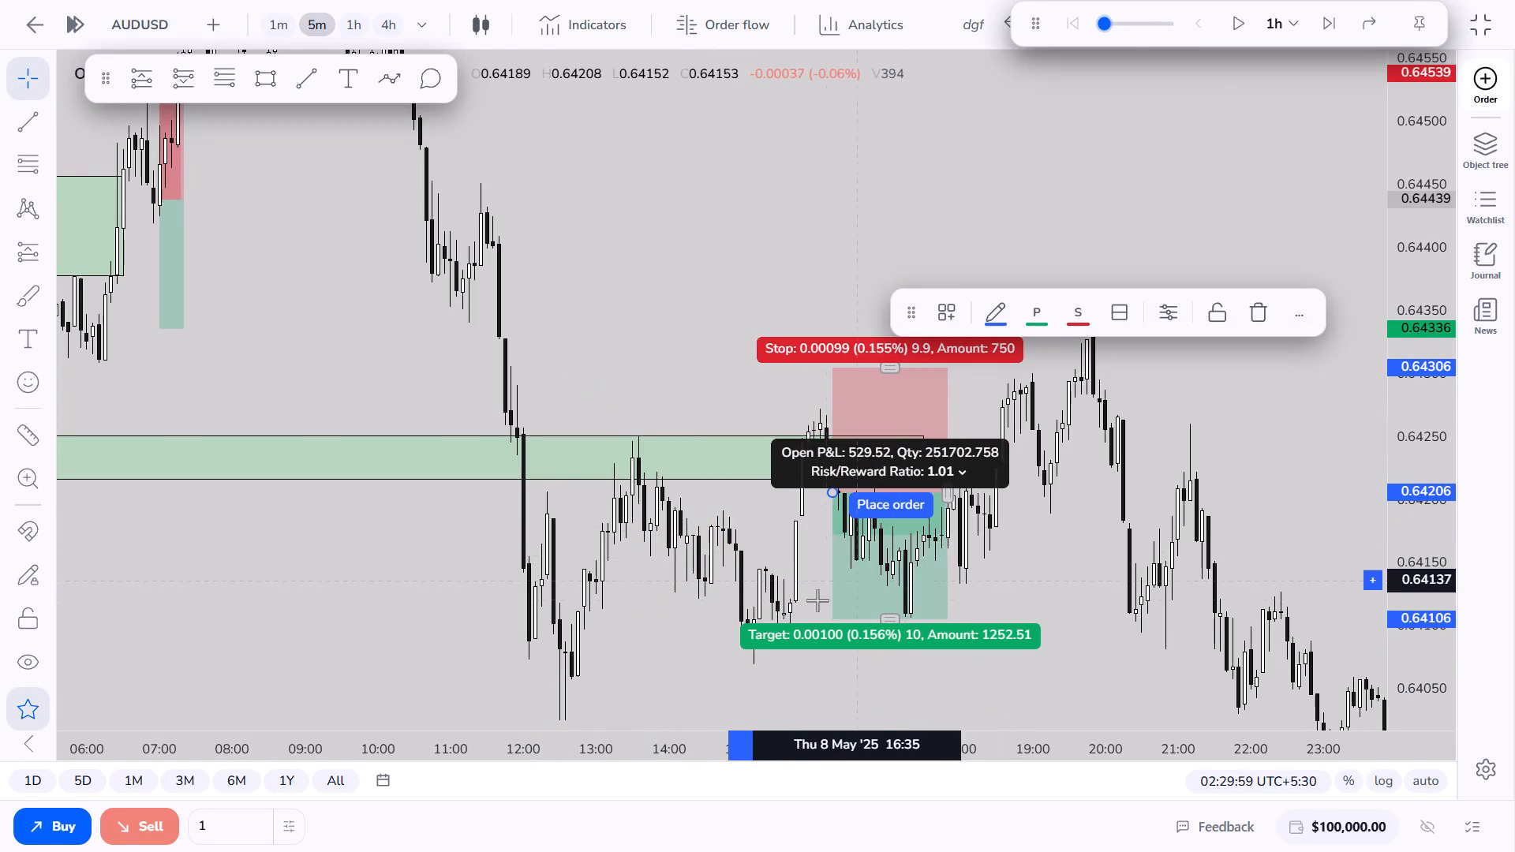
left_click(775, 552)
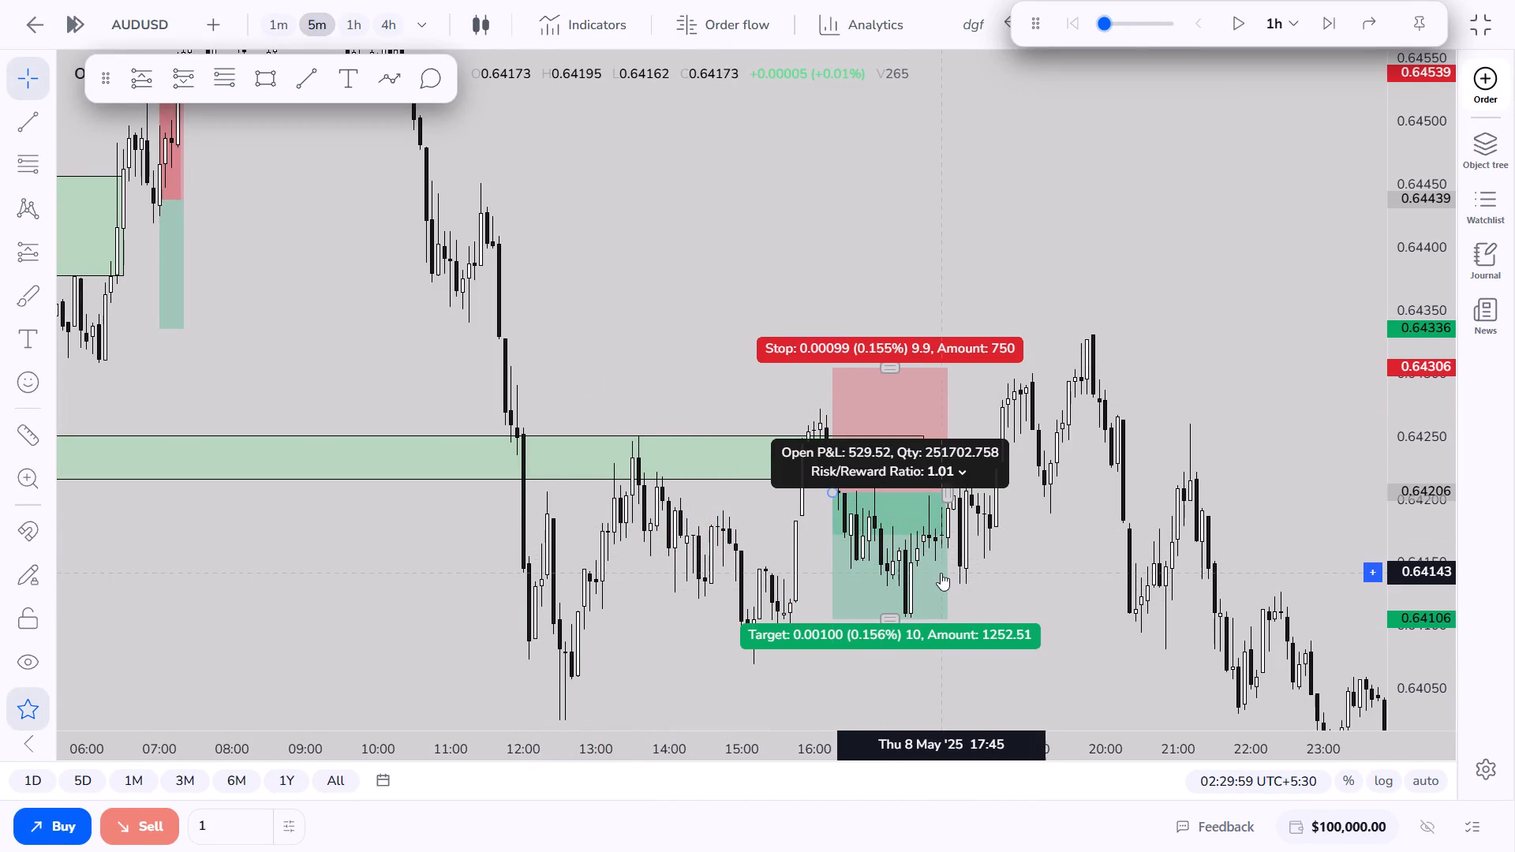
left_click(1004, 603)
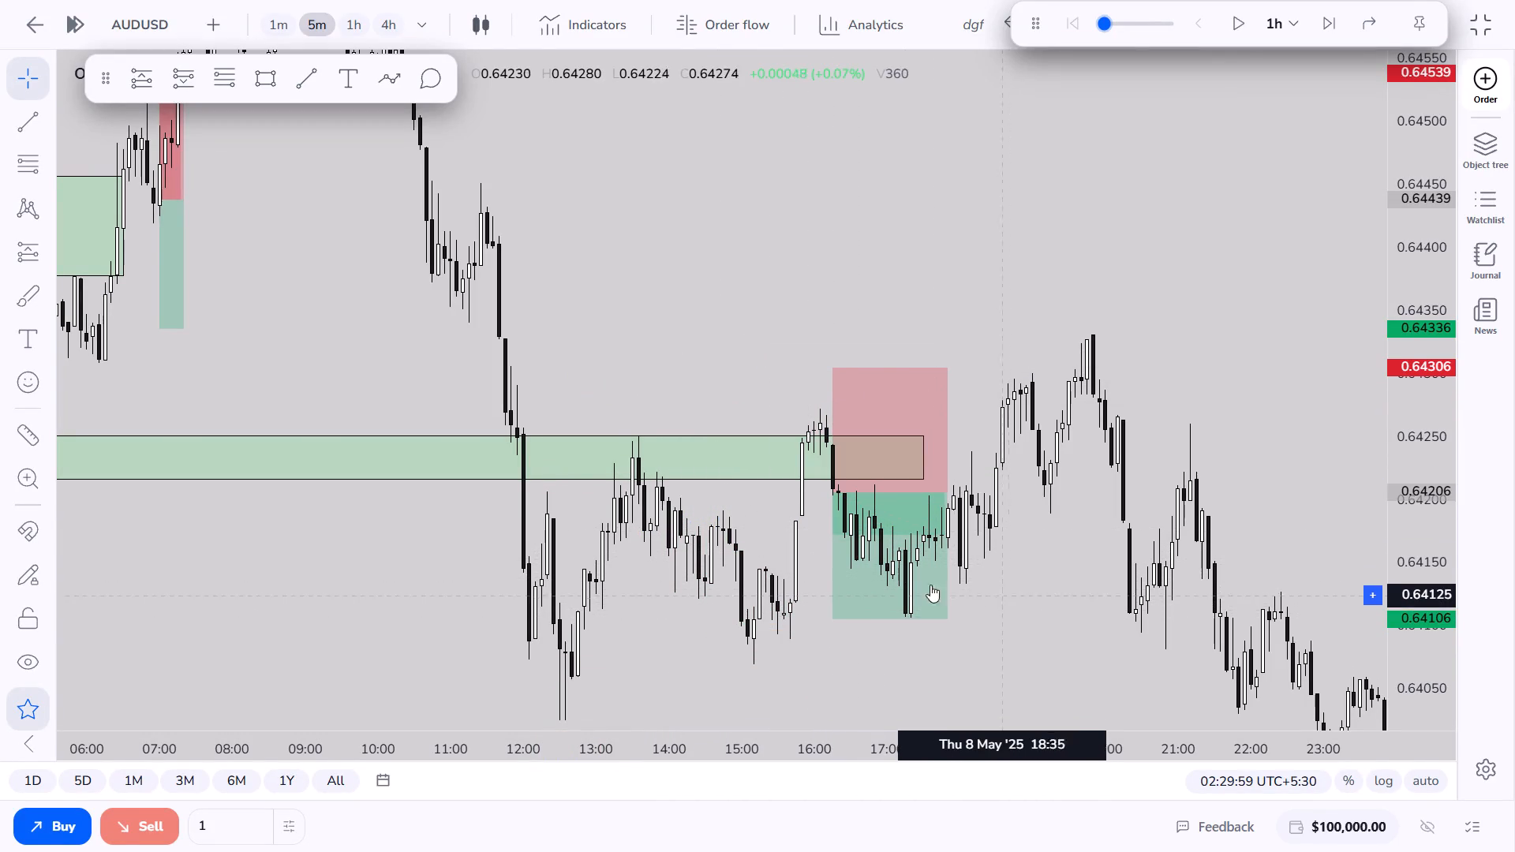
left_click(928, 582)
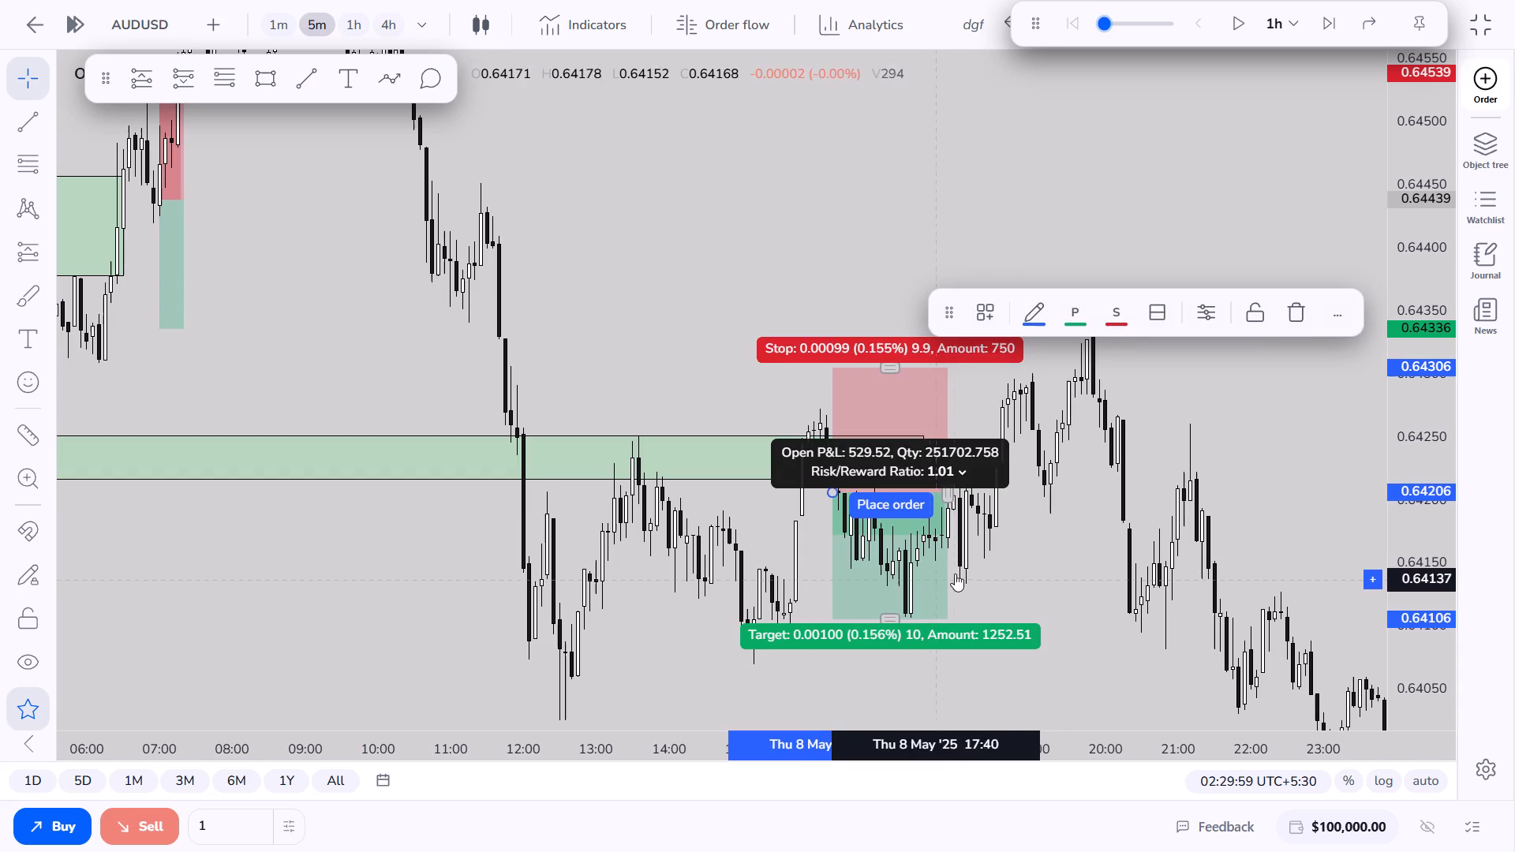
key("Up")
left_click(1032, 570)
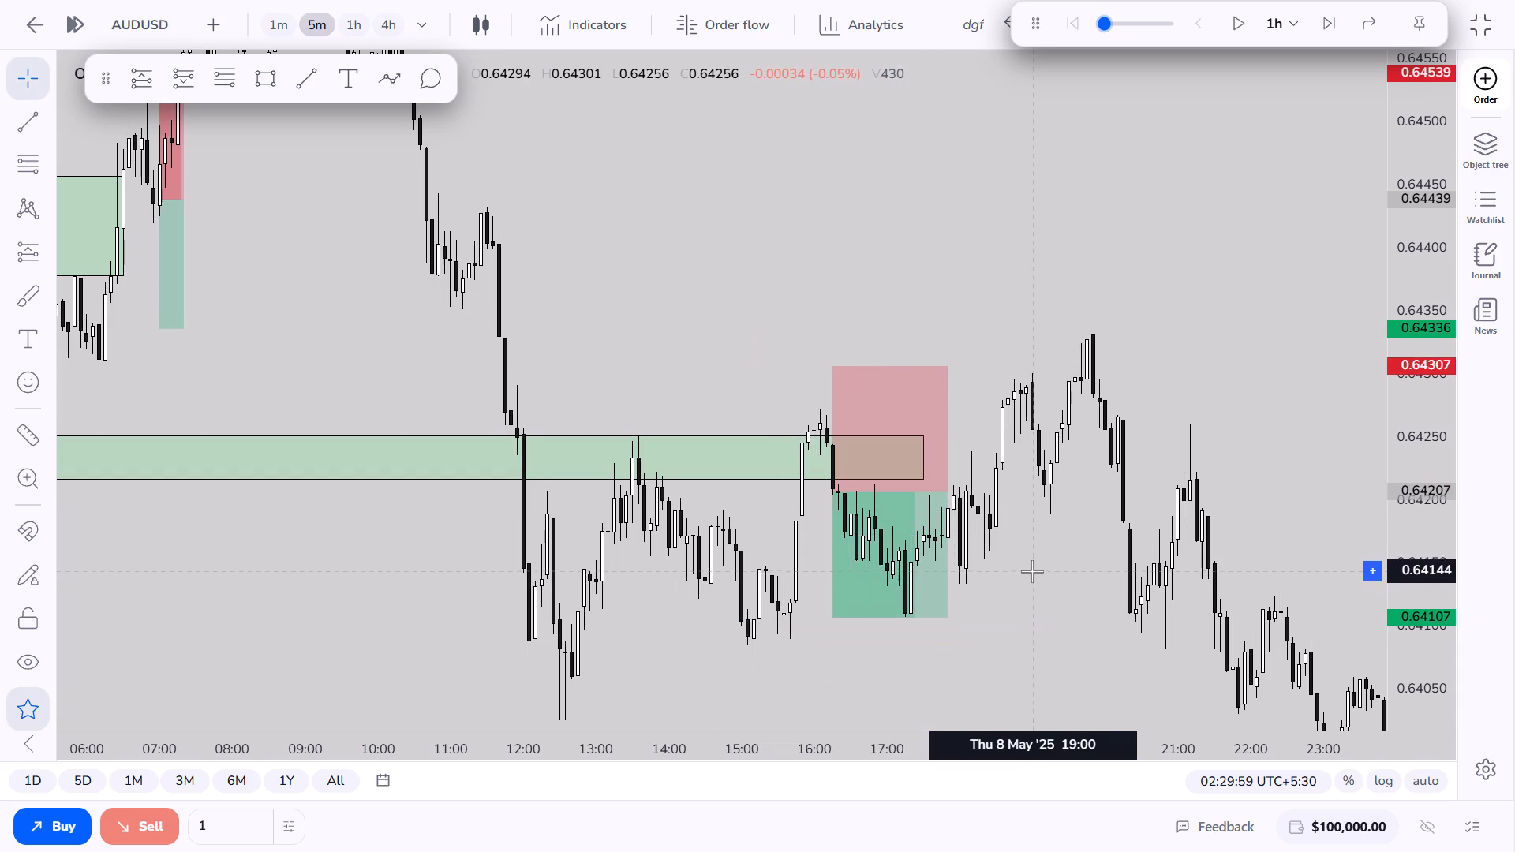
Examine the 5m price action around the moved short position and the candles after it.
left_click_drag(1036, 575, 1136, 560)
left_click_drag(1442, 654, 1430, 189)
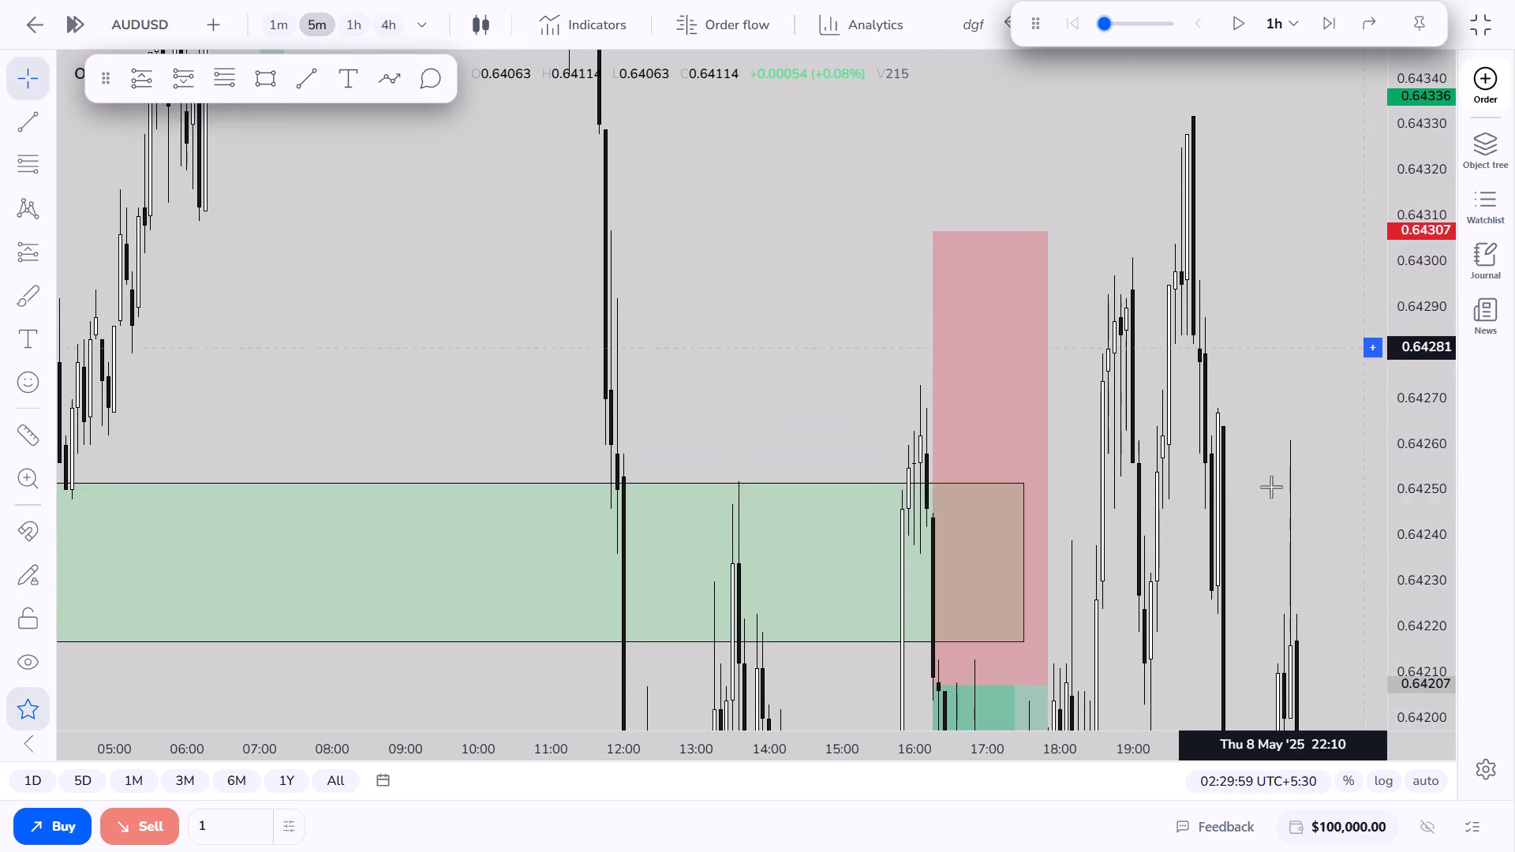
left_click_drag(1260, 518, 1356, 100)
scroll(1337, 349, "up", 6)
left_click(1152, 359)
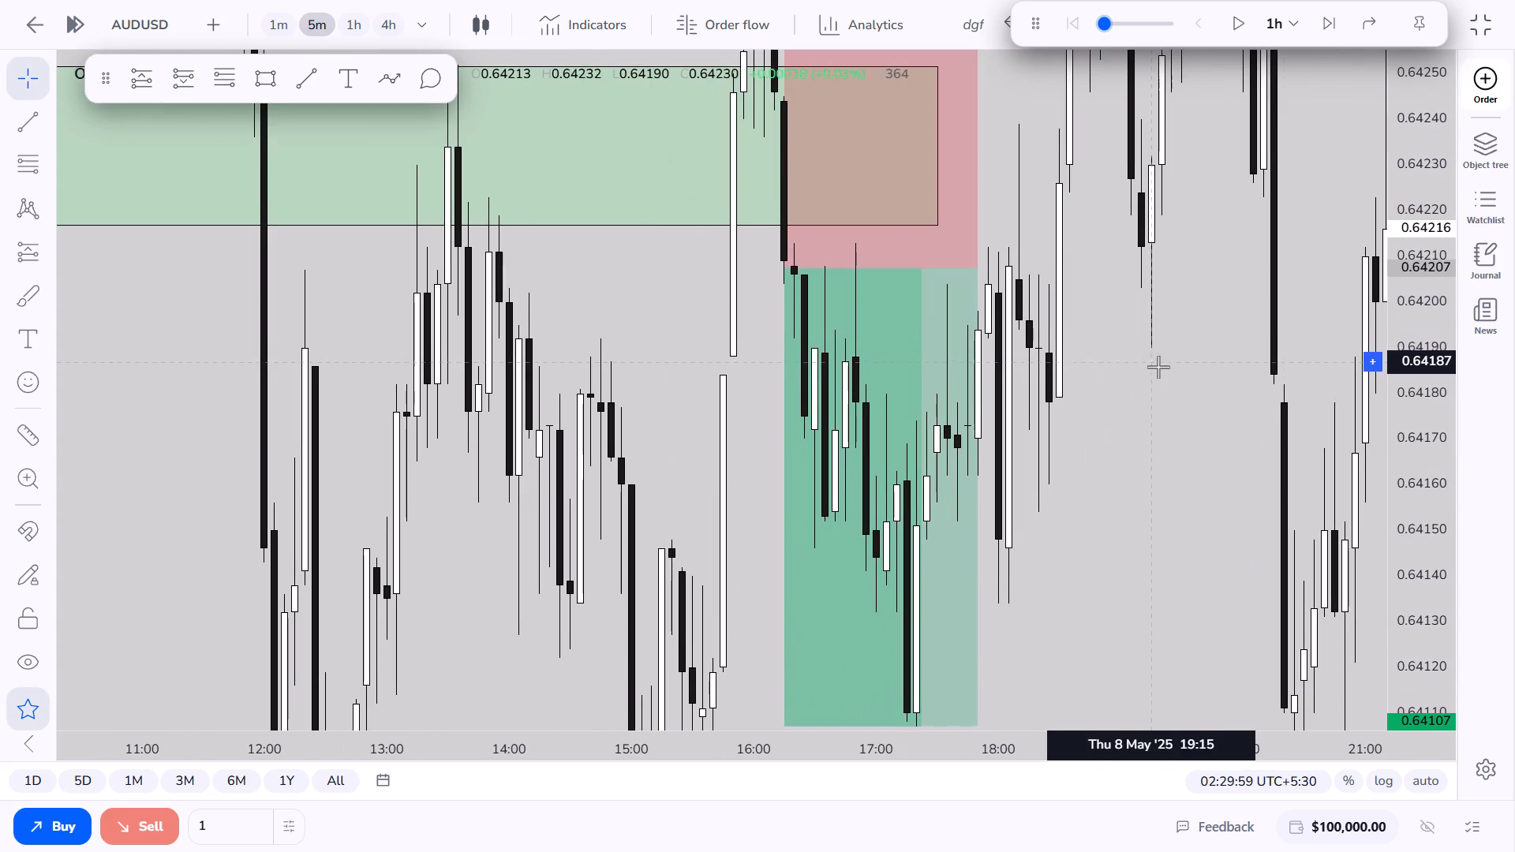
left_click(1464, 330)
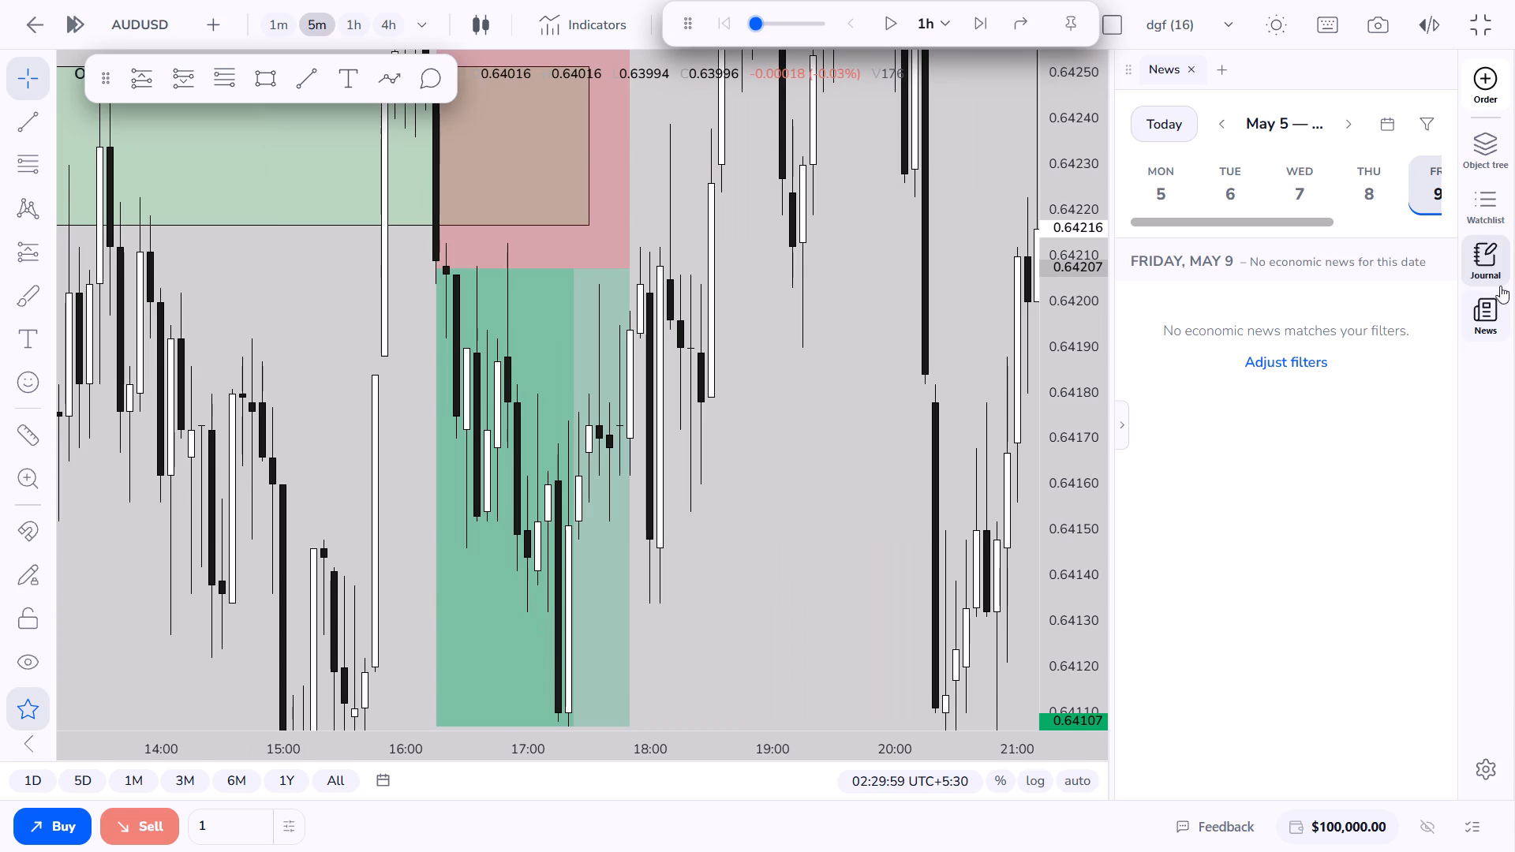
left_click(1492, 309)
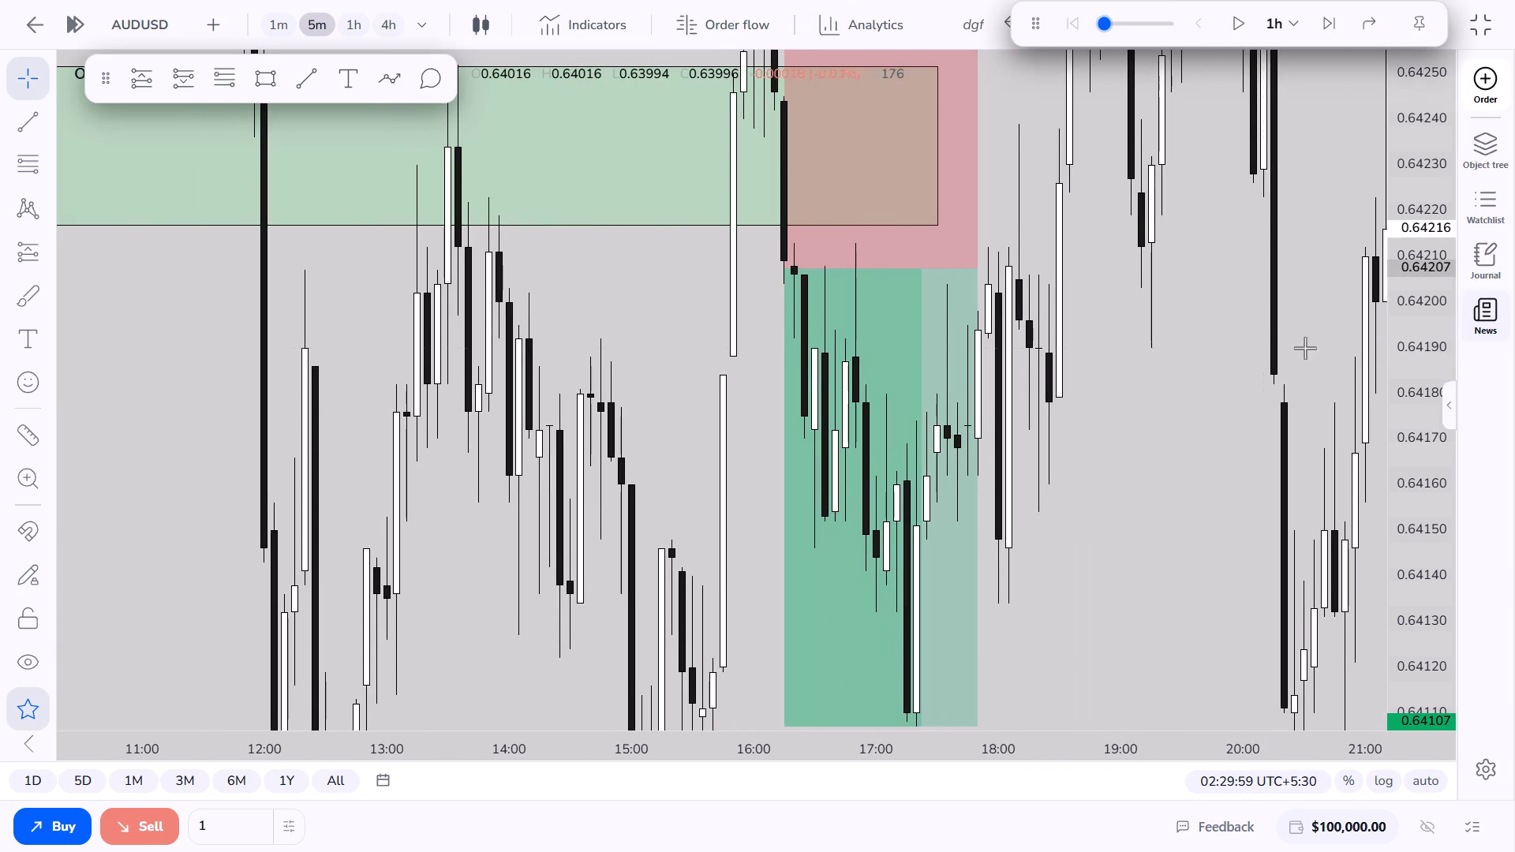
left_click_drag(1405, 285, 1405, 521)
left_click(1184, 475)
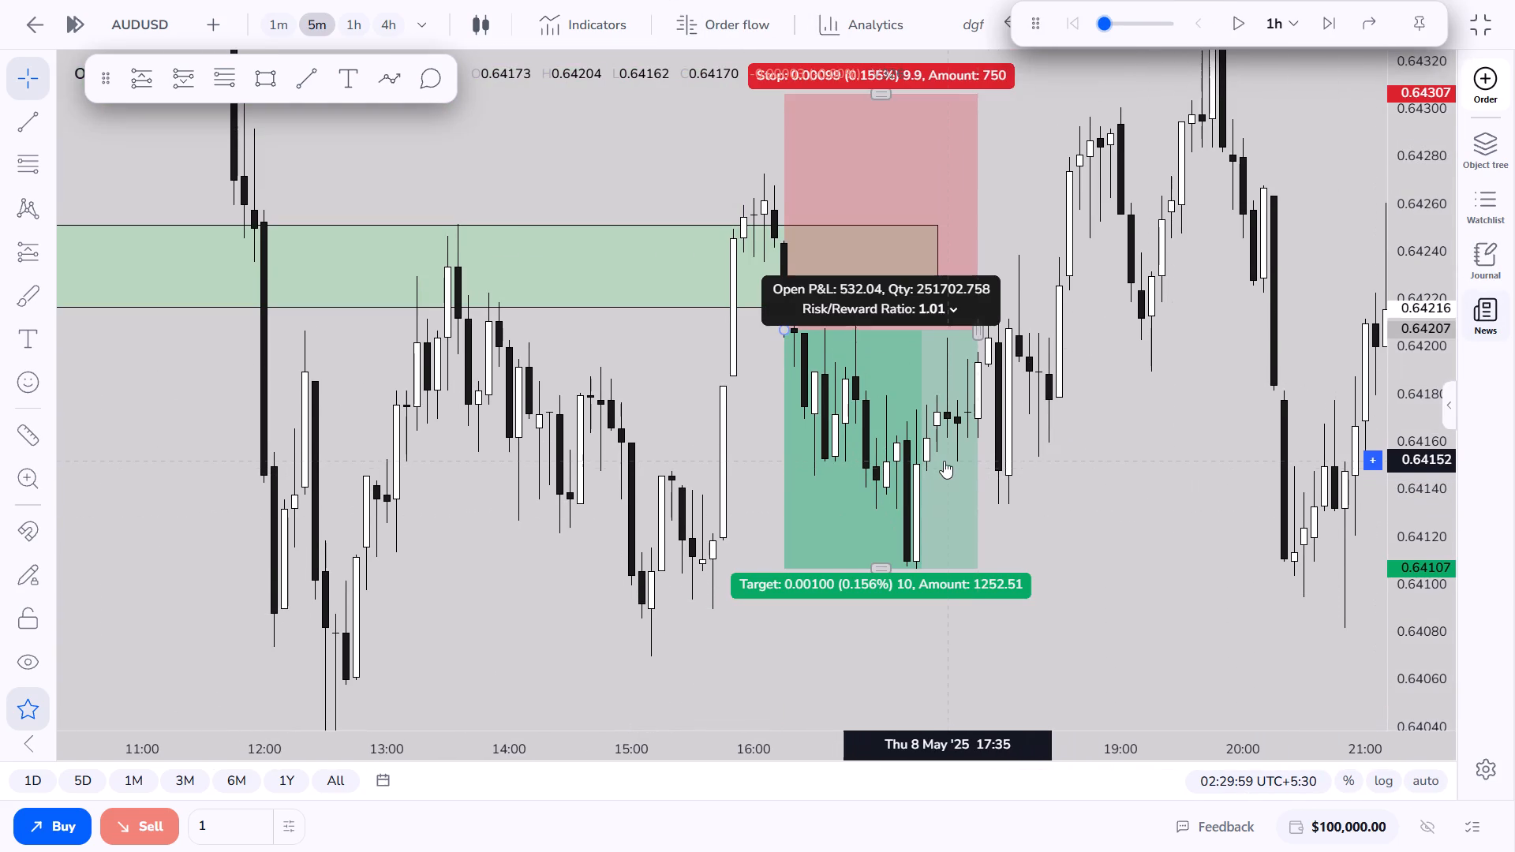
left_click(944, 461)
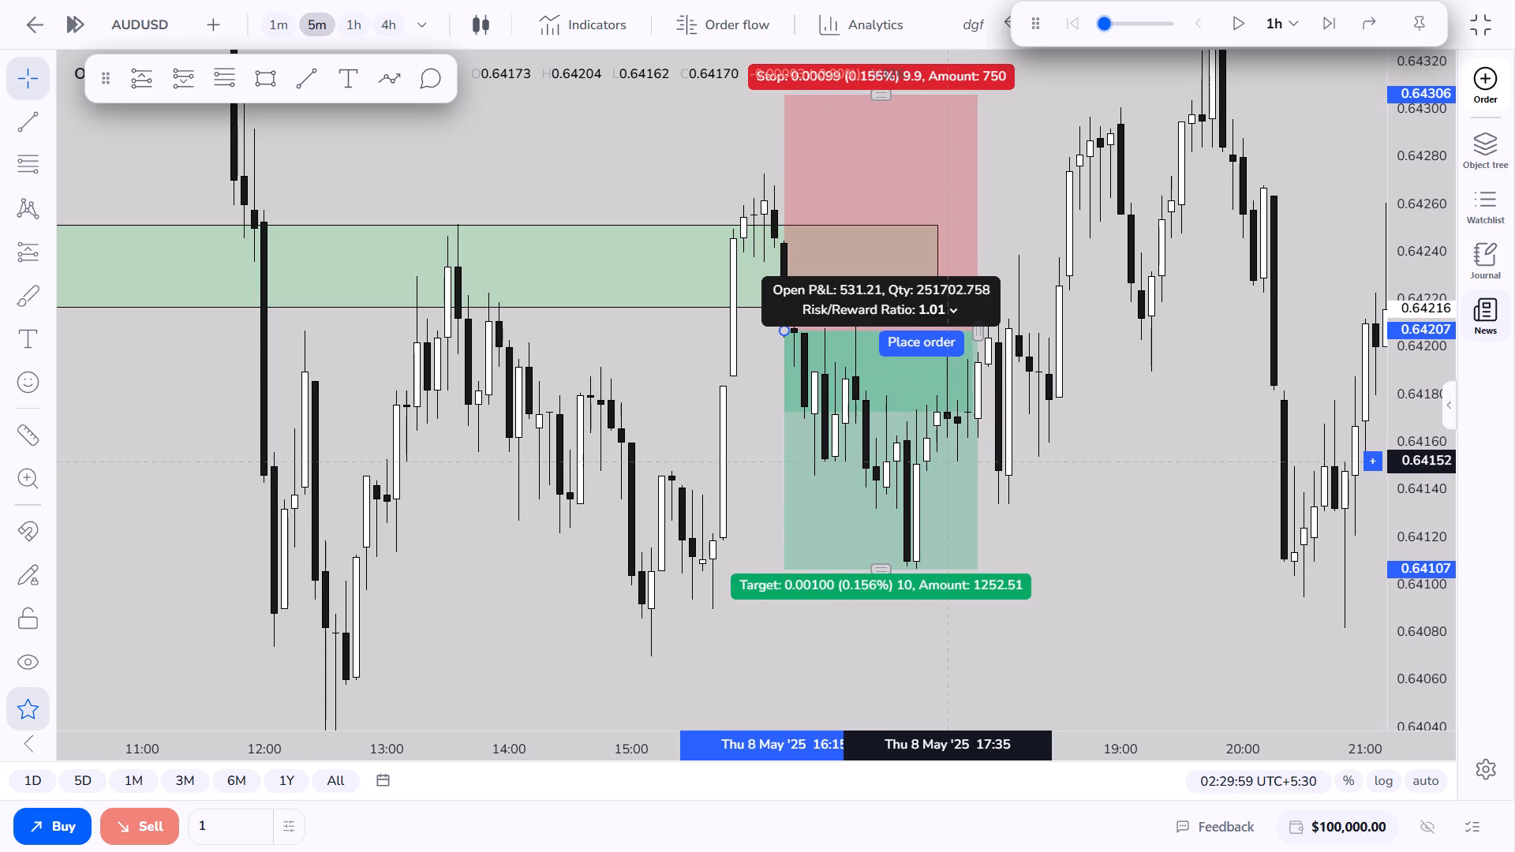
left_click_drag(1075, 421, 916, 487)
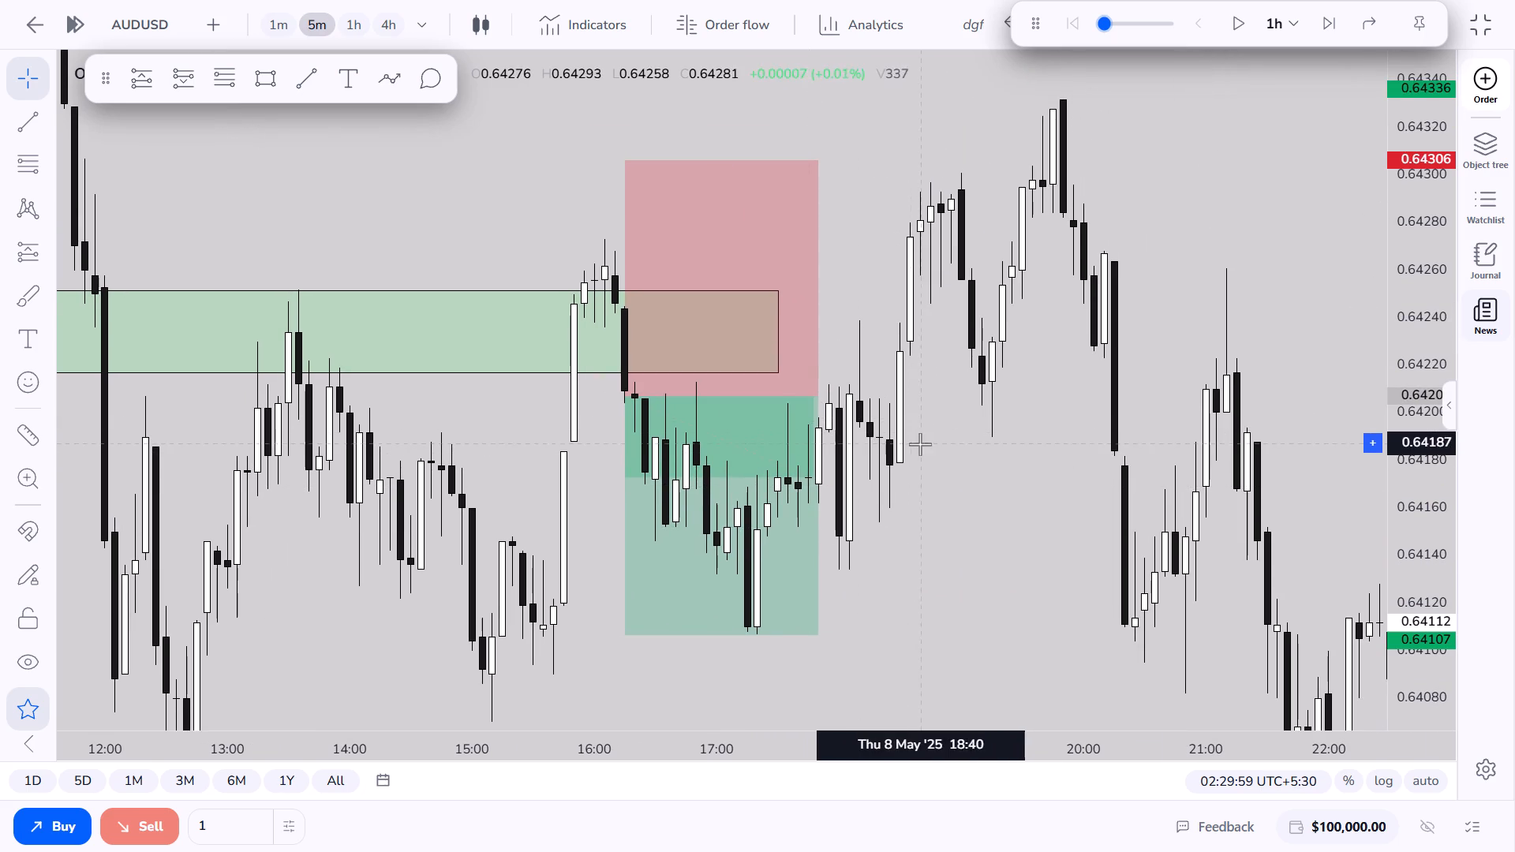
left_click(1027, 530)
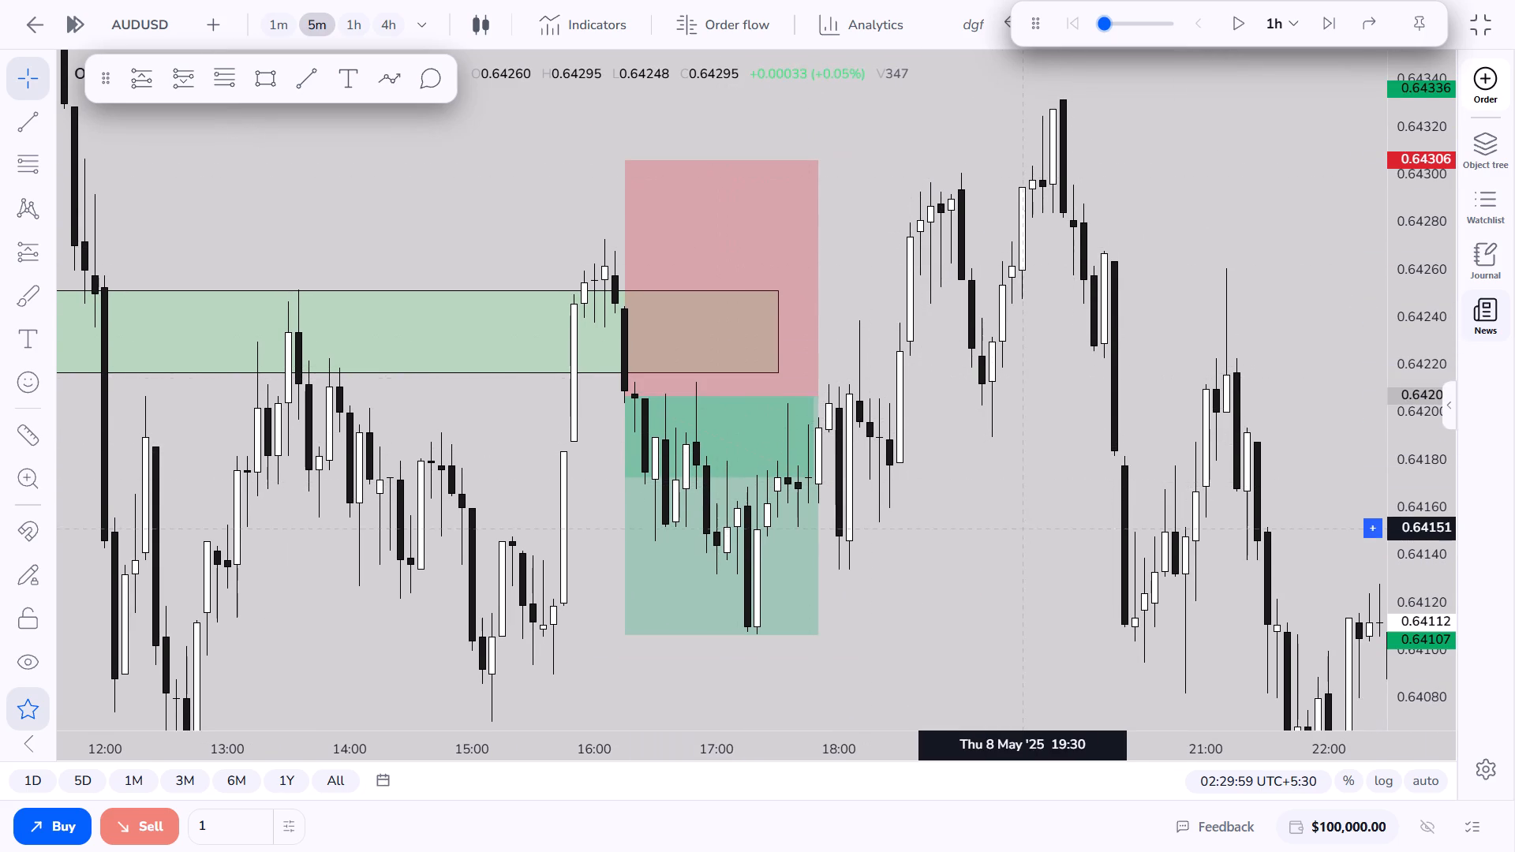
Adjust the short position to end at about Thu 8 May 17:55, with entry near 0.64210, stop 0.64309 and target 0.64109.
left_click(802, 515)
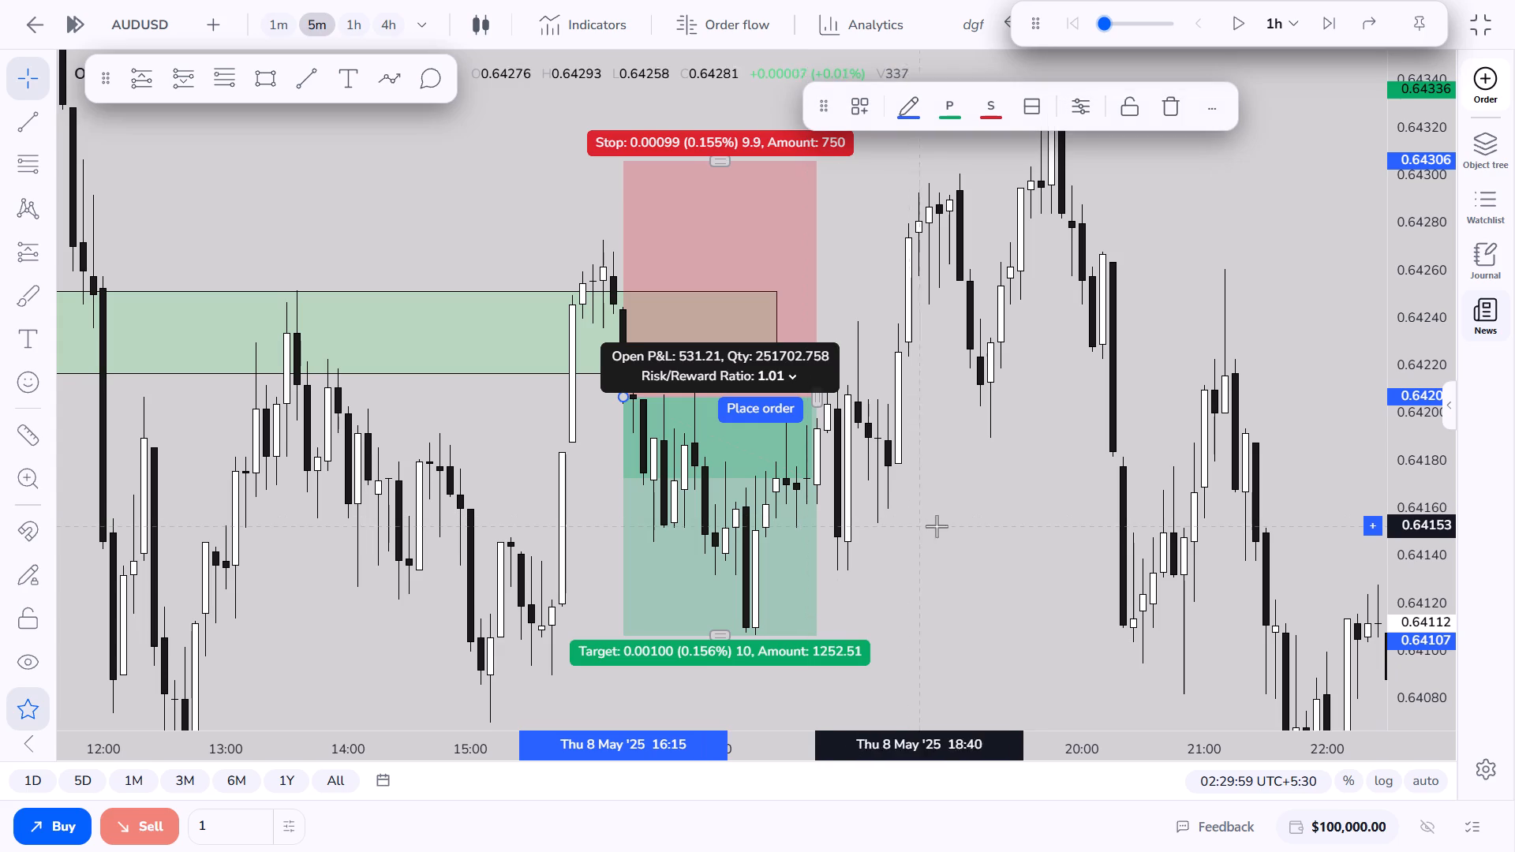
left_click_drag(811, 394, 866, 394)
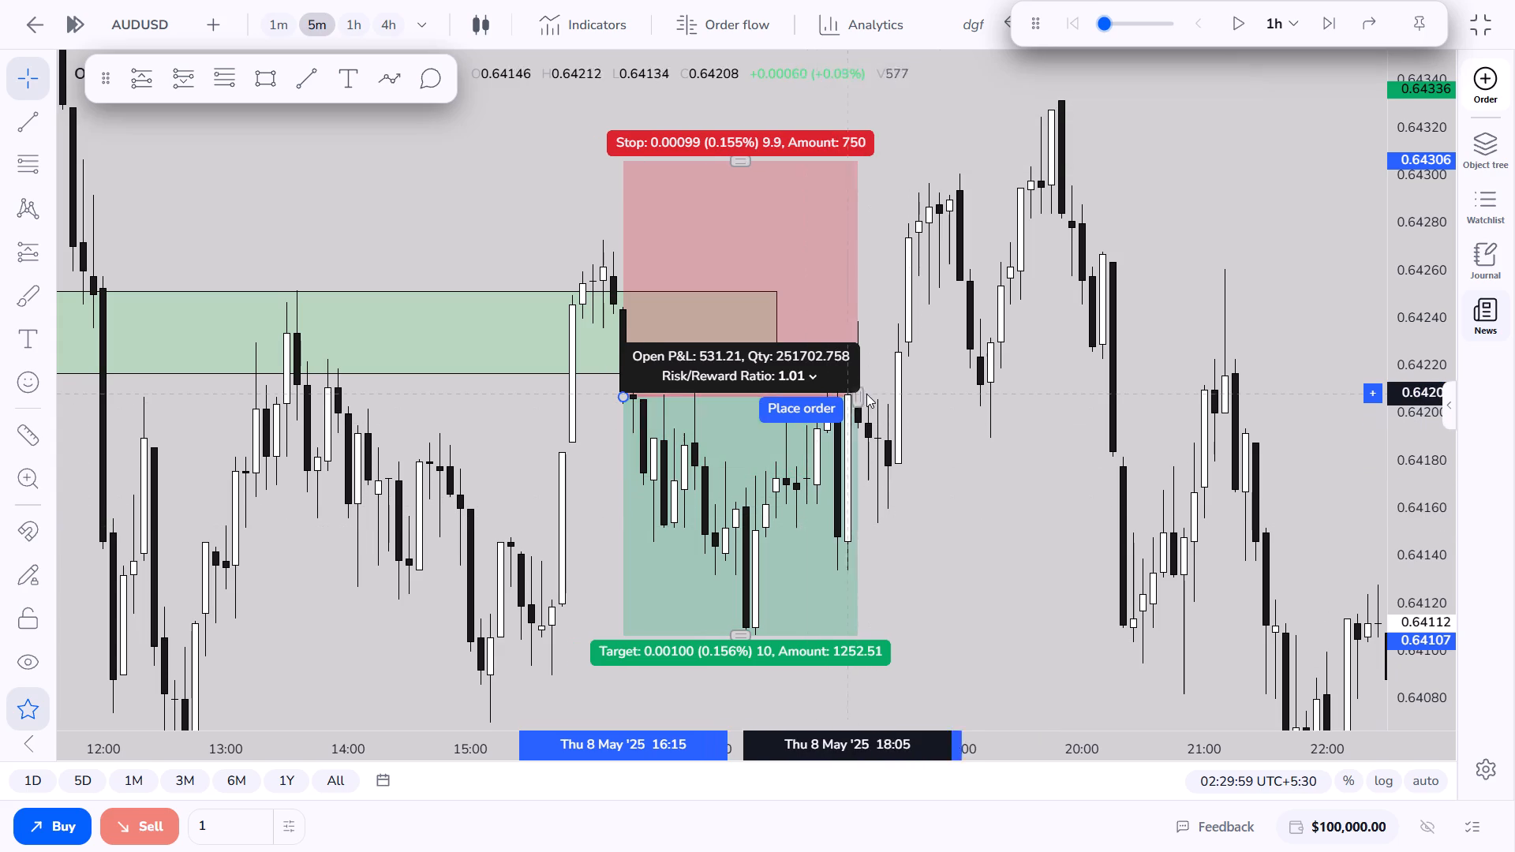
left_click_drag(866, 394, 819, 400)
left_click(769, 496)
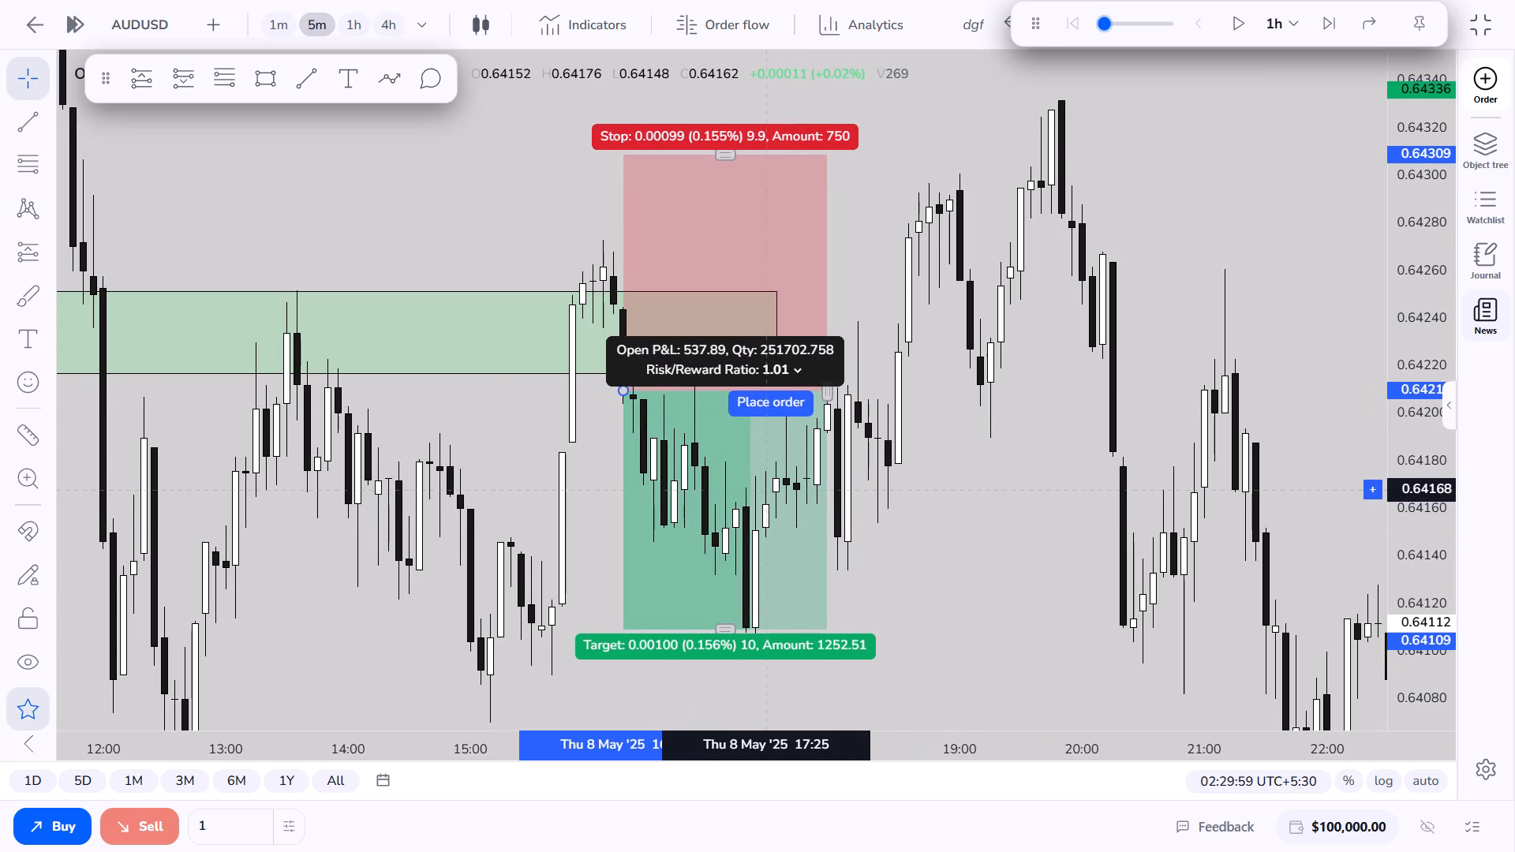
left_click(935, 540)
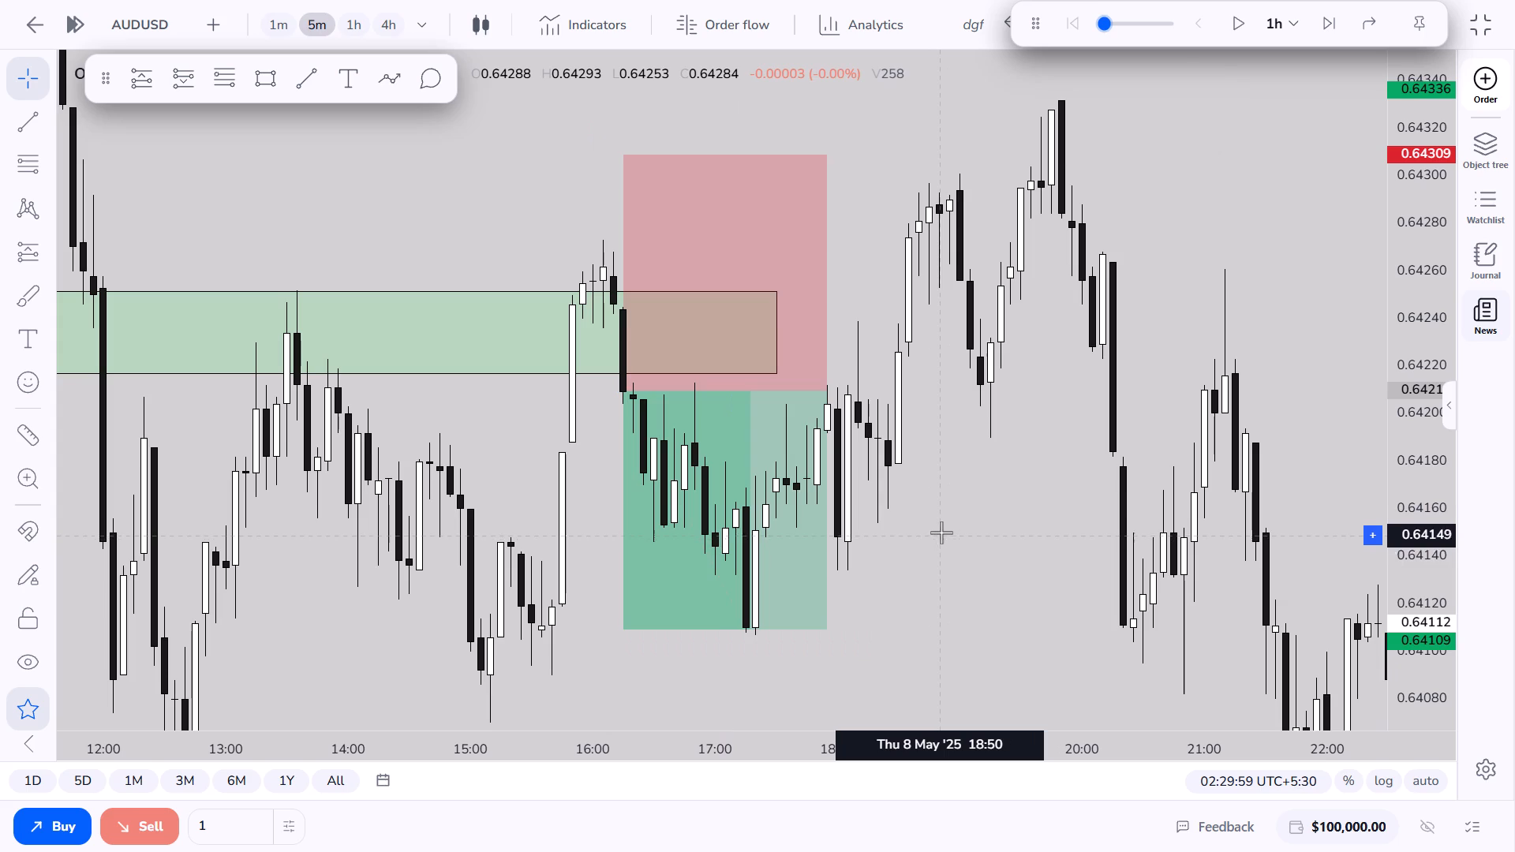
Return to the 1h timeframe and play the replay forward to Fri 9 May 11:29:59.
left_click(343, 22)
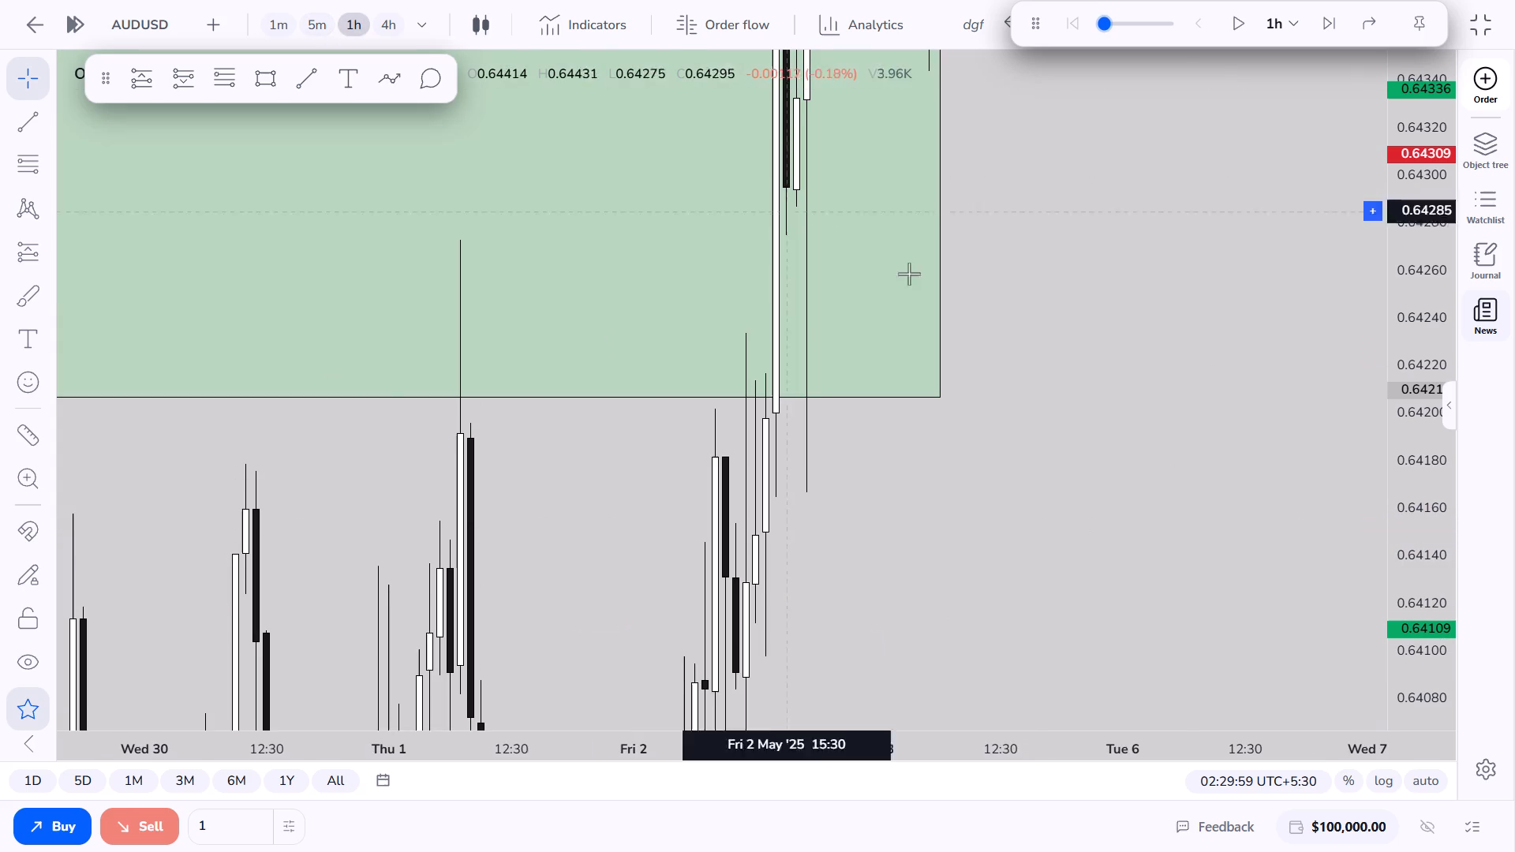
left_click_drag(1420, 203, 1412, 676)
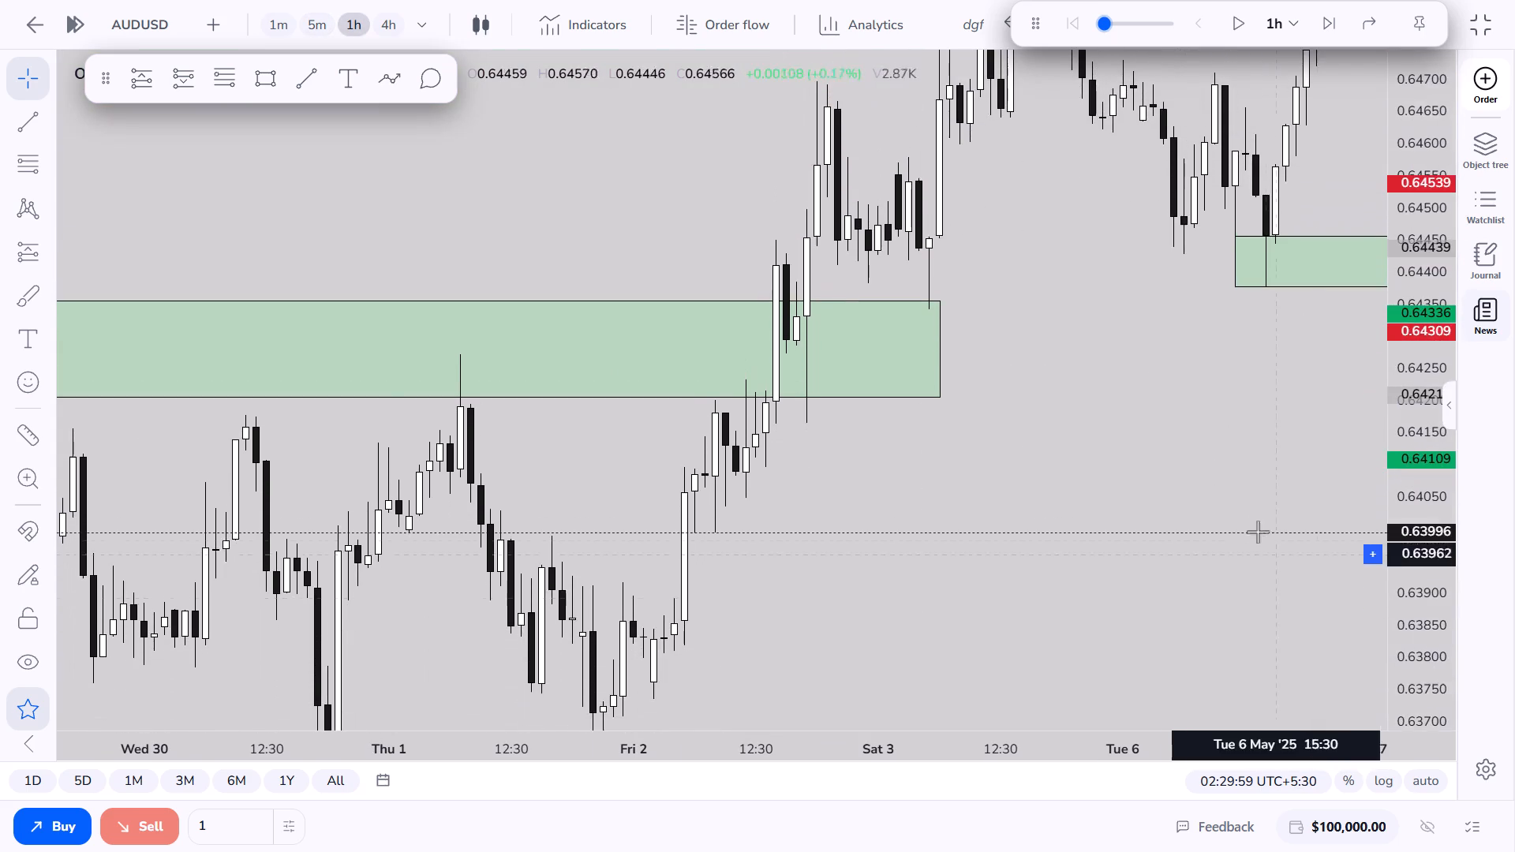
left_click_drag(1251, 530, 818, 668)
left_click_drag(934, 589, 462, 537)
left_click_drag(1137, 631, 1191, 370)
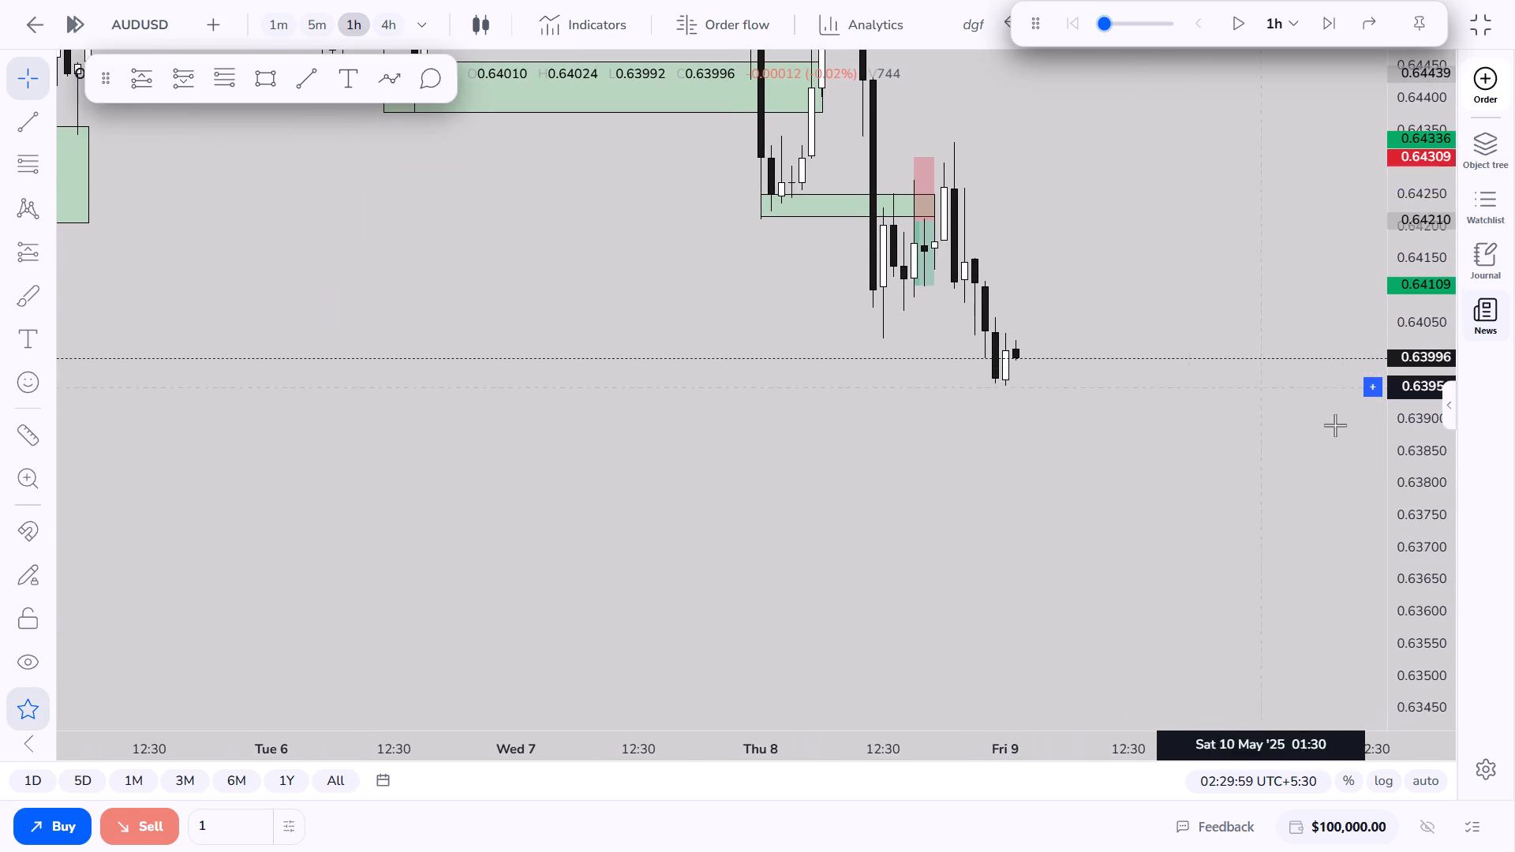
left_click_drag(1418, 525, 1423, 254)
left_click_drag(1221, 251, 1244, 403)
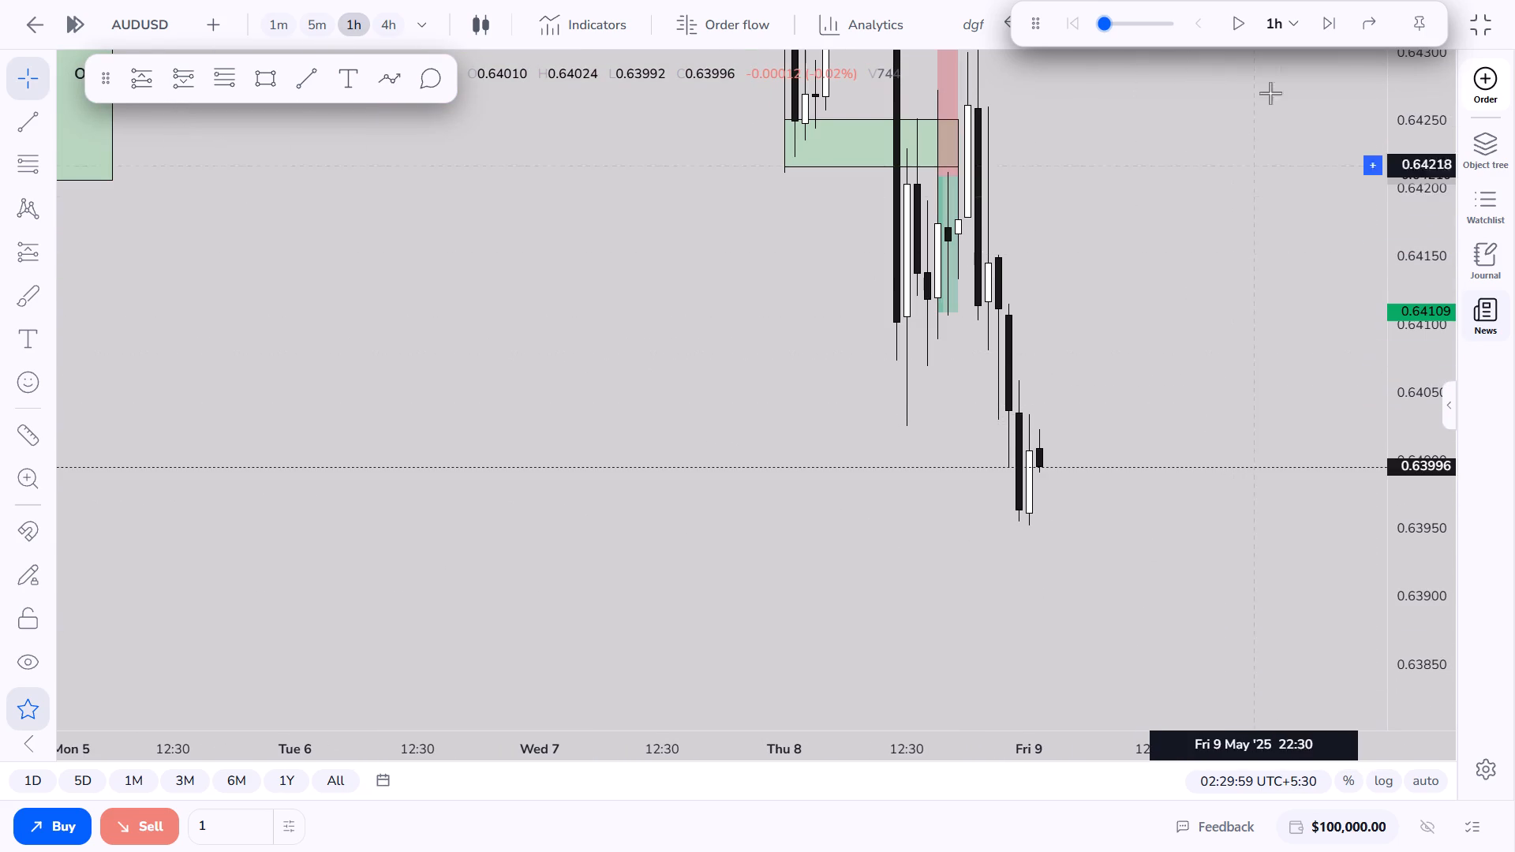
left_click(1247, 7)
left_click(1244, 19)
left_click_drag(1185, 139, 1285, 398)
left_click_drag(1395, 369, 1395, 449)
left_click_drag(1224, 420, 1204, 293)
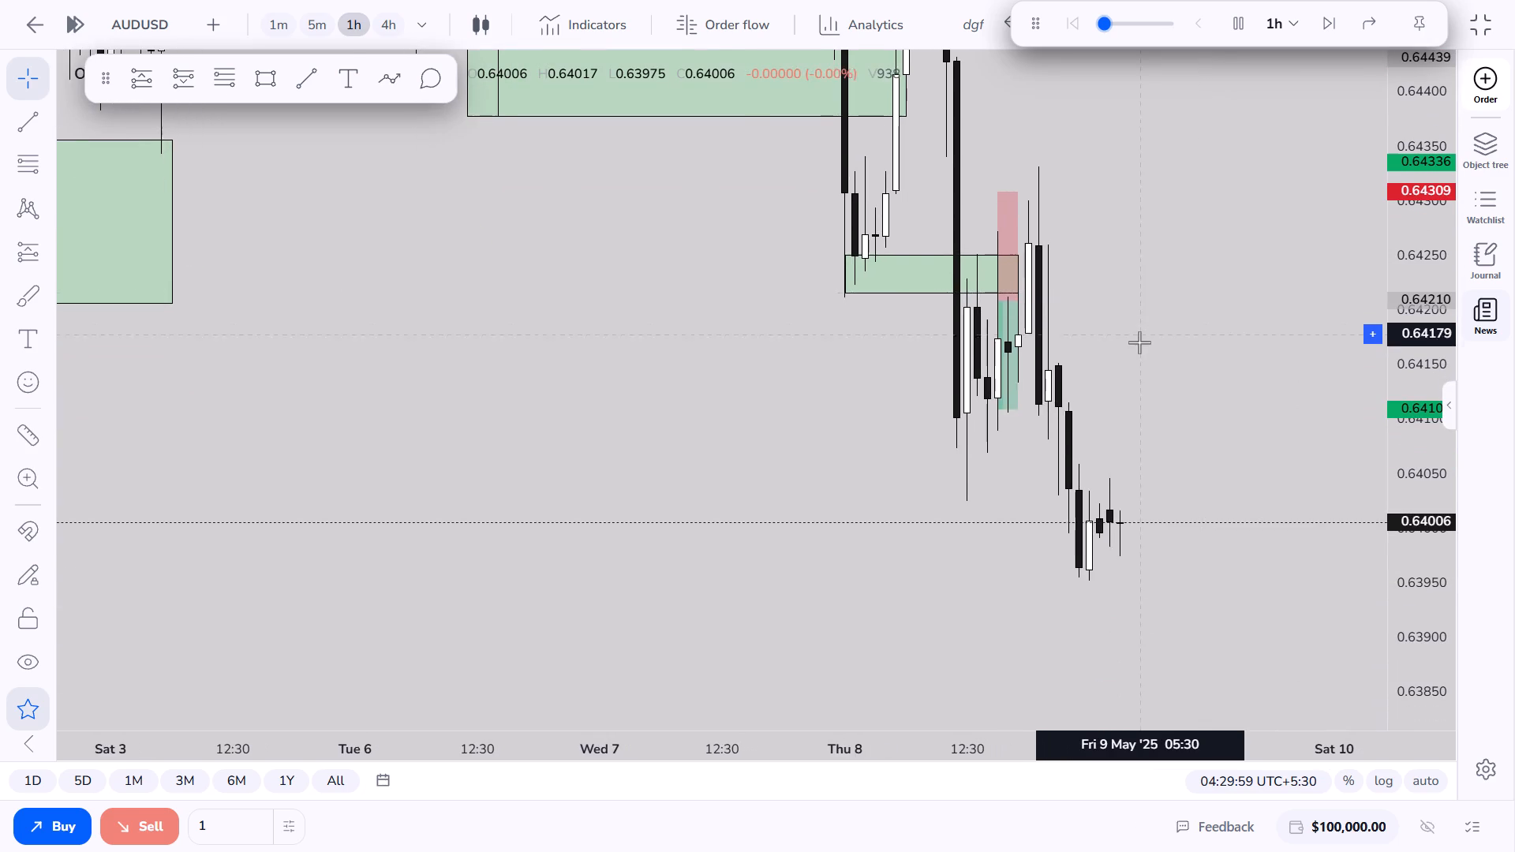
scroll(1140, 343, "up", 4)
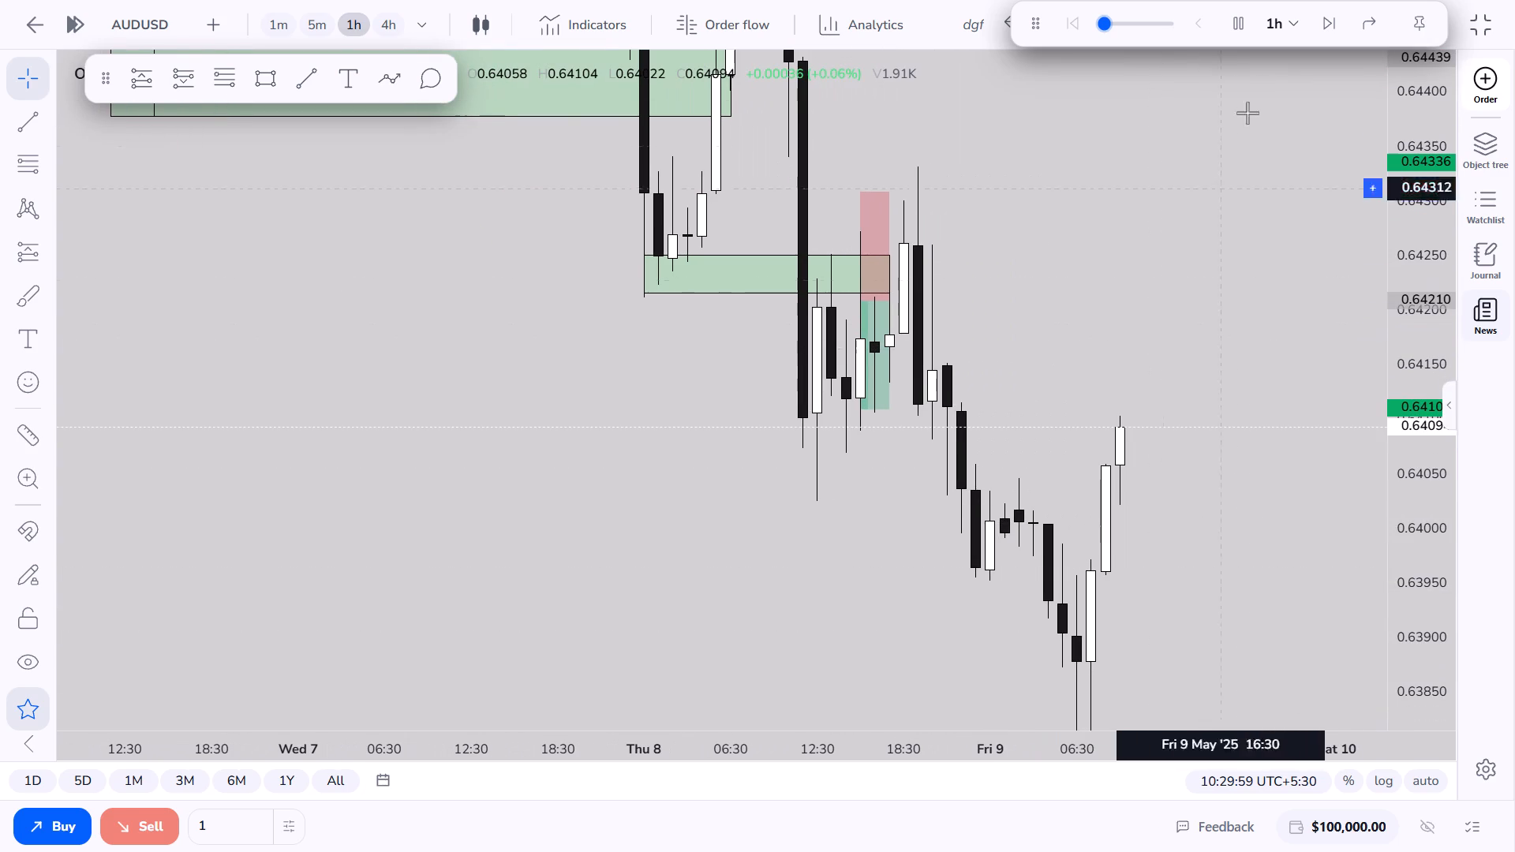
left_click(1234, 26)
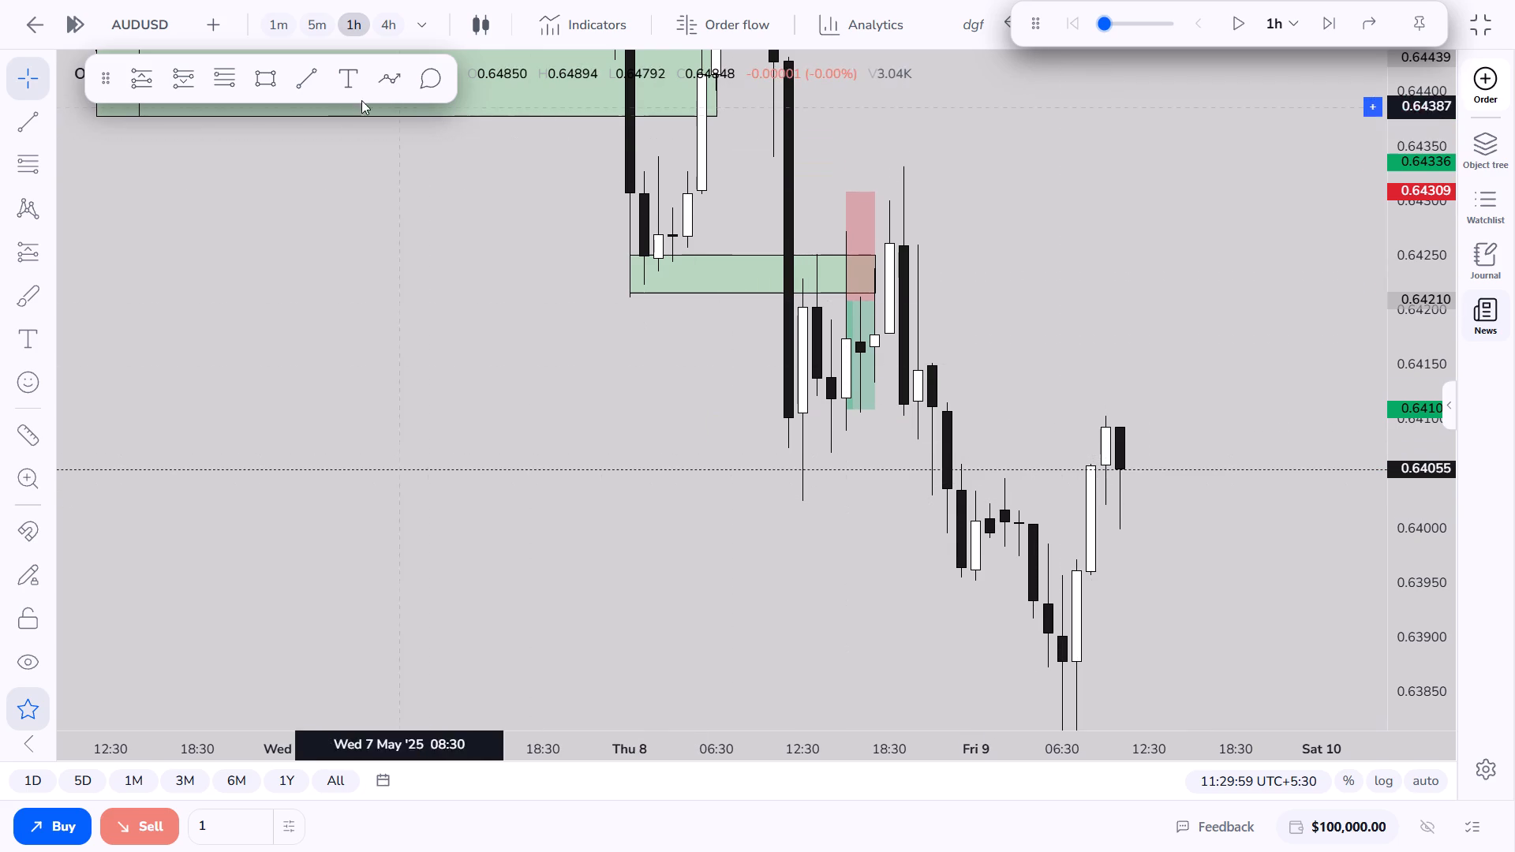
Draw a rectangle zone from about Thu 8 May 10:30 to Fri 9 May 11:30, between about 0.64026 and 0.64101.
left_click(262, 80)
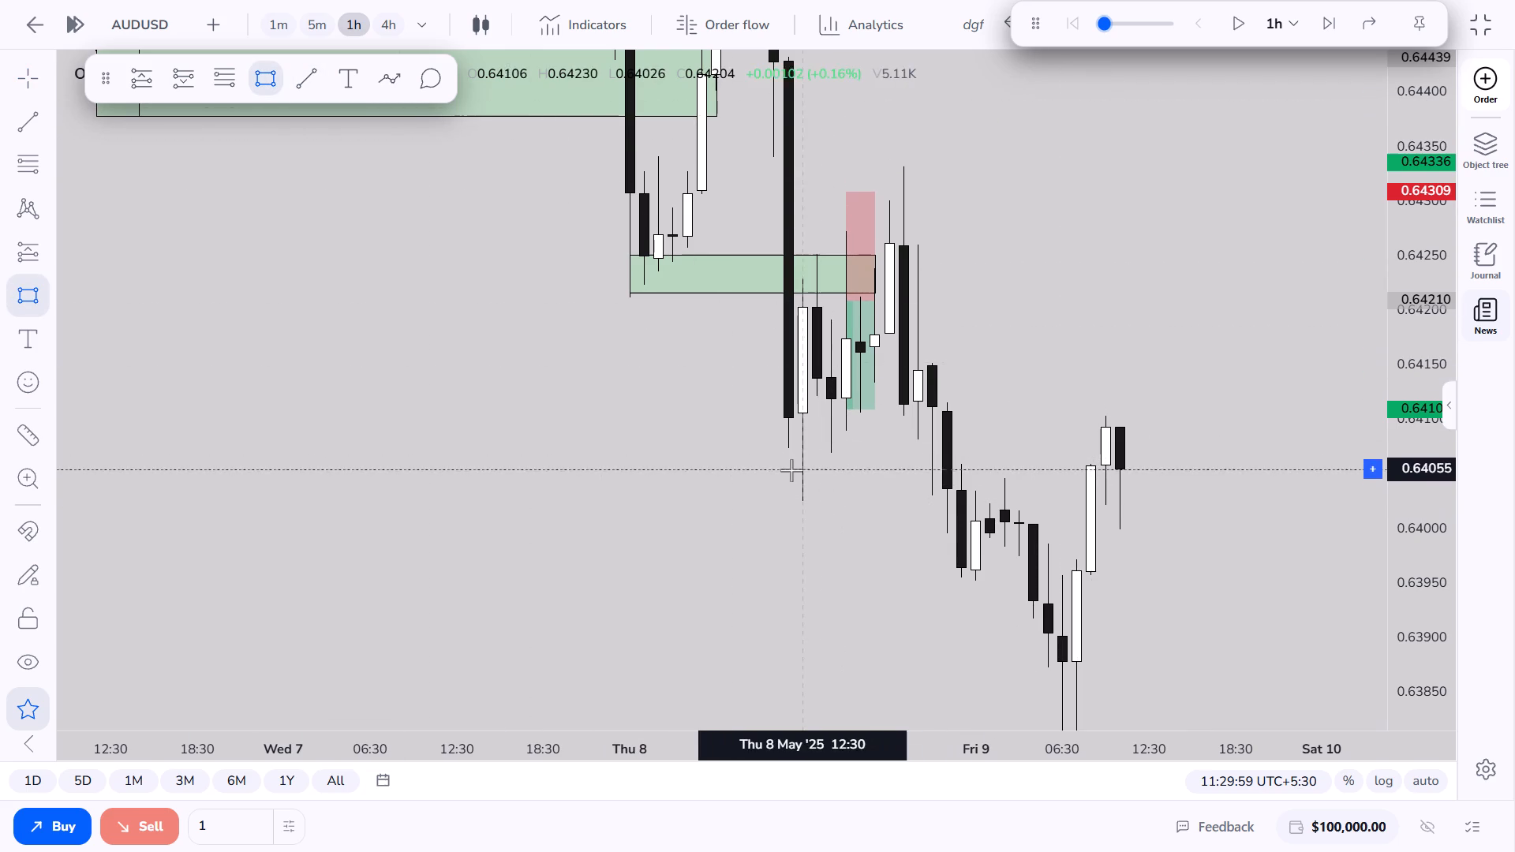
left_click(780, 499)
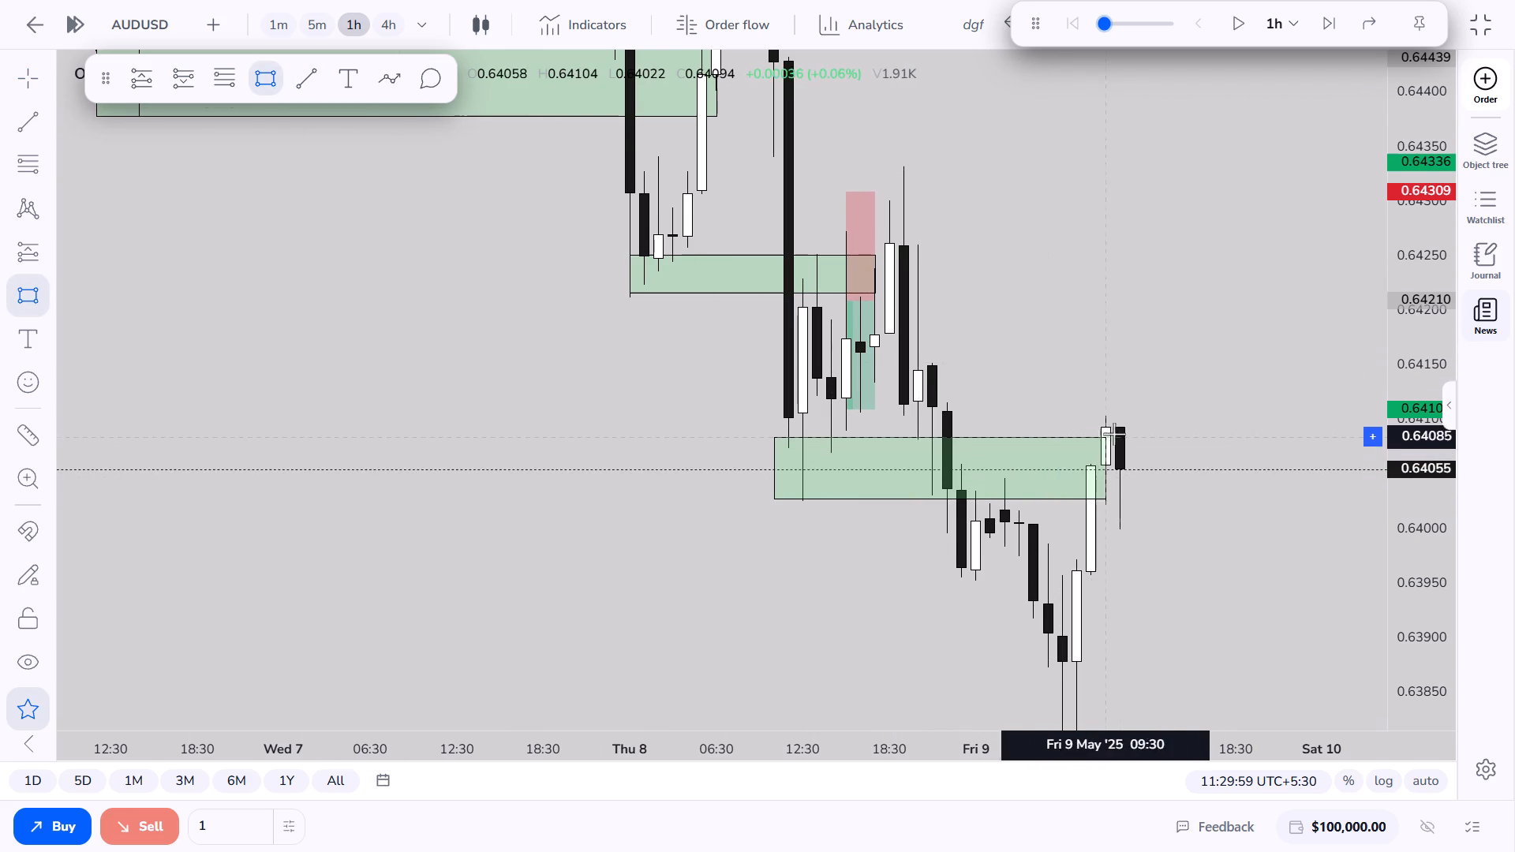
left_click(1139, 417)
left_click(1137, 559)
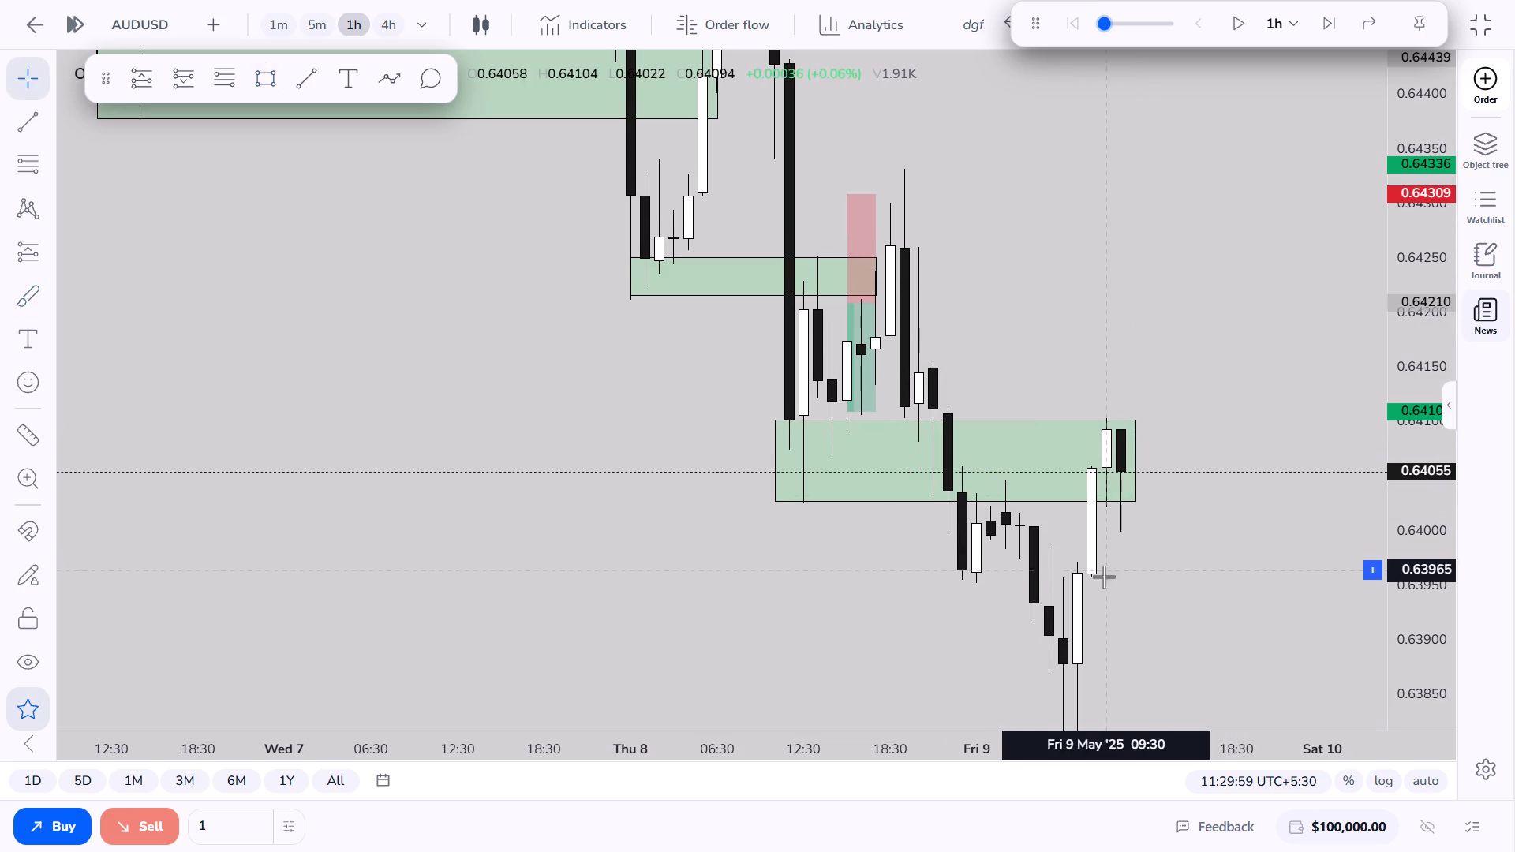
On the 5m timeframe, place a short position at about Fri 9 May 10:30 with entry near 0.64059.
left_click_drag(1012, 554, 1008, 527)
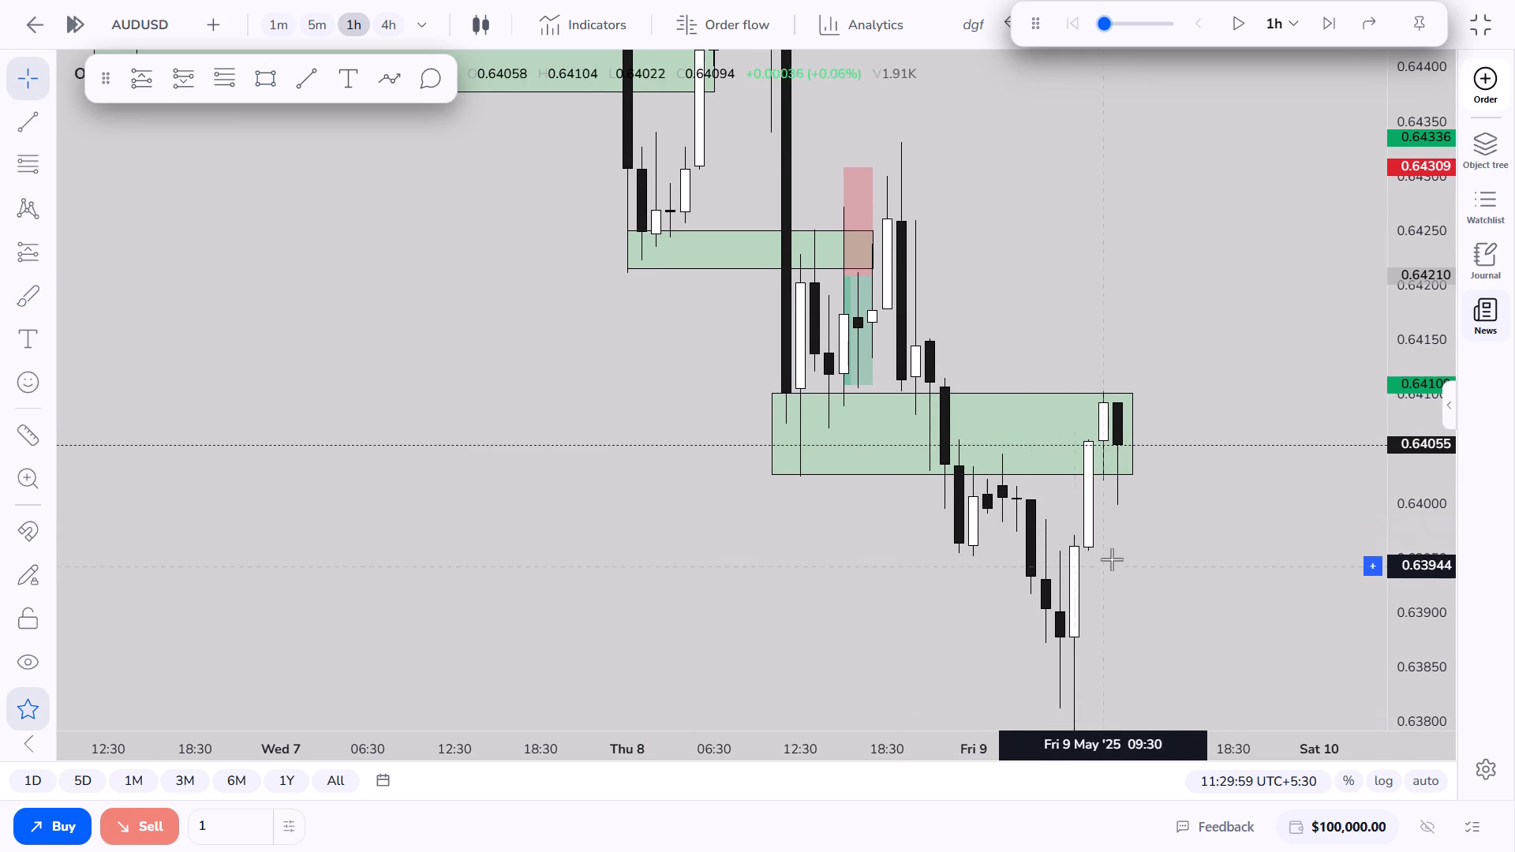
left_click(327, 21)
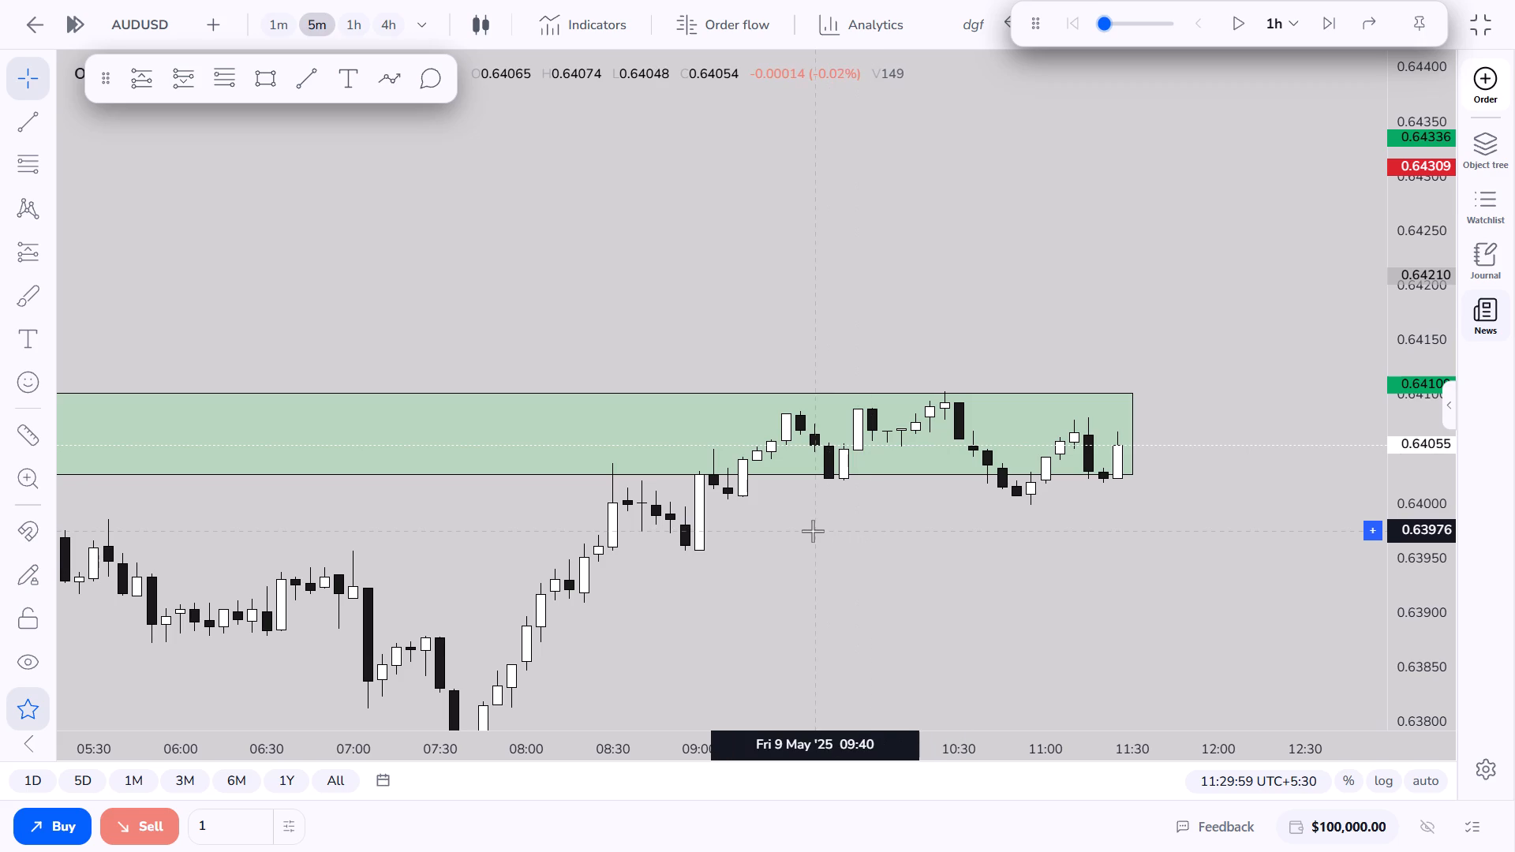
left_click_drag(857, 539, 877, 542)
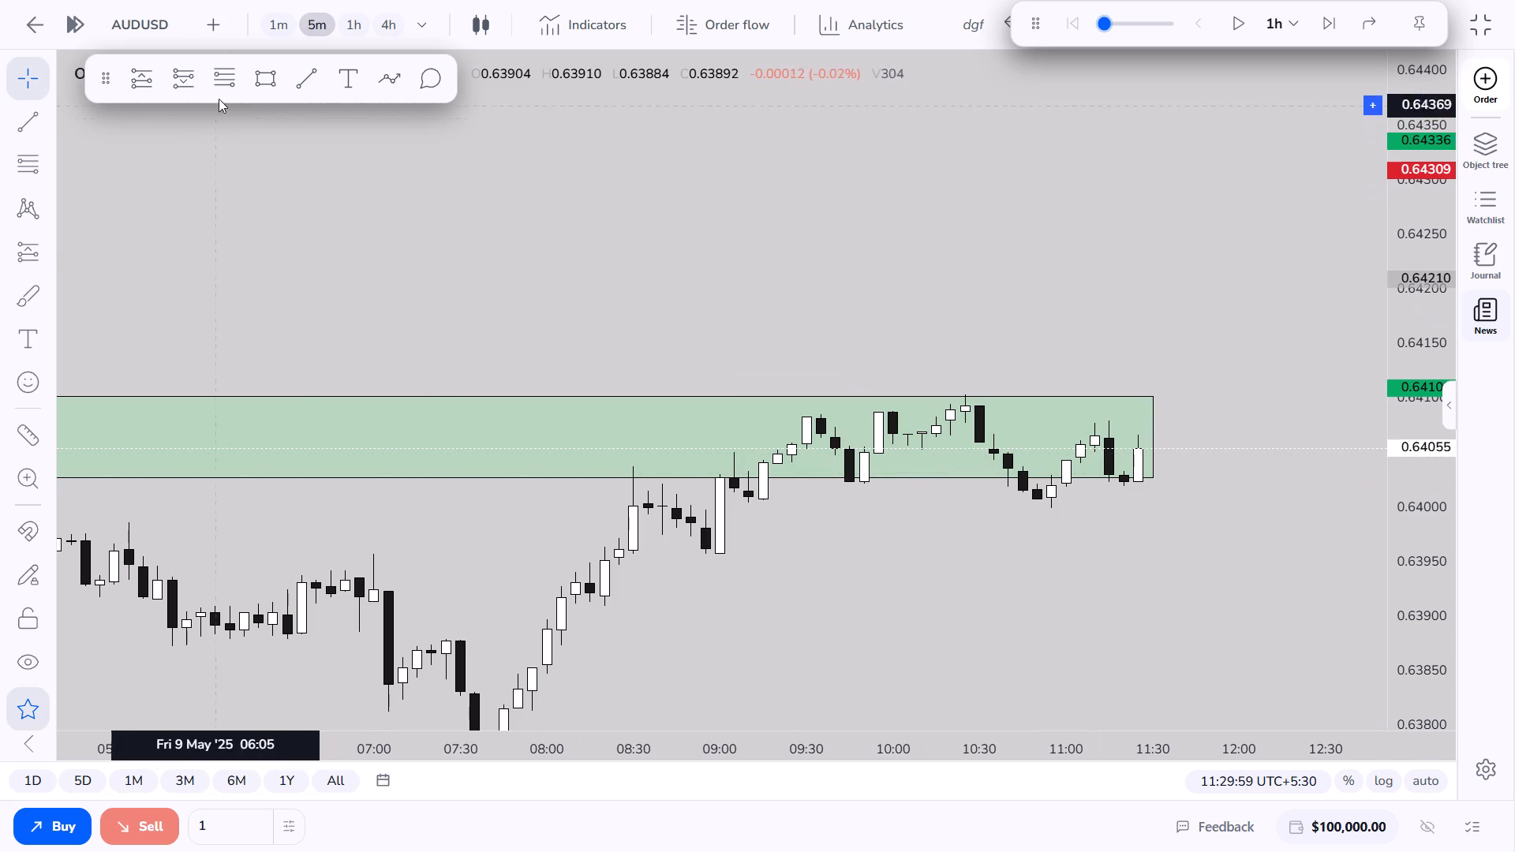
left_click(179, 89)
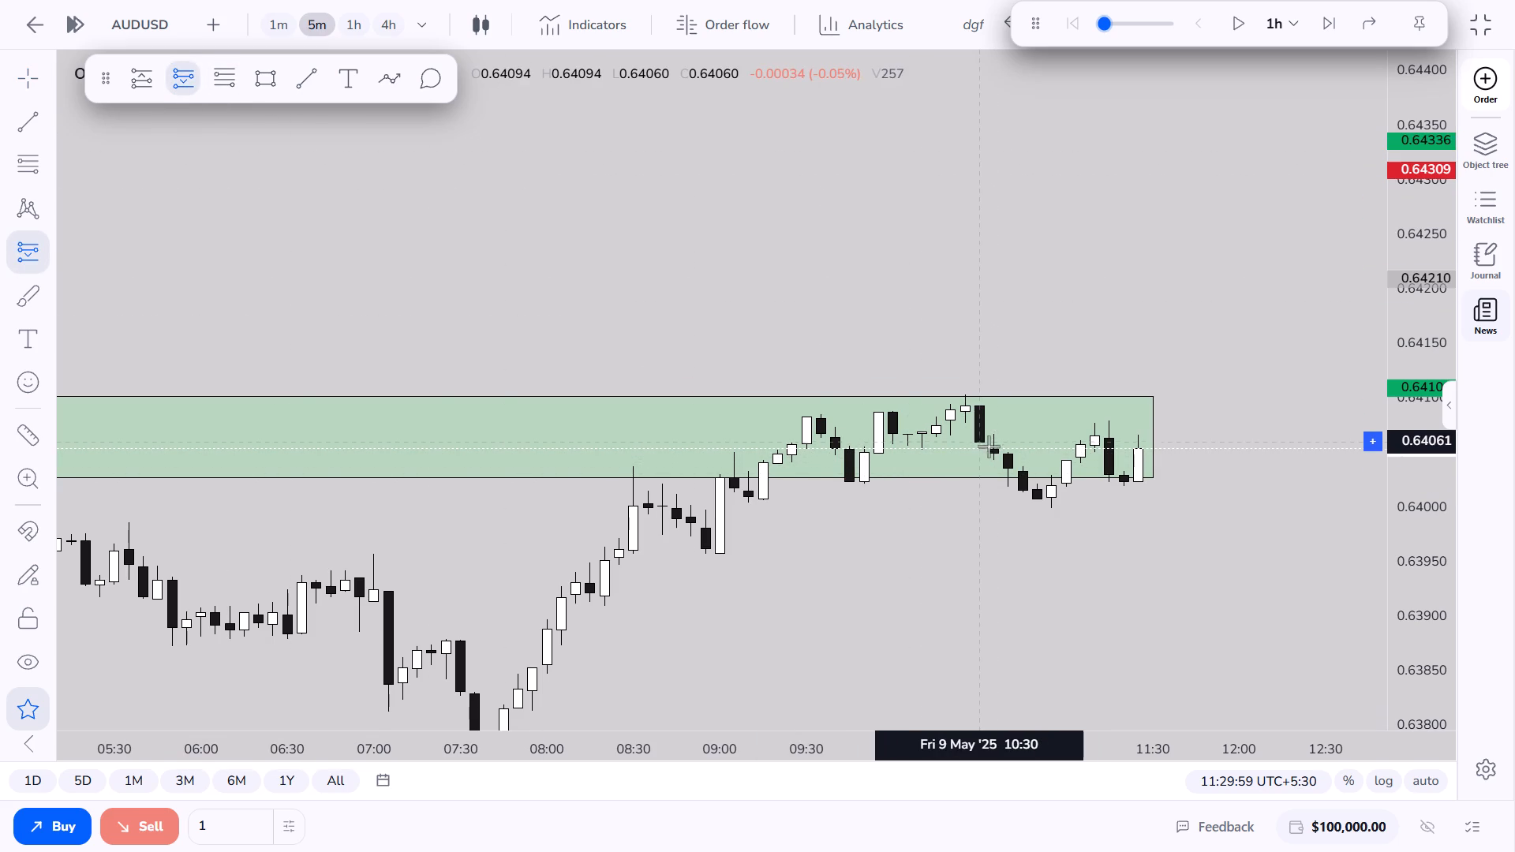
left_click(992, 450)
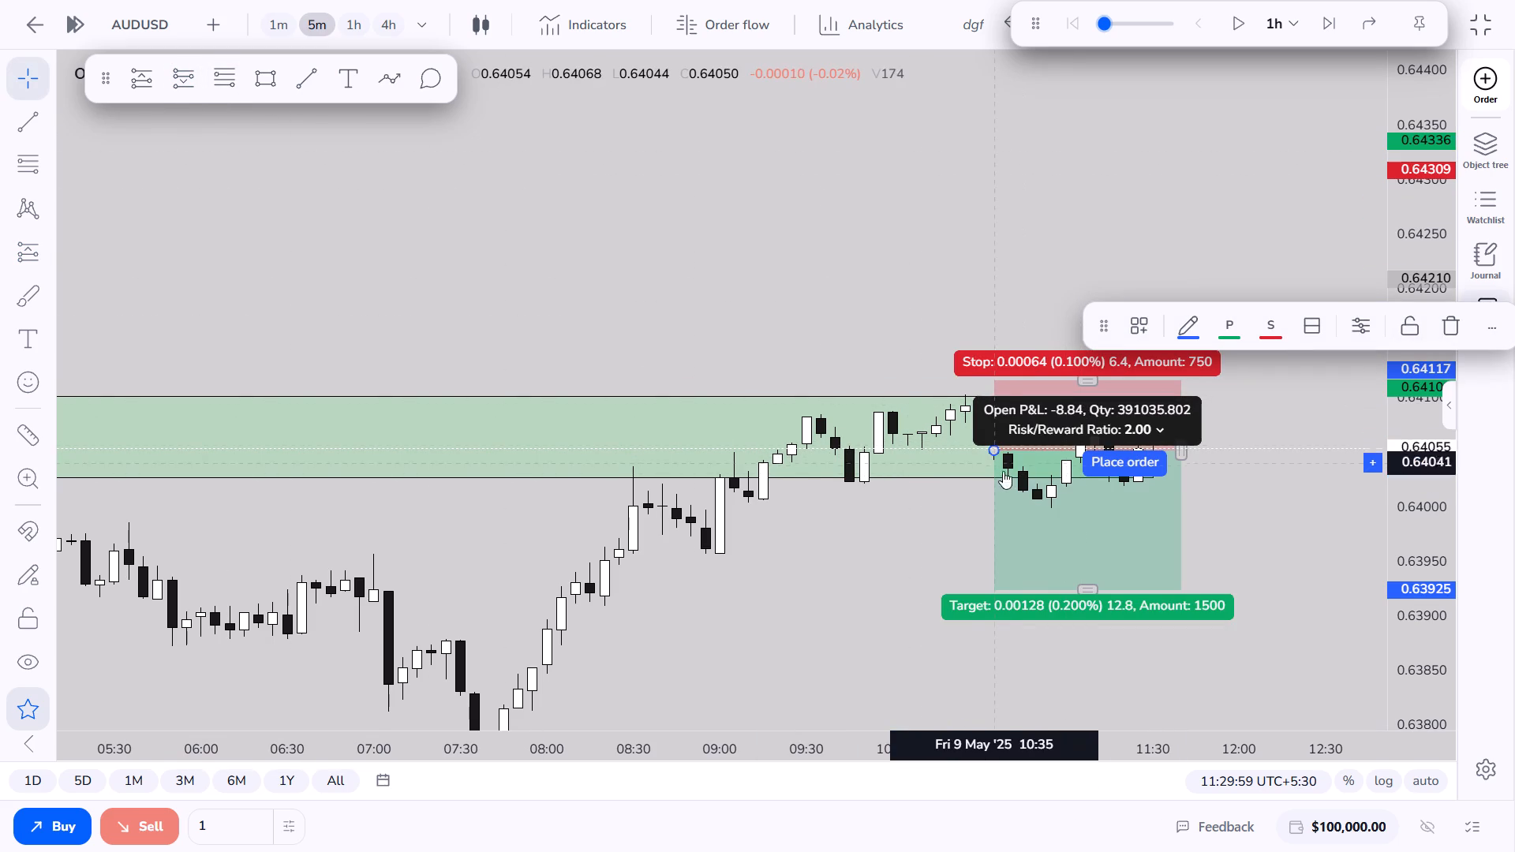
left_click_drag(1010, 480, 975, 468)
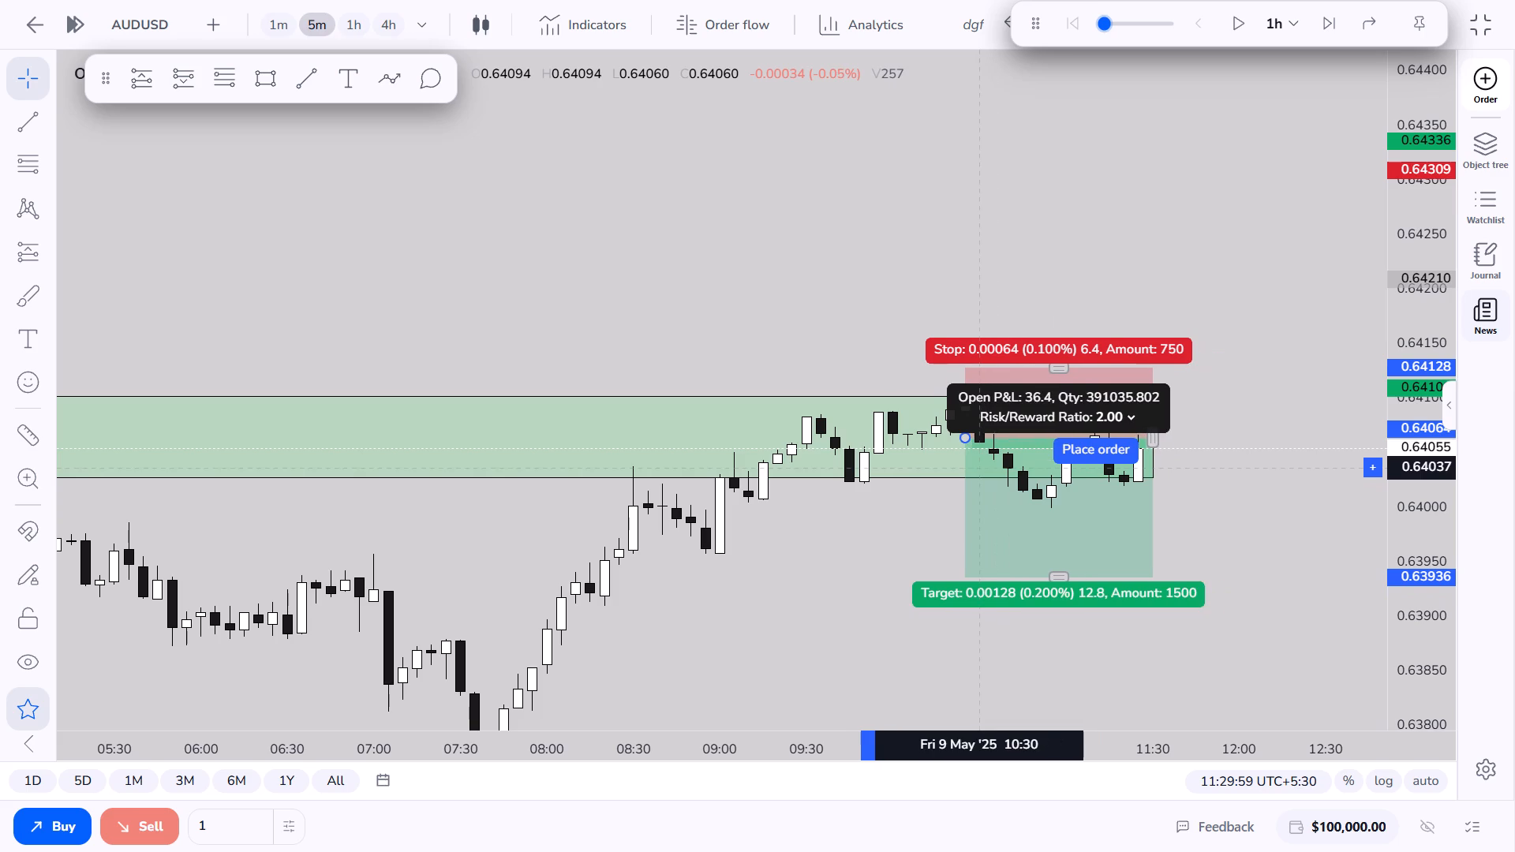
left_click_drag(975, 468, 992, 474)
left_click(918, 521)
Set the new short position's stop to about 0.64159 and target to about 0.63957, and extend its end to about 12:10.
left_click_drag(1072, 382, 1076, 341)
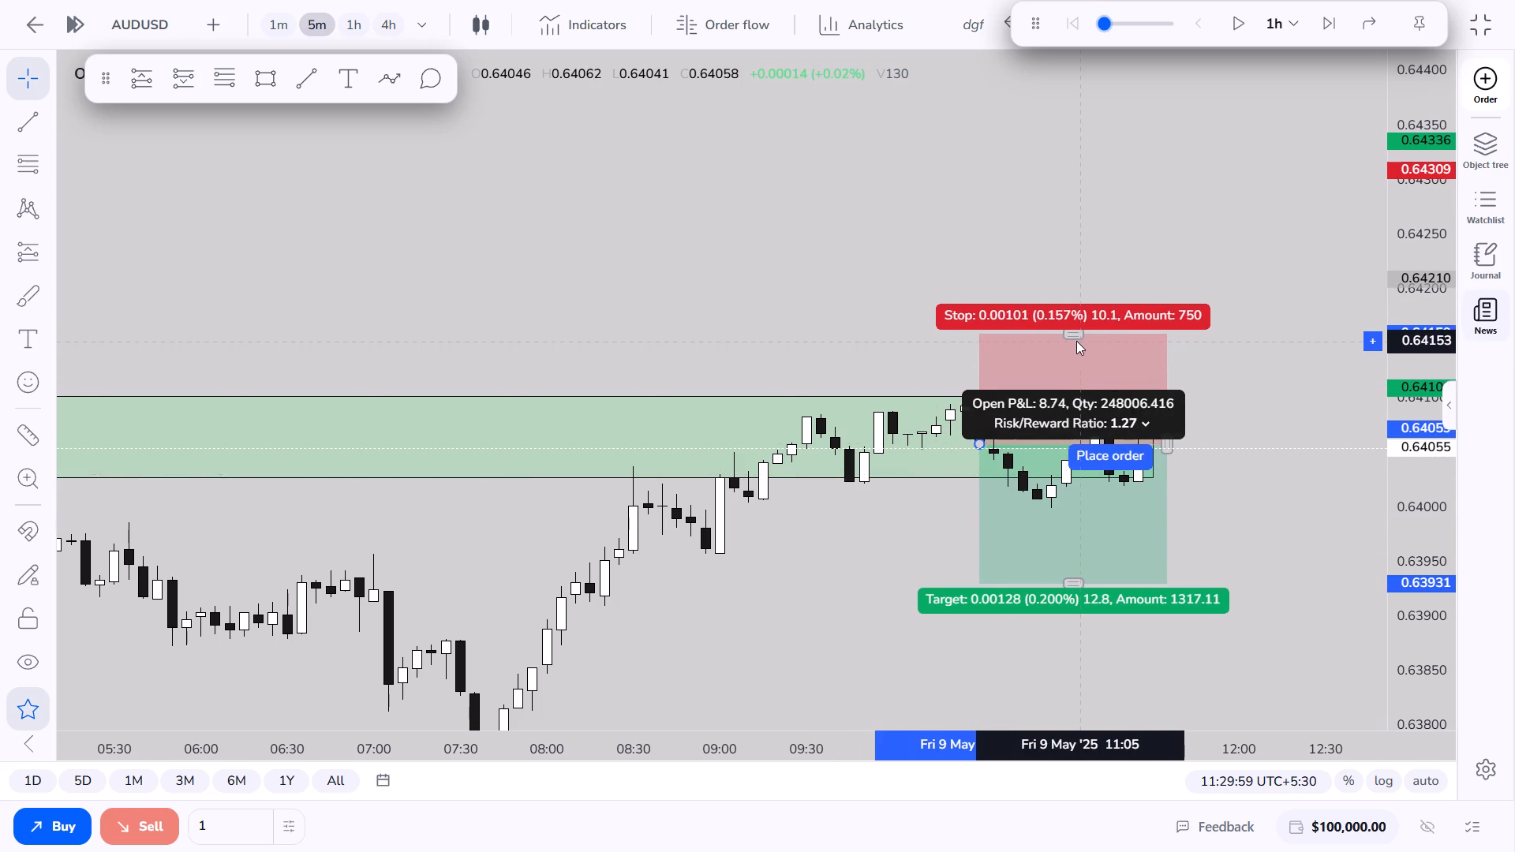
left_click_drag(1076, 341, 1082, 342)
left_click_drag(1082, 342, 1083, 342)
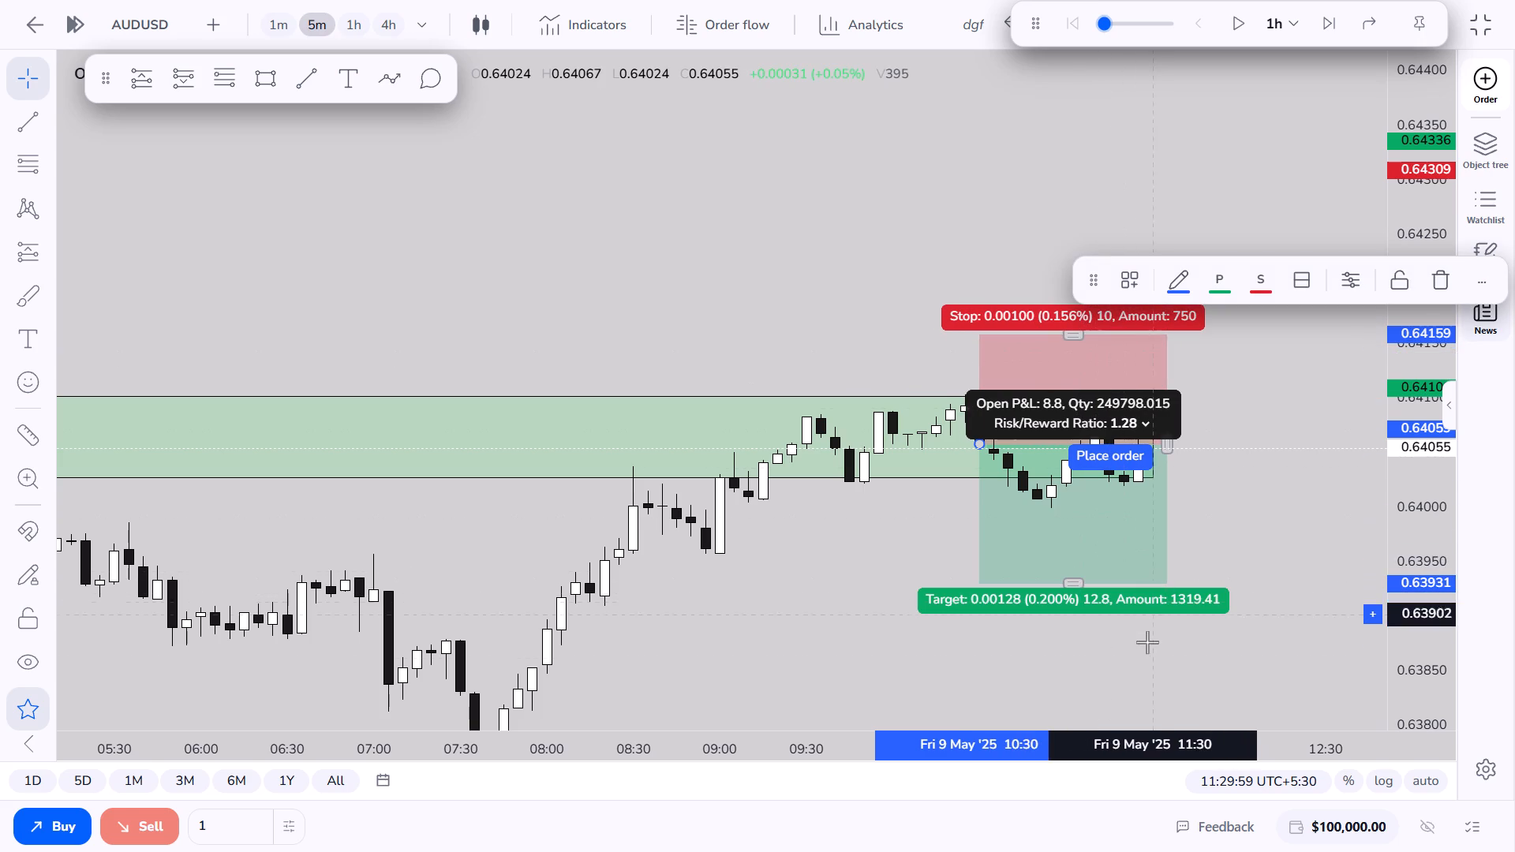
left_click_drag(1072, 584, 1075, 562)
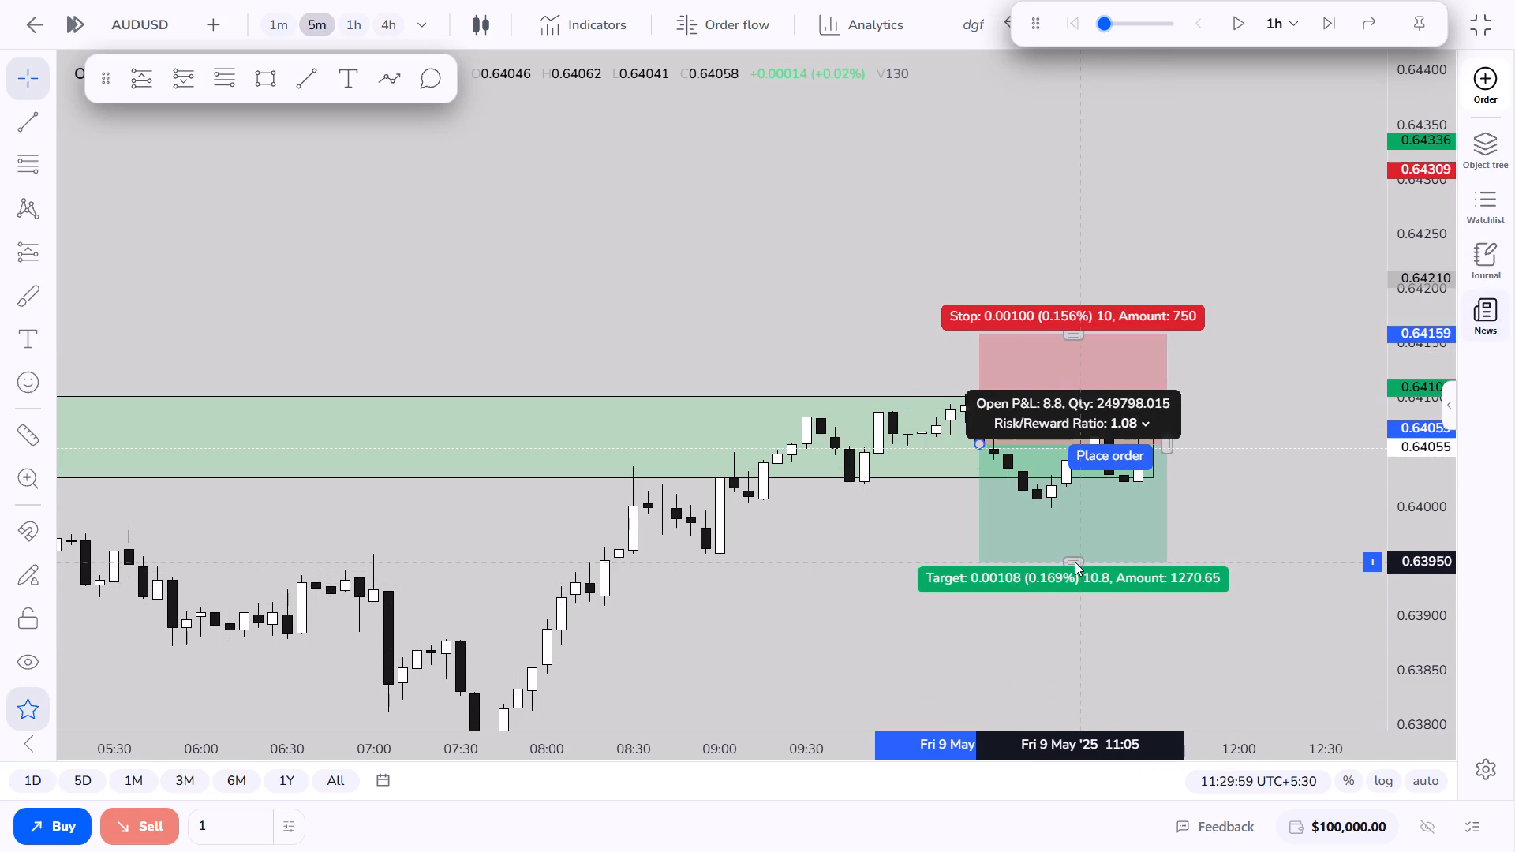
left_click_drag(1075, 562, 1075, 555)
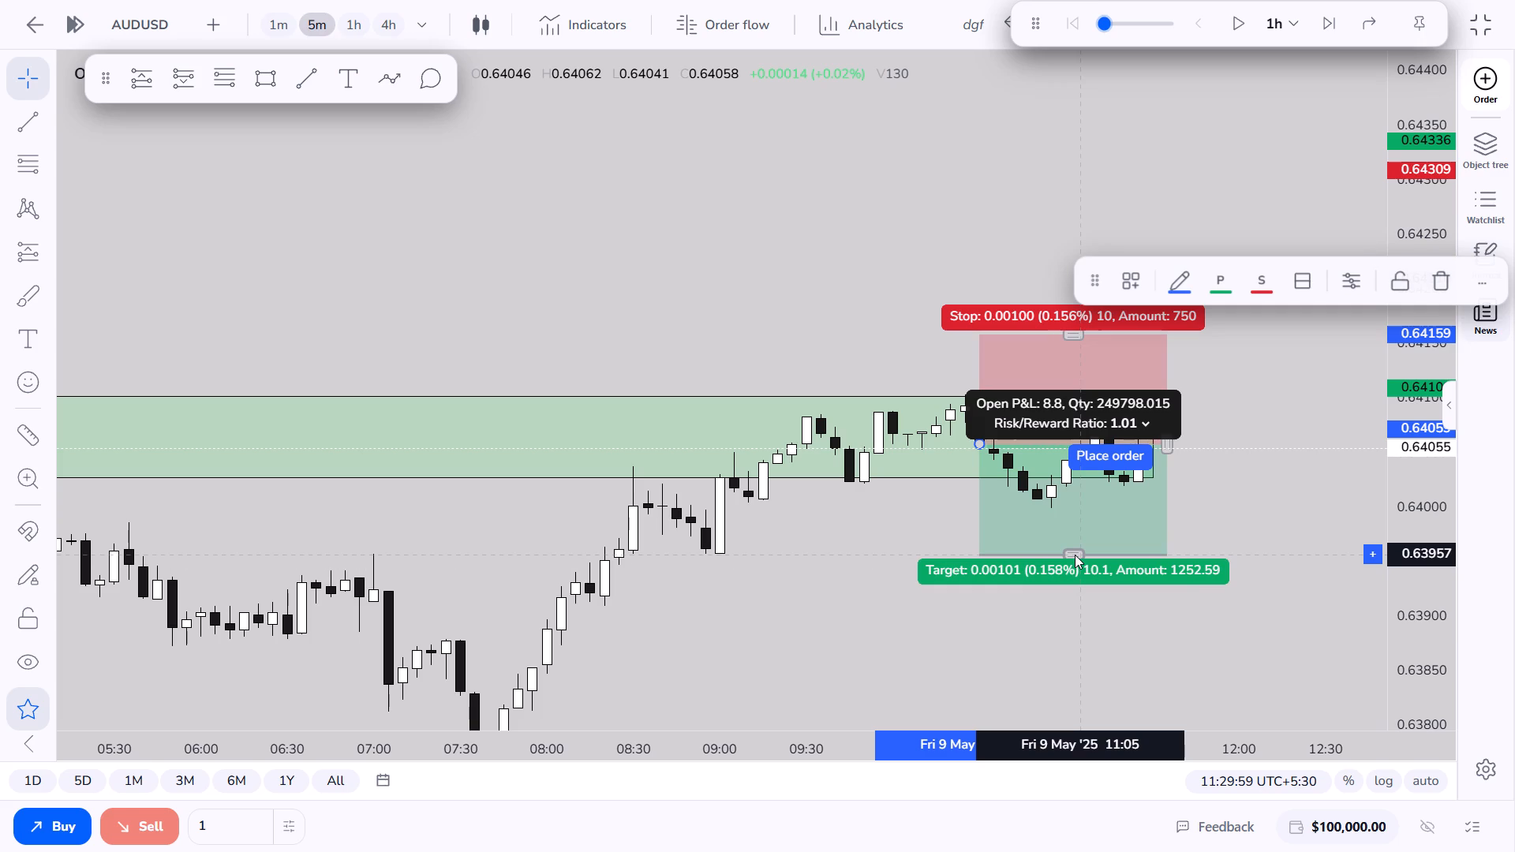
left_click(958, 636)
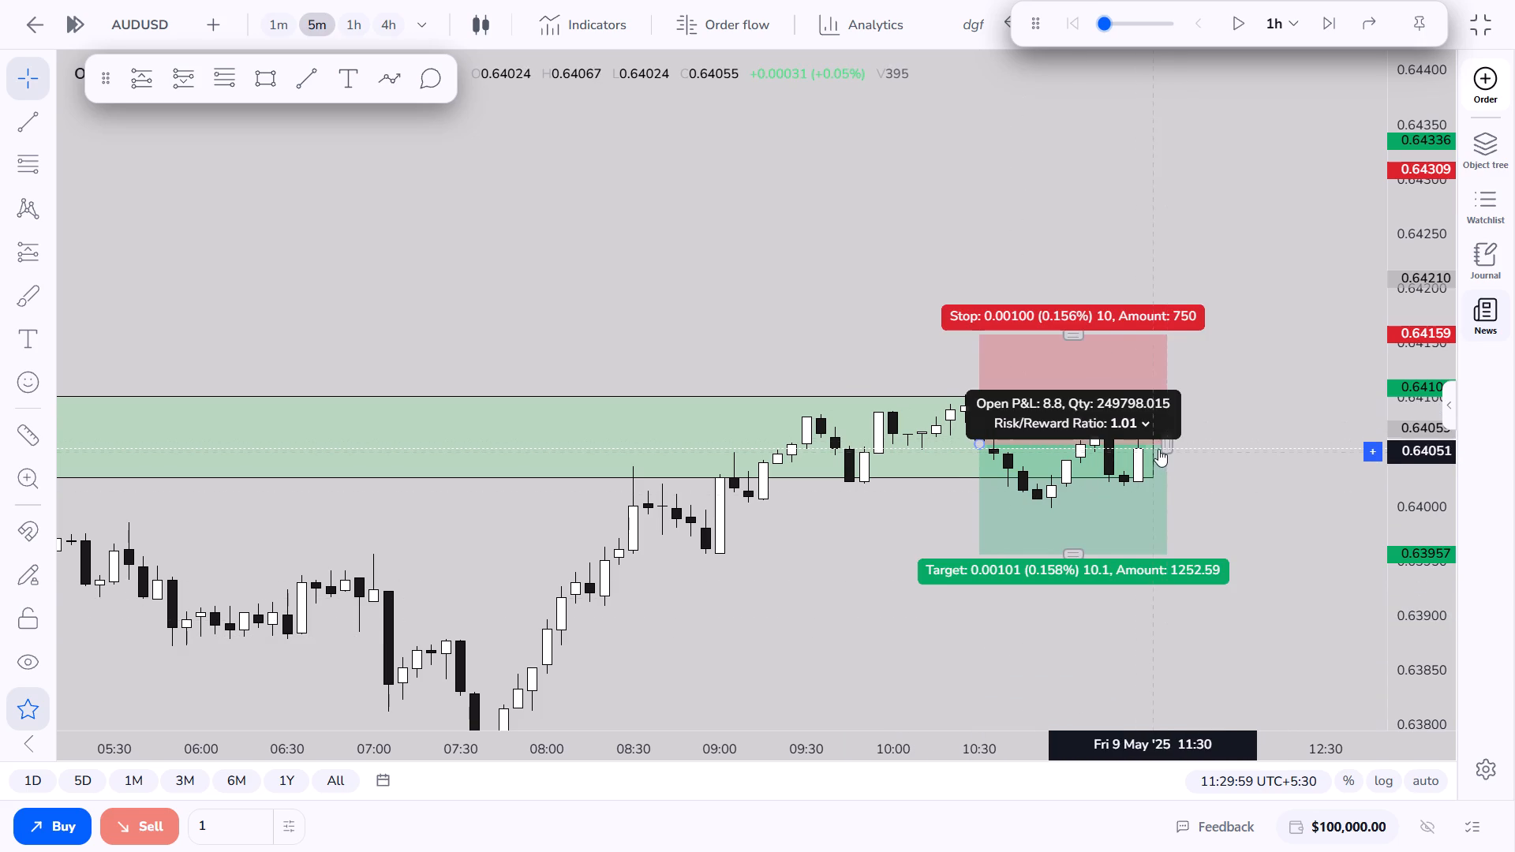
left_click_drag(1161, 447, 1261, 438)
left_click_drag(1339, 550, 1109, 549)
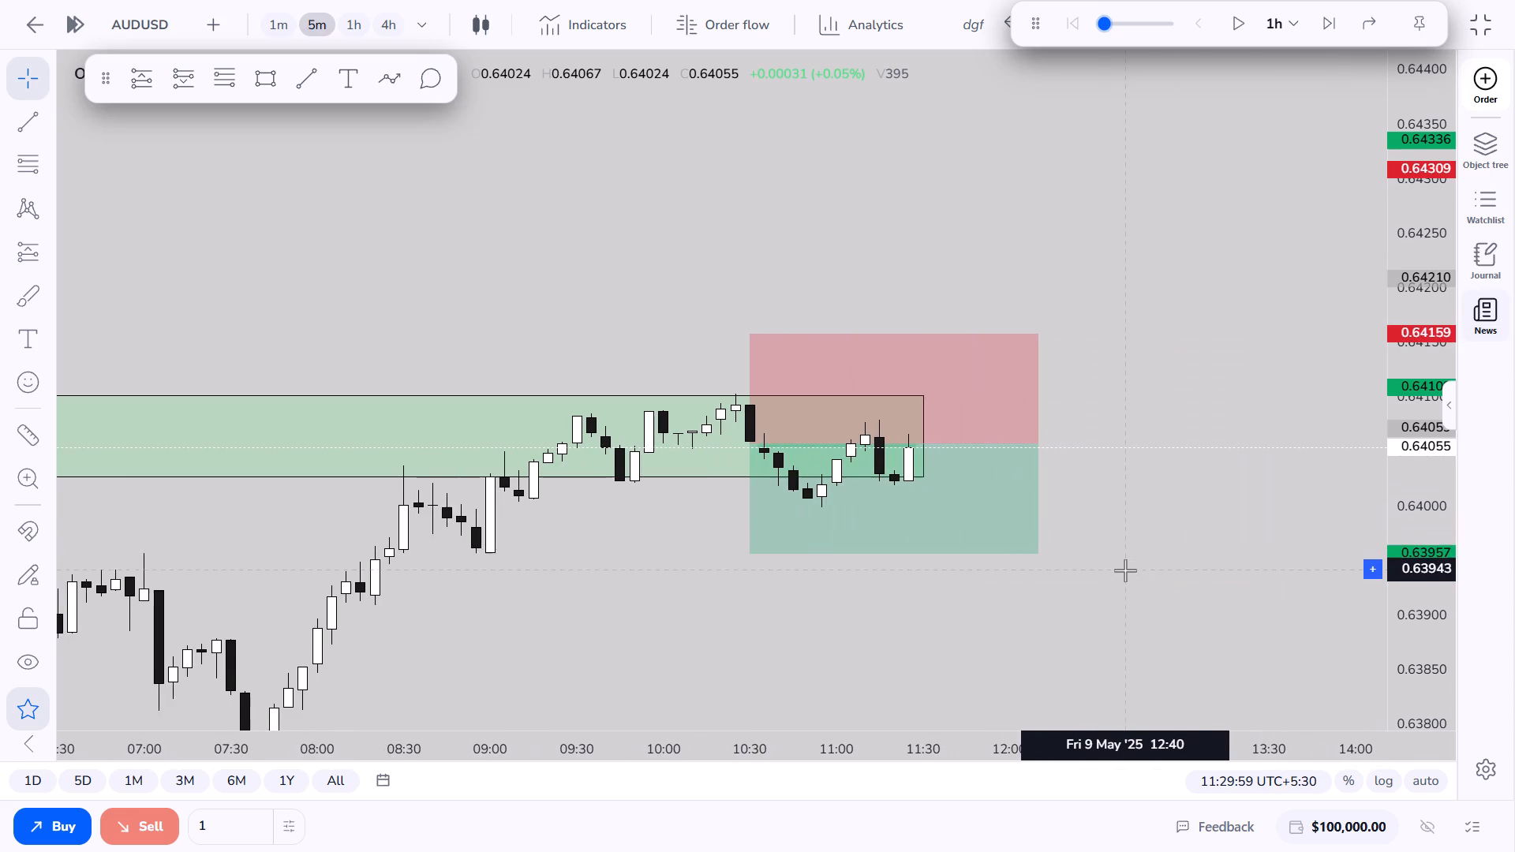
Return to the 1h timeframe and step the replay forward to Fri 9 May 16:29:59.
scroll(1124, 566, "down", 3)
left_click(350, 19)
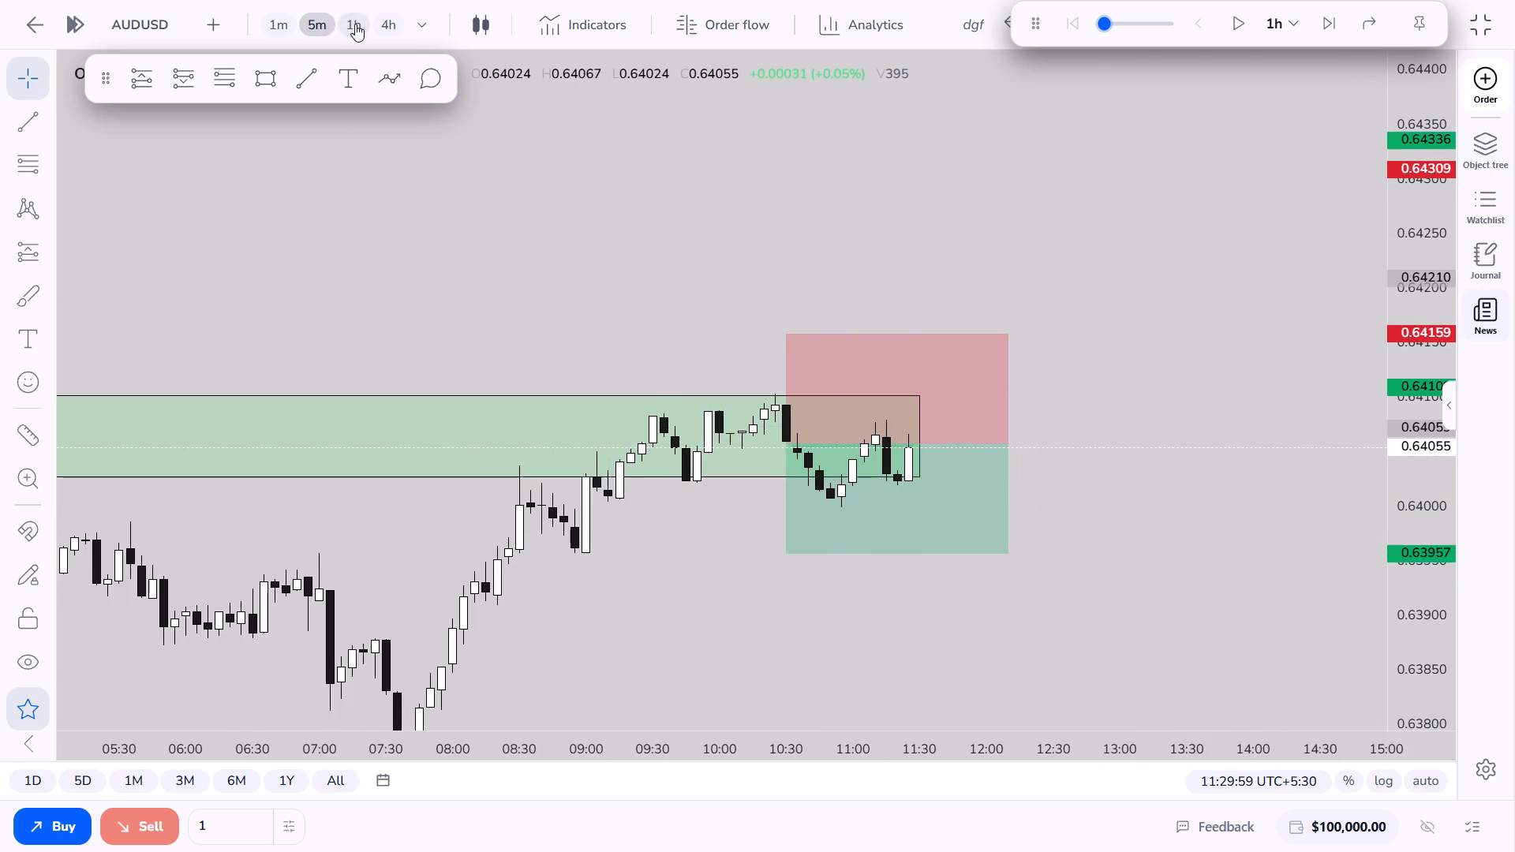
left_click_drag(935, 448, 962, 448)
left_click(1118, 463)
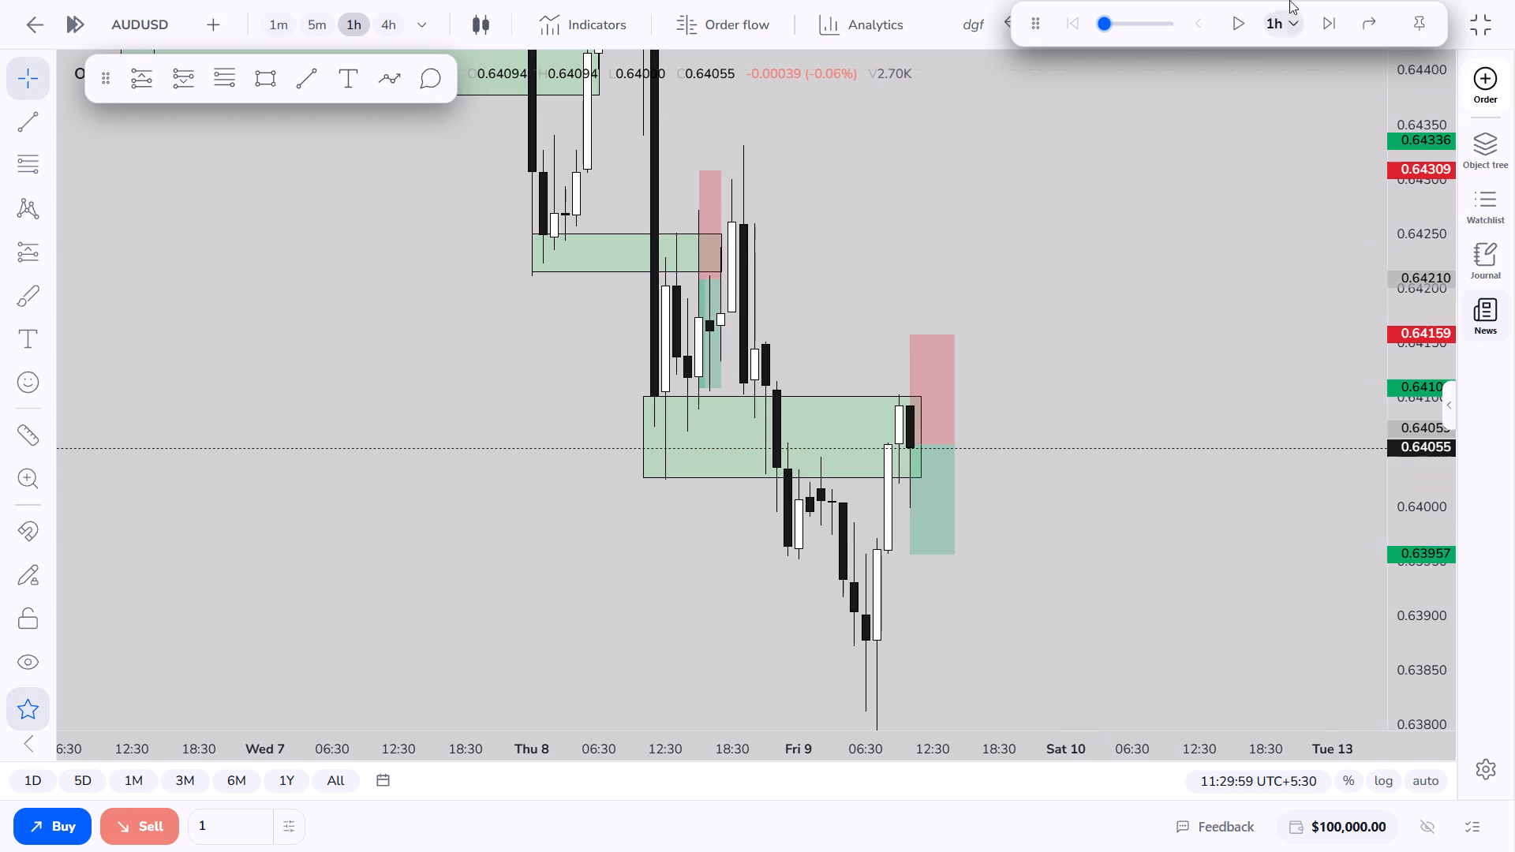
left_click(1337, 26)
left_click(1337, 26)
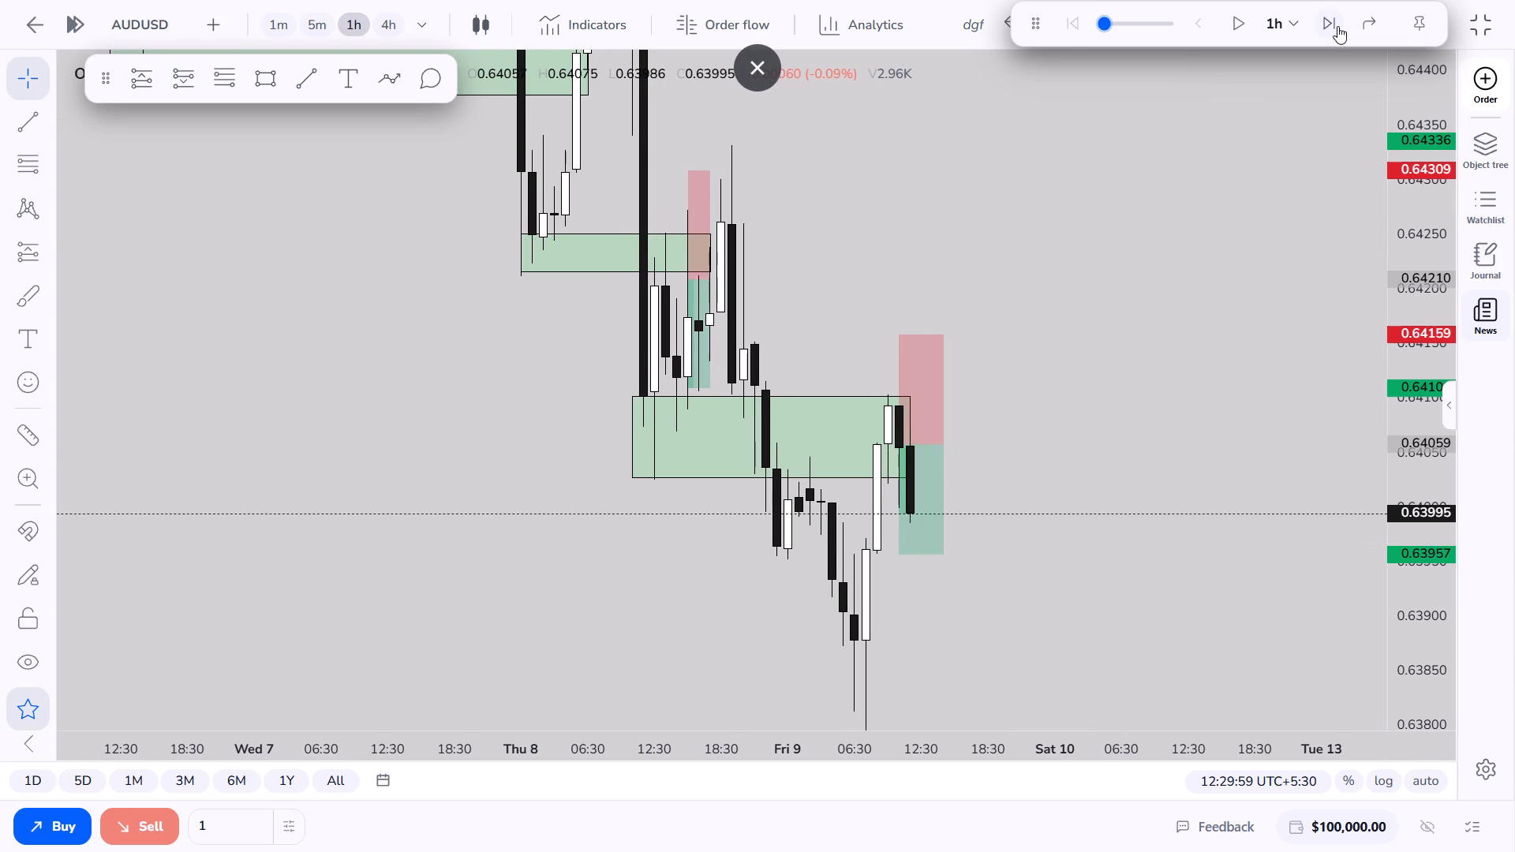
left_click(1337, 26)
left_click(1337, 26)
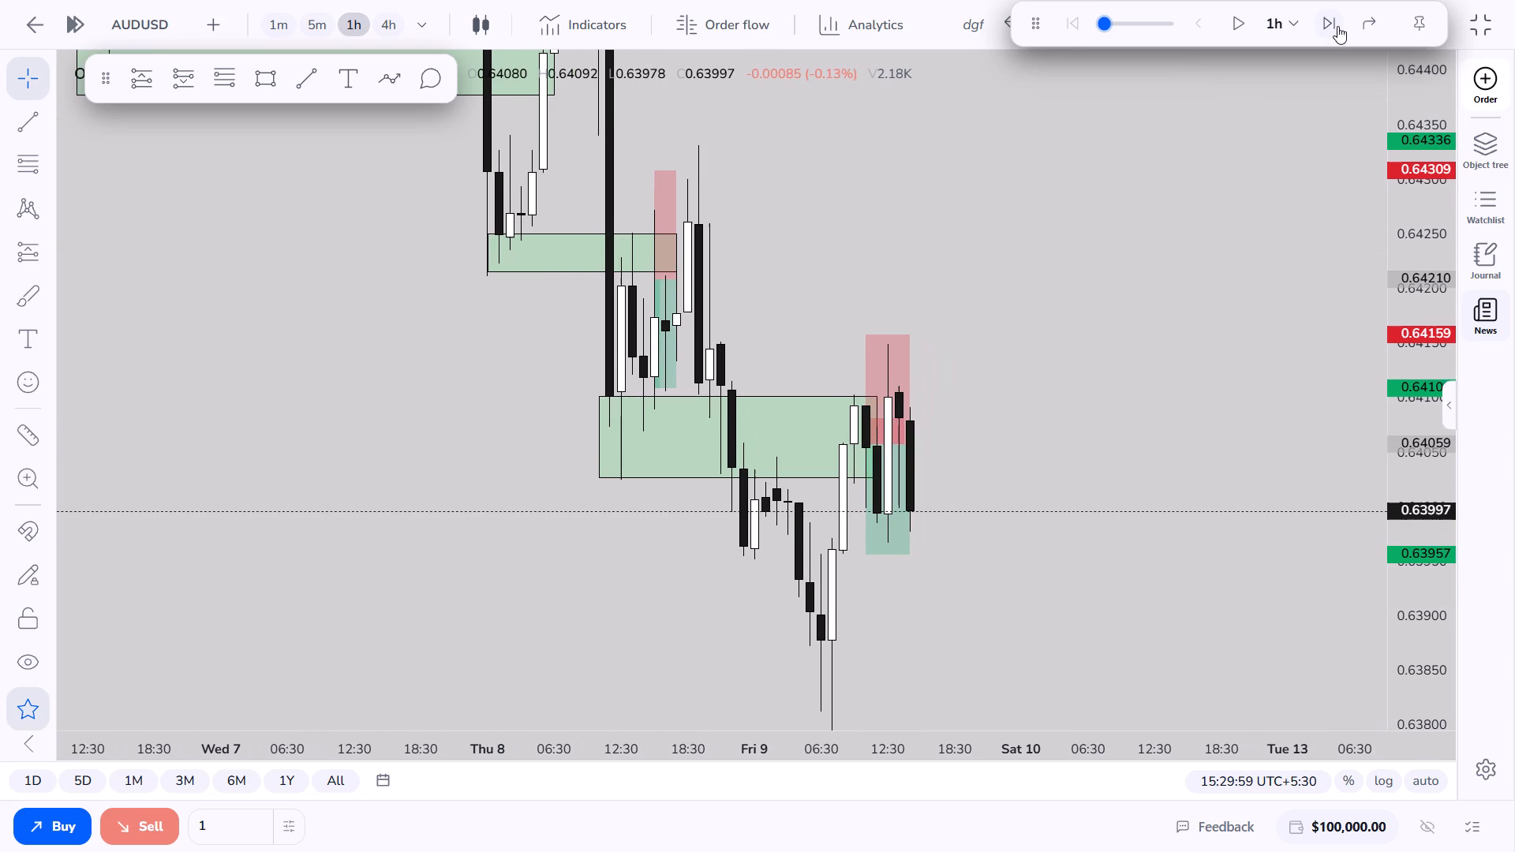
left_click(1337, 26)
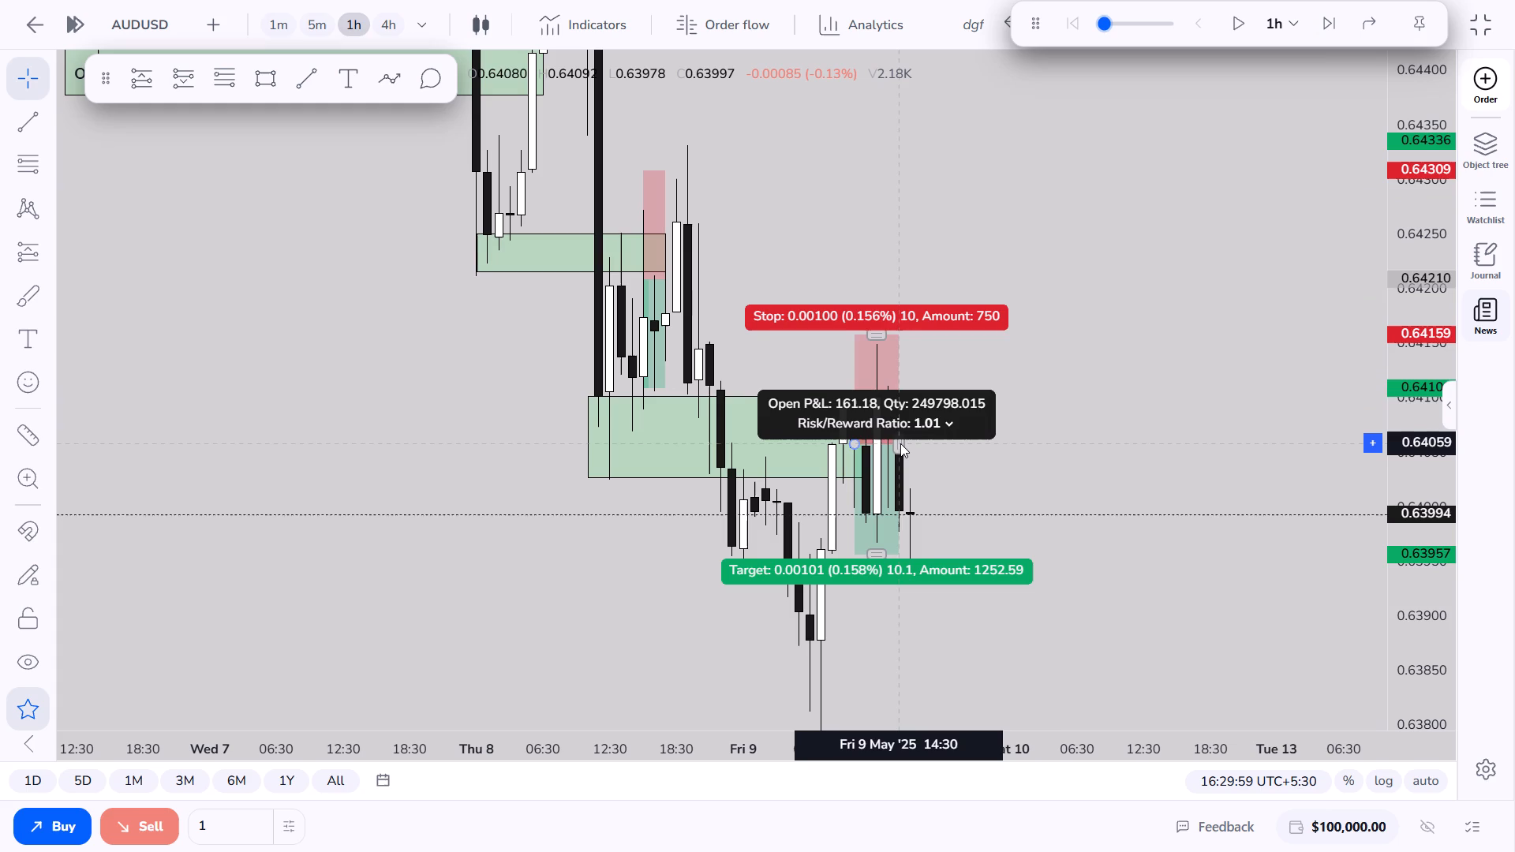
Extend the end of the 0.64059 short position to about Fri 9 May 16:30.
left_click_drag(900, 443, 910, 443)
left_click_drag(907, 443, 915, 443)
left_click(962, 495)
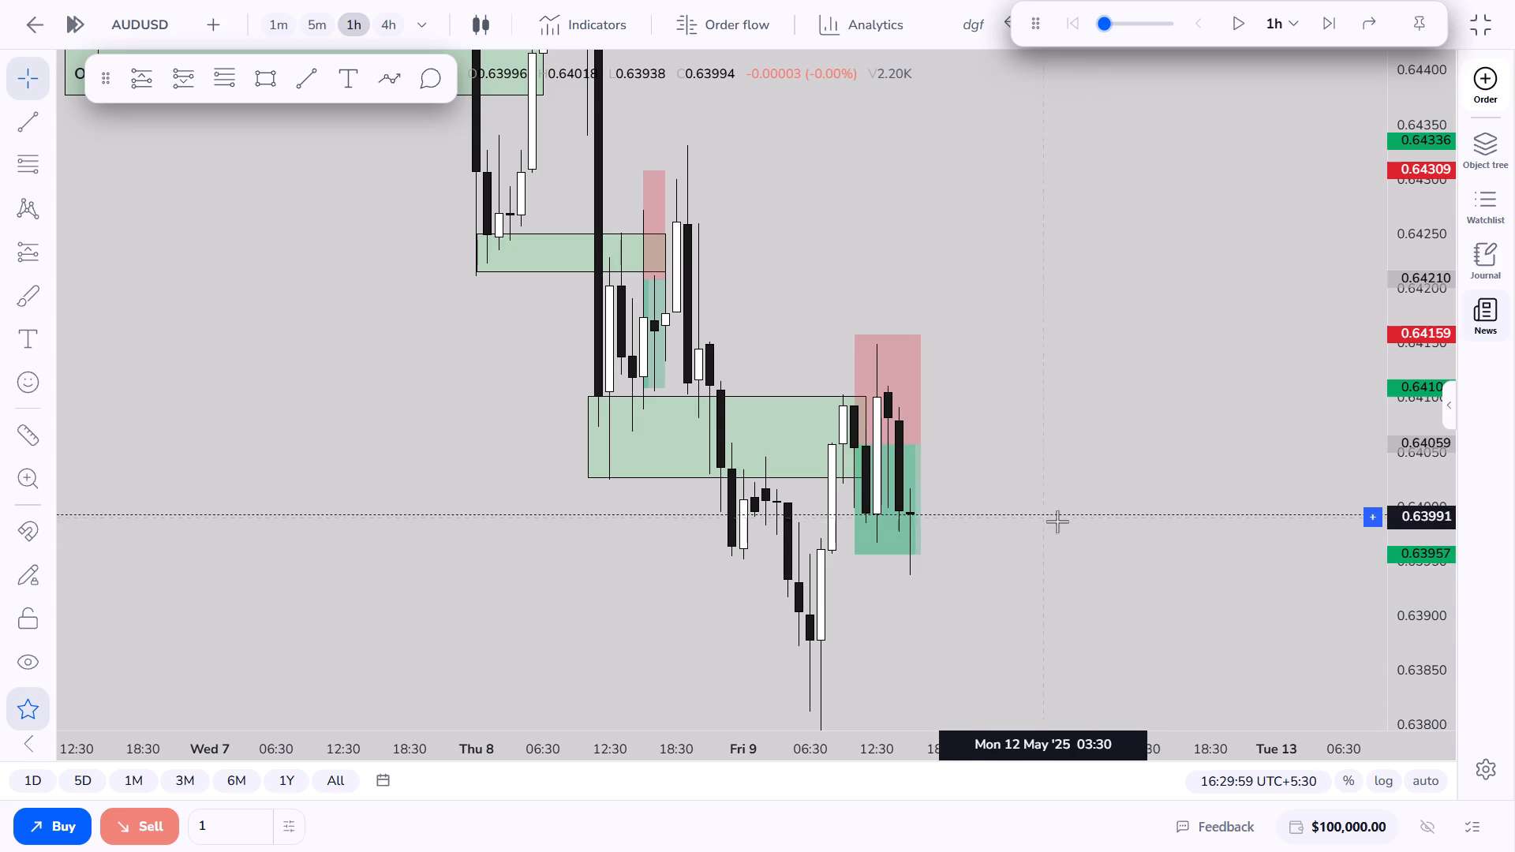
Play the replay forward on the 1h chart and pause it at Fri 9 May 20:29:59.
left_click_drag(1076, 528, 1102, 385)
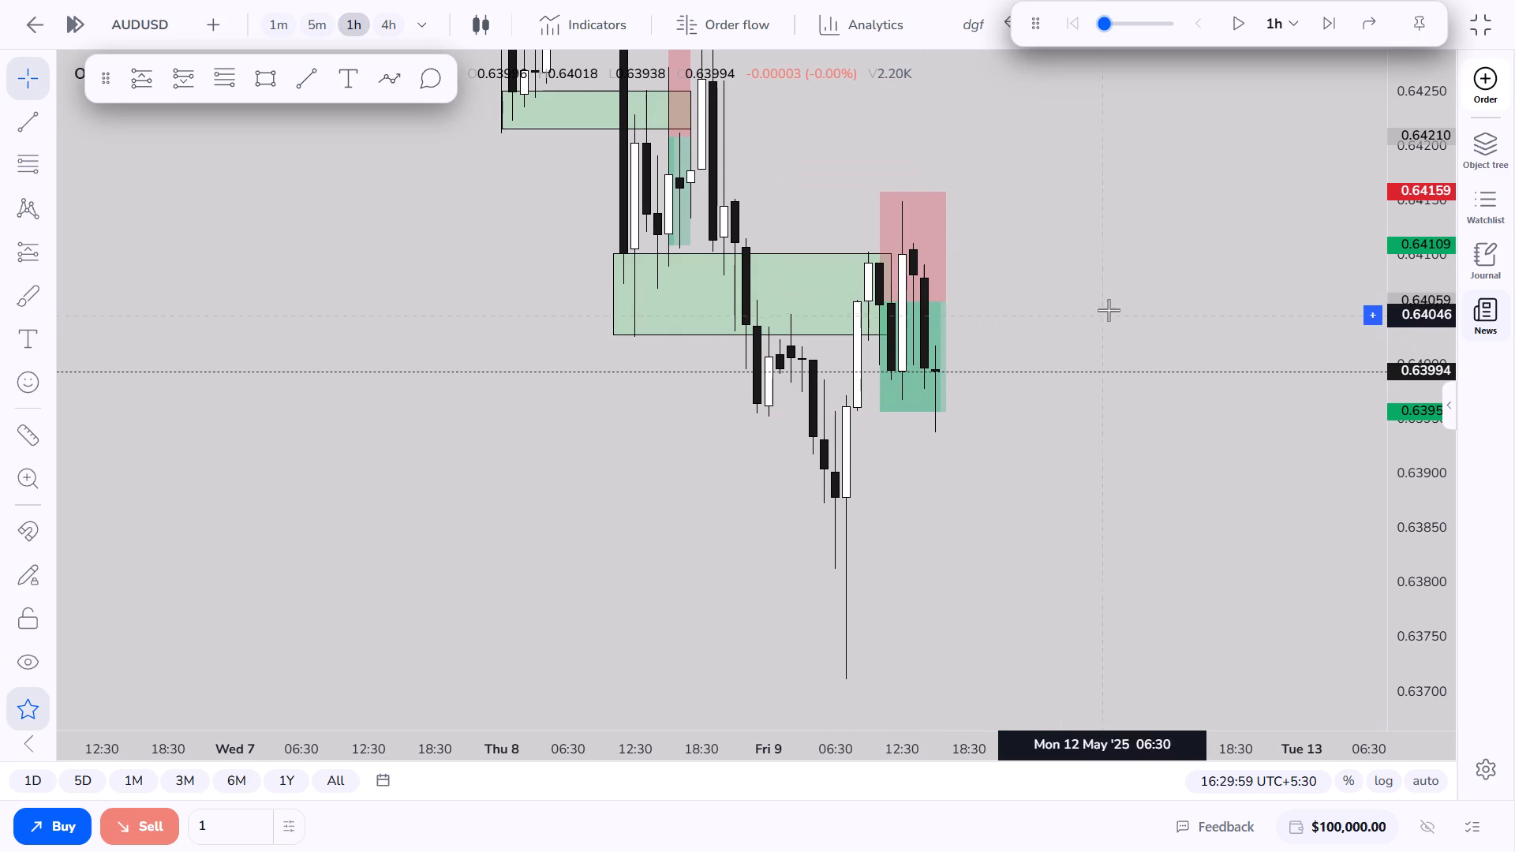
left_click_drag(1119, 305, 1125, 338)
left_click(1233, 24)
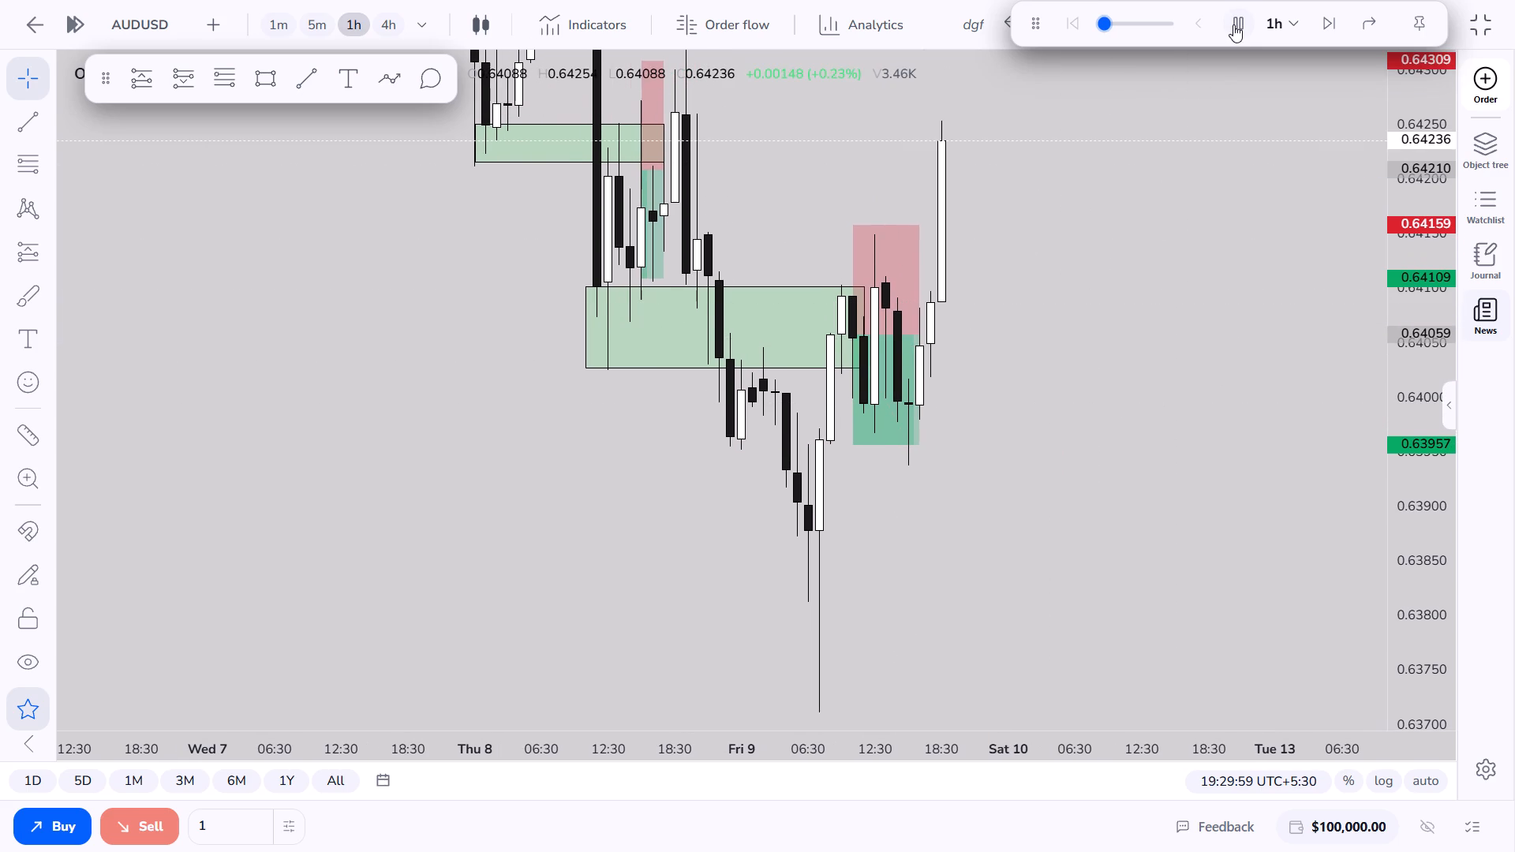
left_click(1233, 24)
Draw a rectangle zone from about Thu 8 May 17:30 to Fri 9 May 22:30, between about 0.64263 and 0.64318.
left_click_drag(1072, 179, 1097, 315)
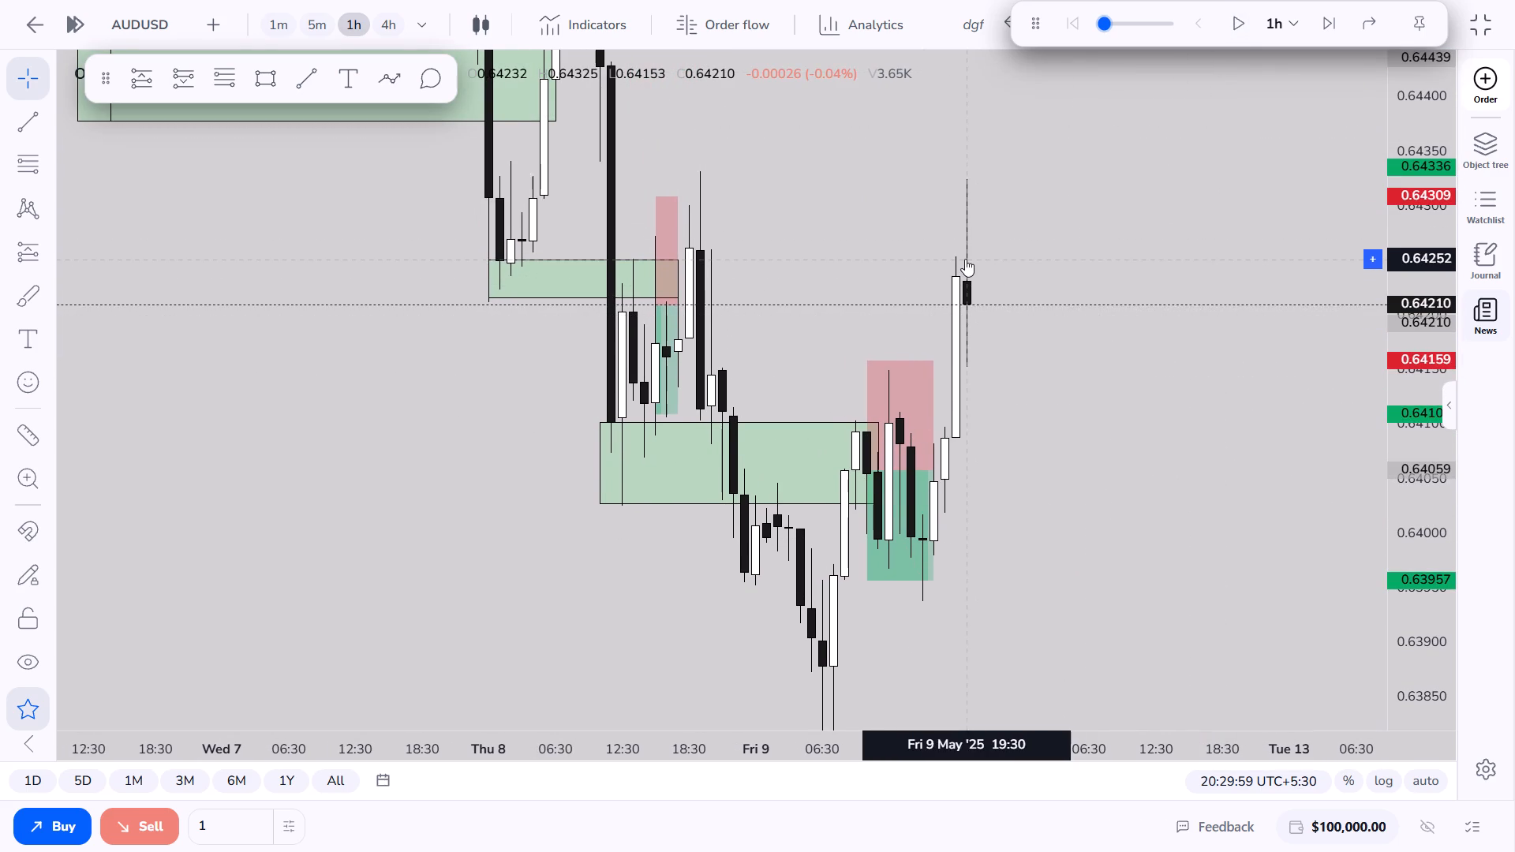
left_click(278, 80)
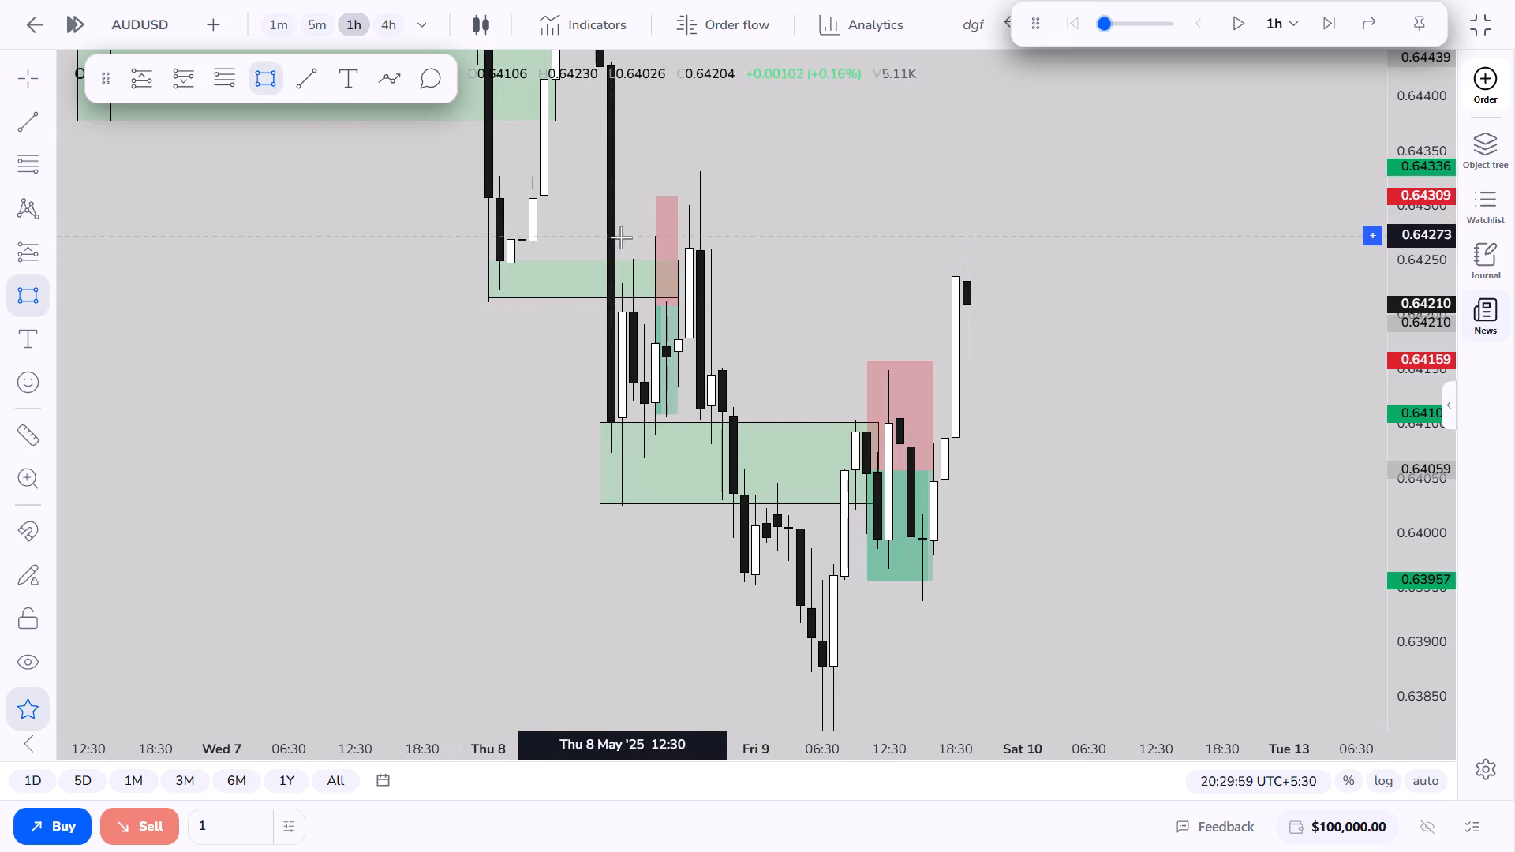
left_click(675, 247)
left_click(1001, 187)
left_click(971, 308)
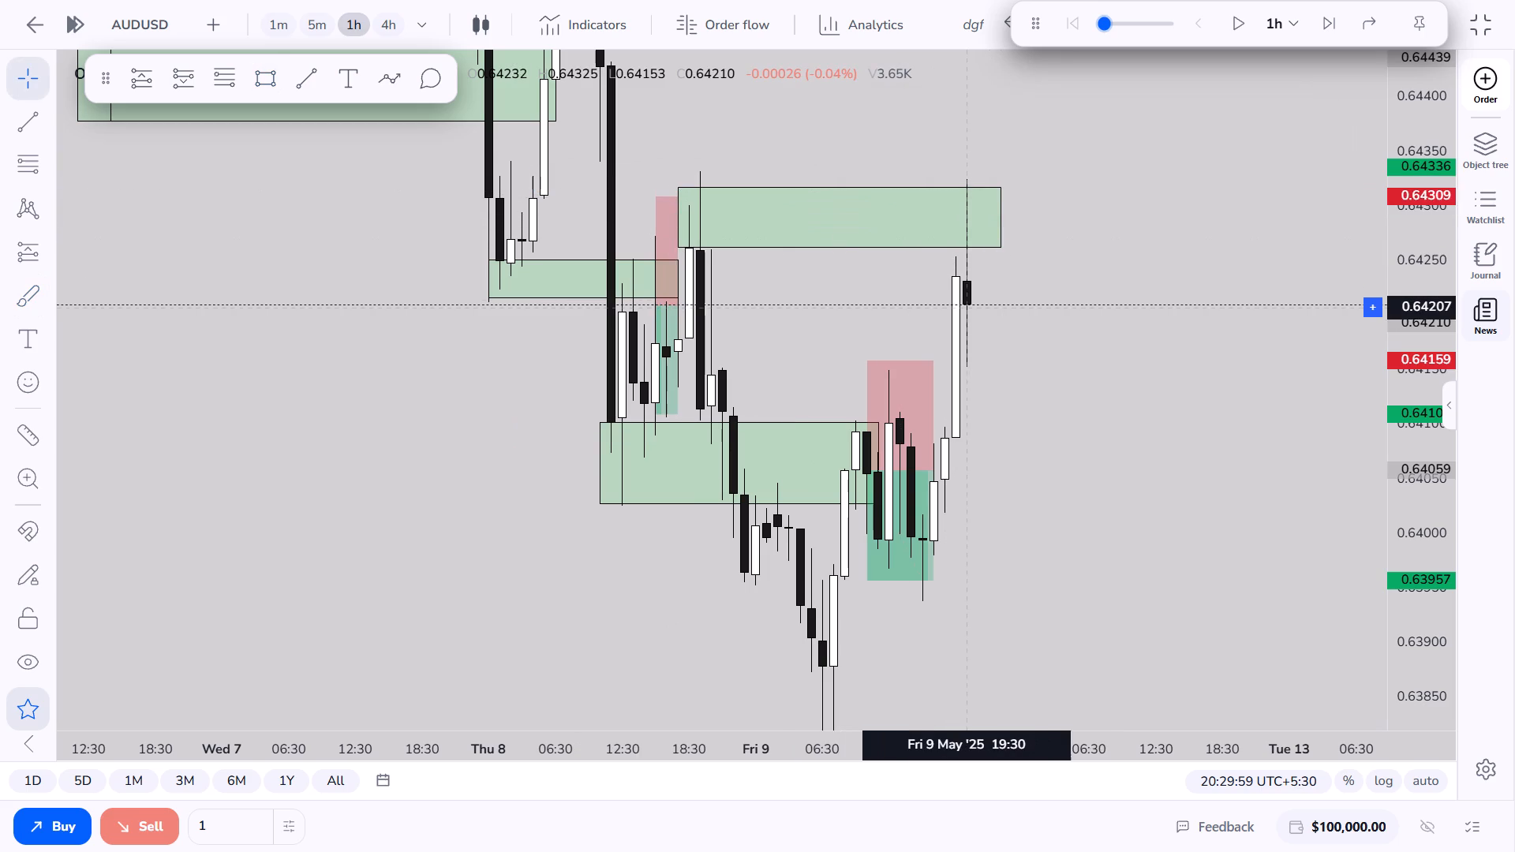
left_click(1006, 331)
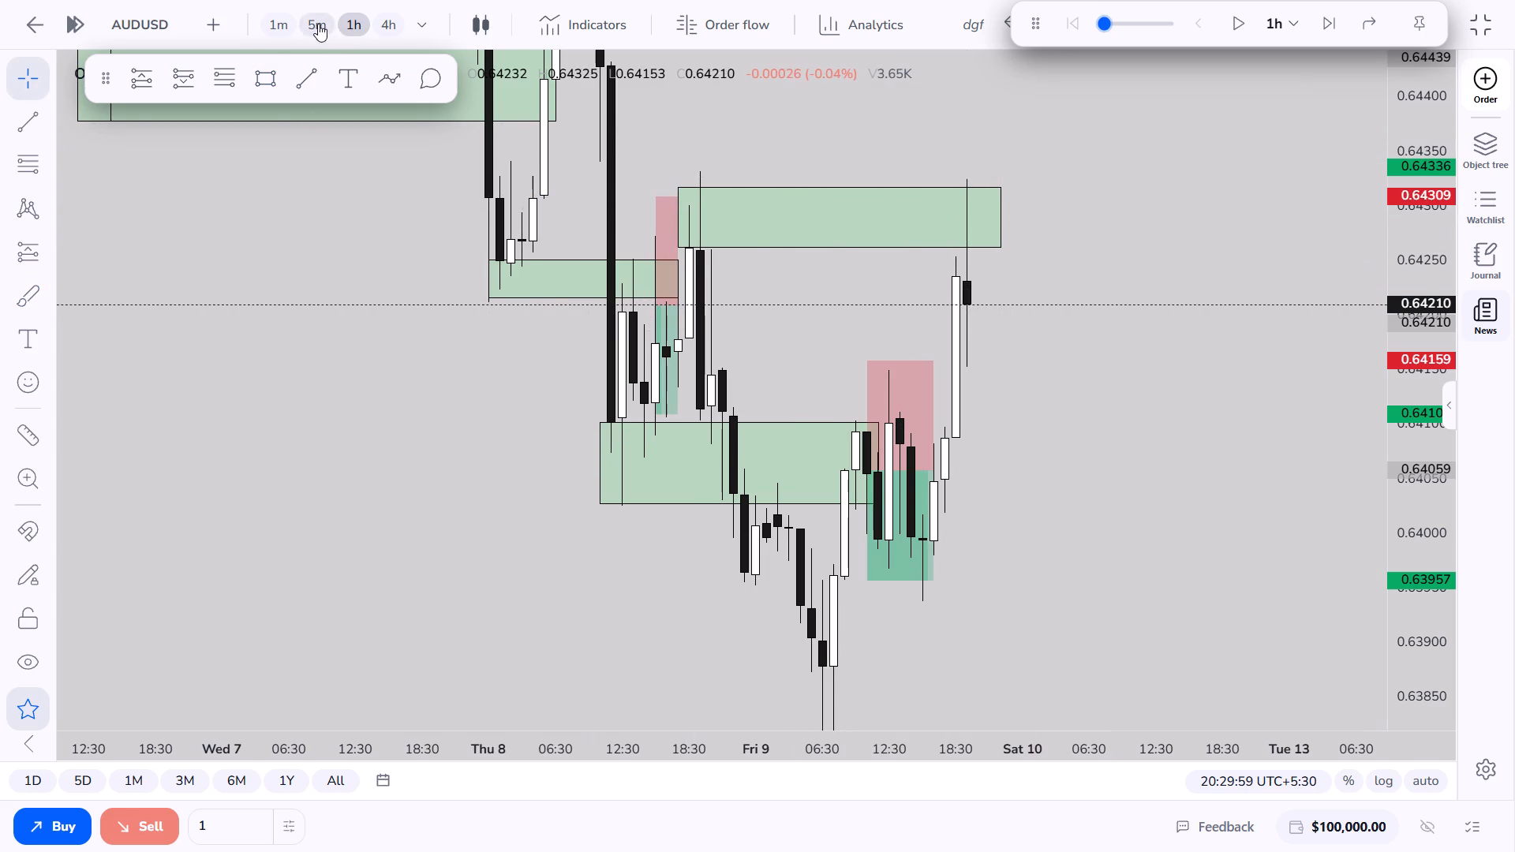
On the 5m timeframe, place a short position at about Fri 9 May 19:40 with entry near 0.64213.
left_click(318, 24)
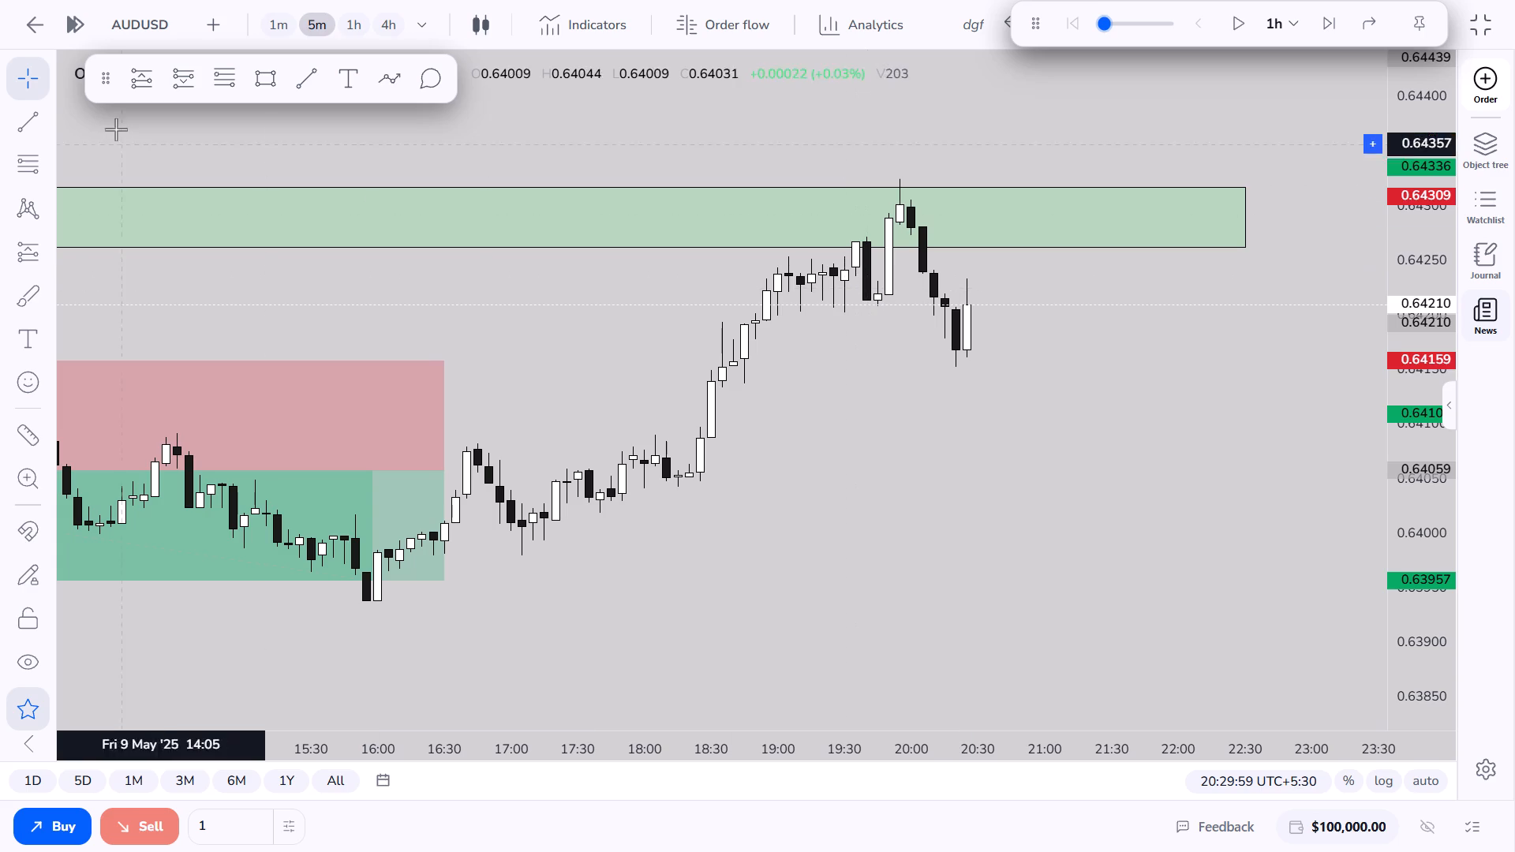
left_click(183, 81)
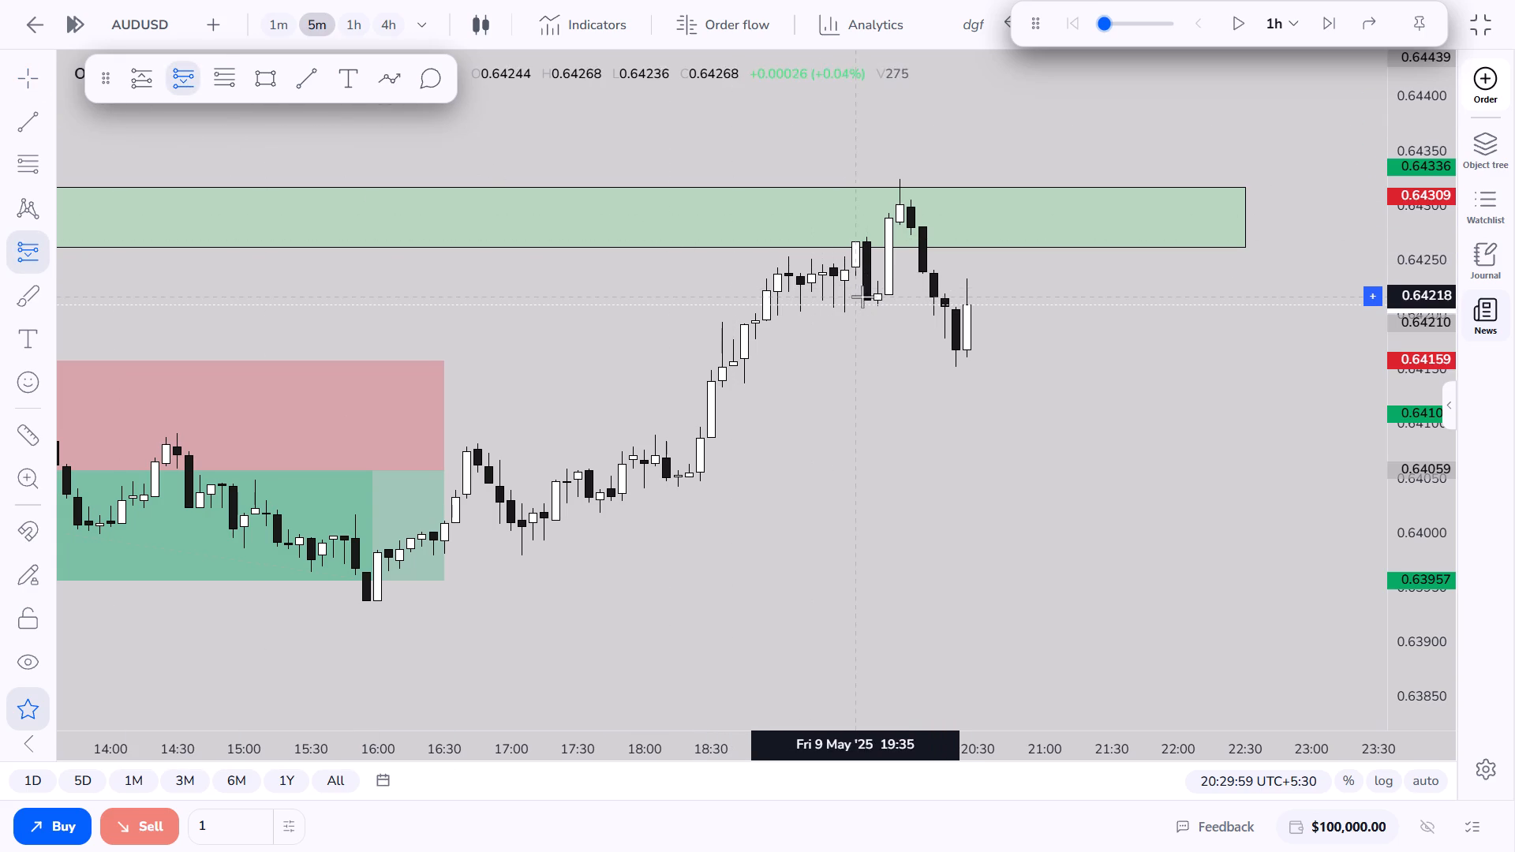
left_click(871, 301)
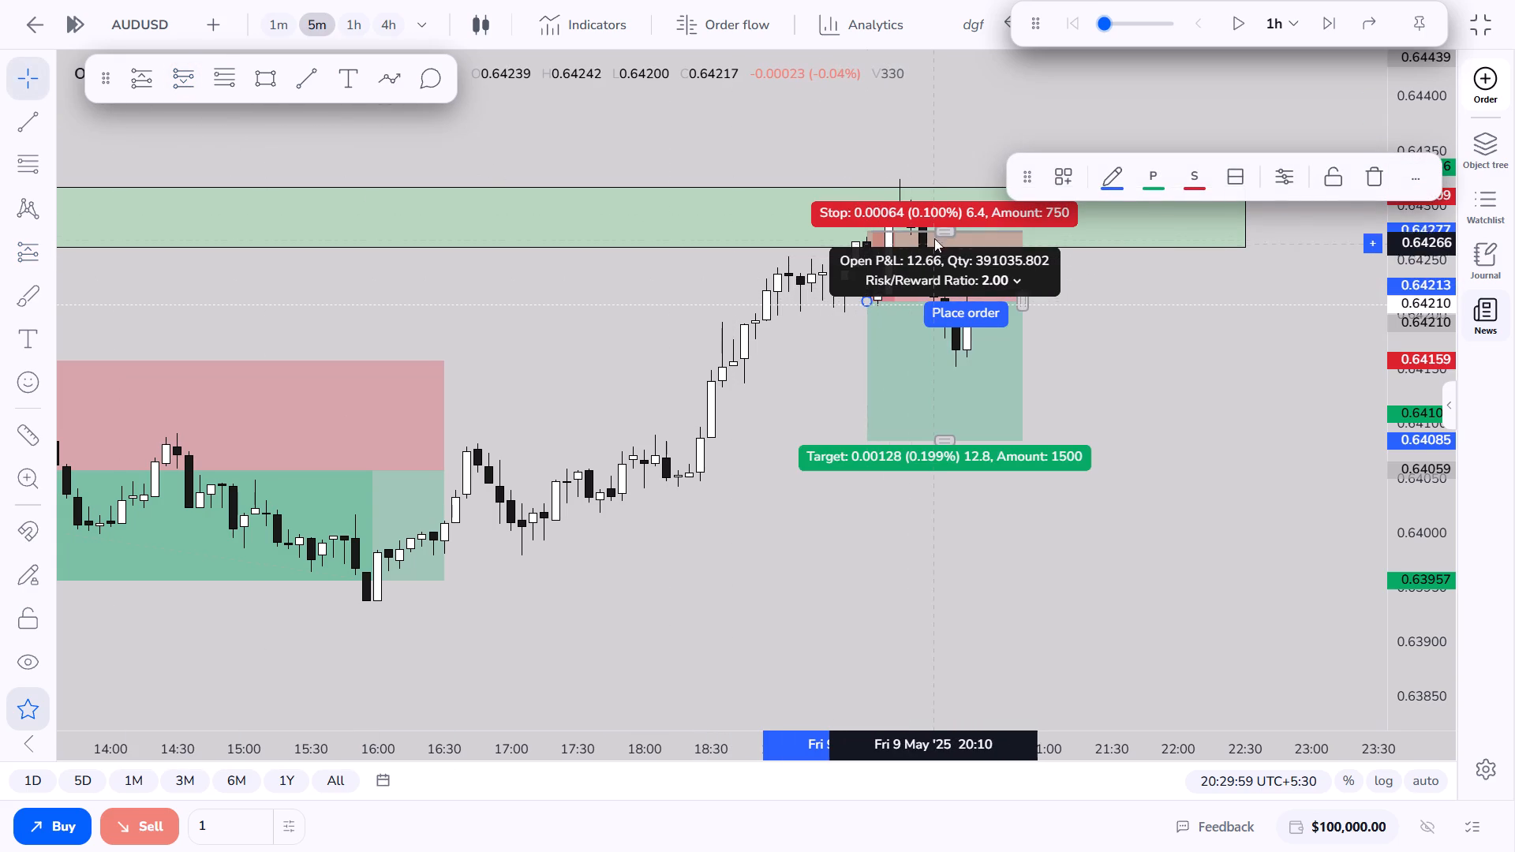
Set the 0.64213 short position's stop to about 0.64363 and target to about 0.64062, and extend its end to about 21:50.
left_click_drag(938, 230, 943, 163)
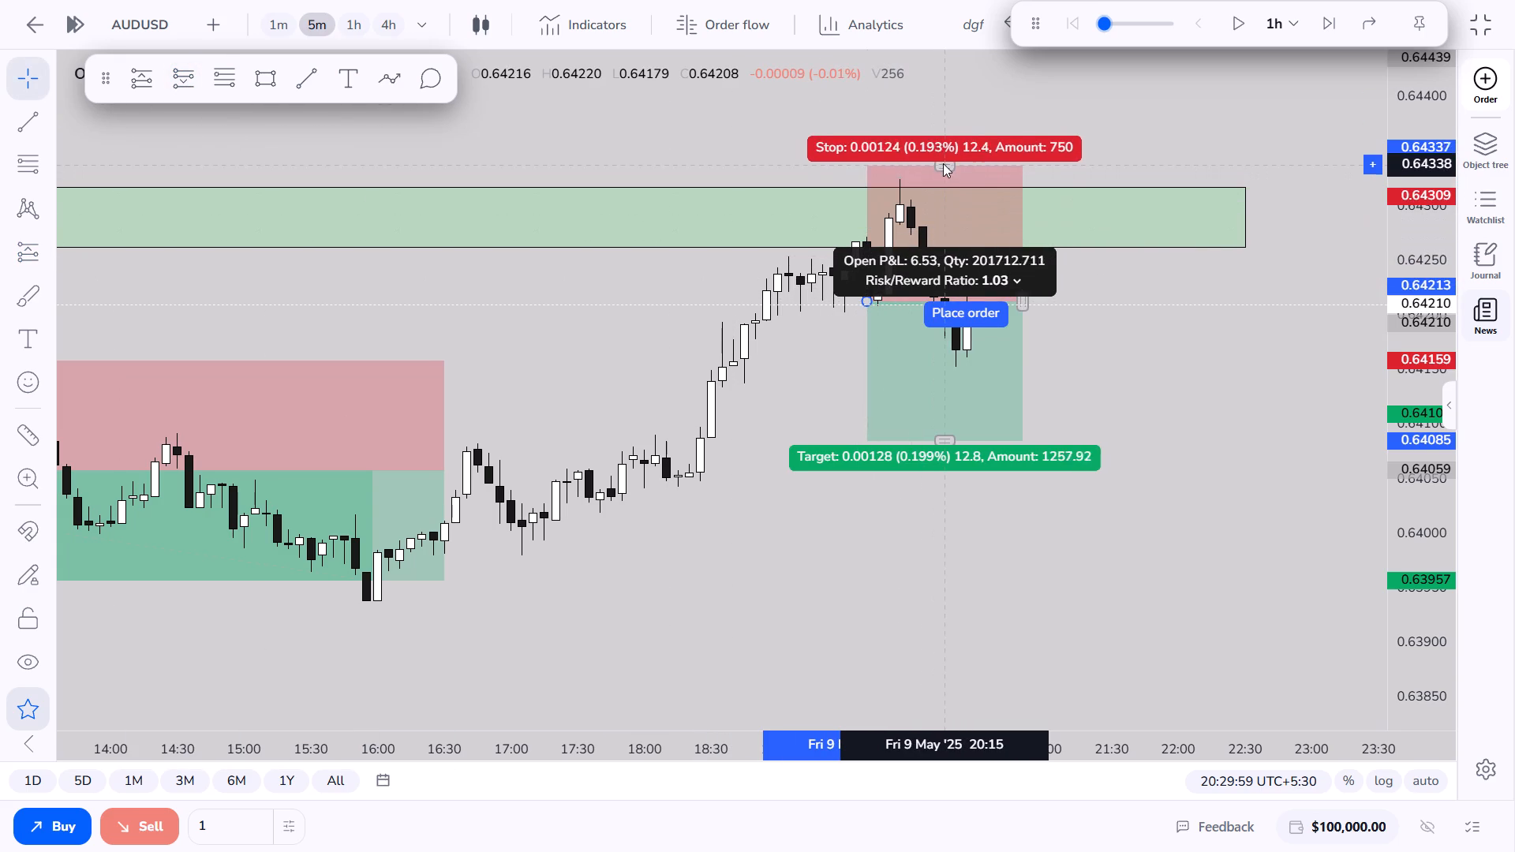
left_click_drag(943, 163, 956, 137)
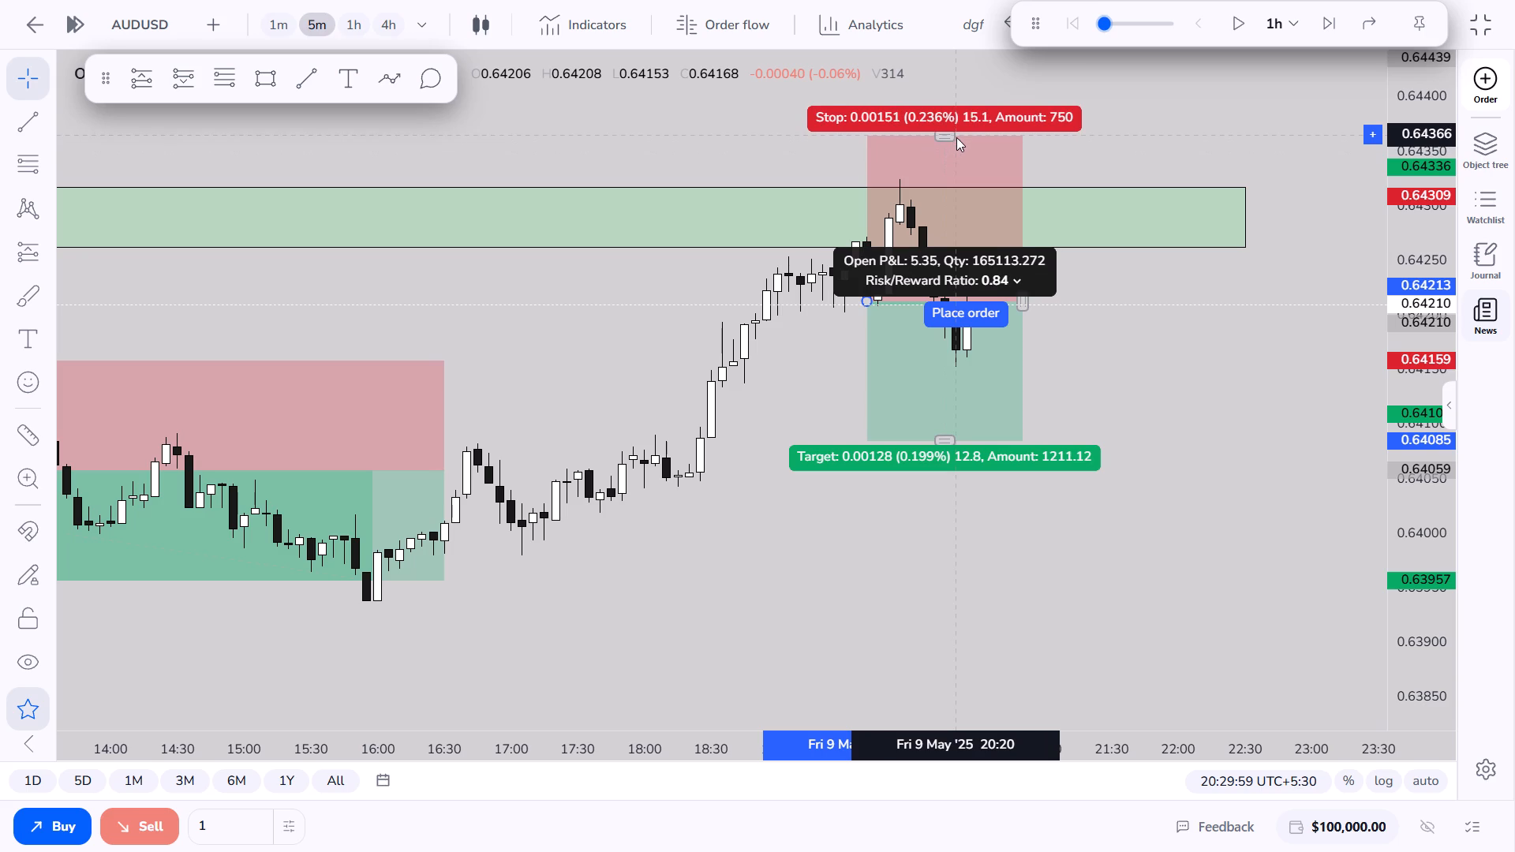
left_click_drag(956, 137, 956, 136)
left_click_drag(949, 436, 950, 440)
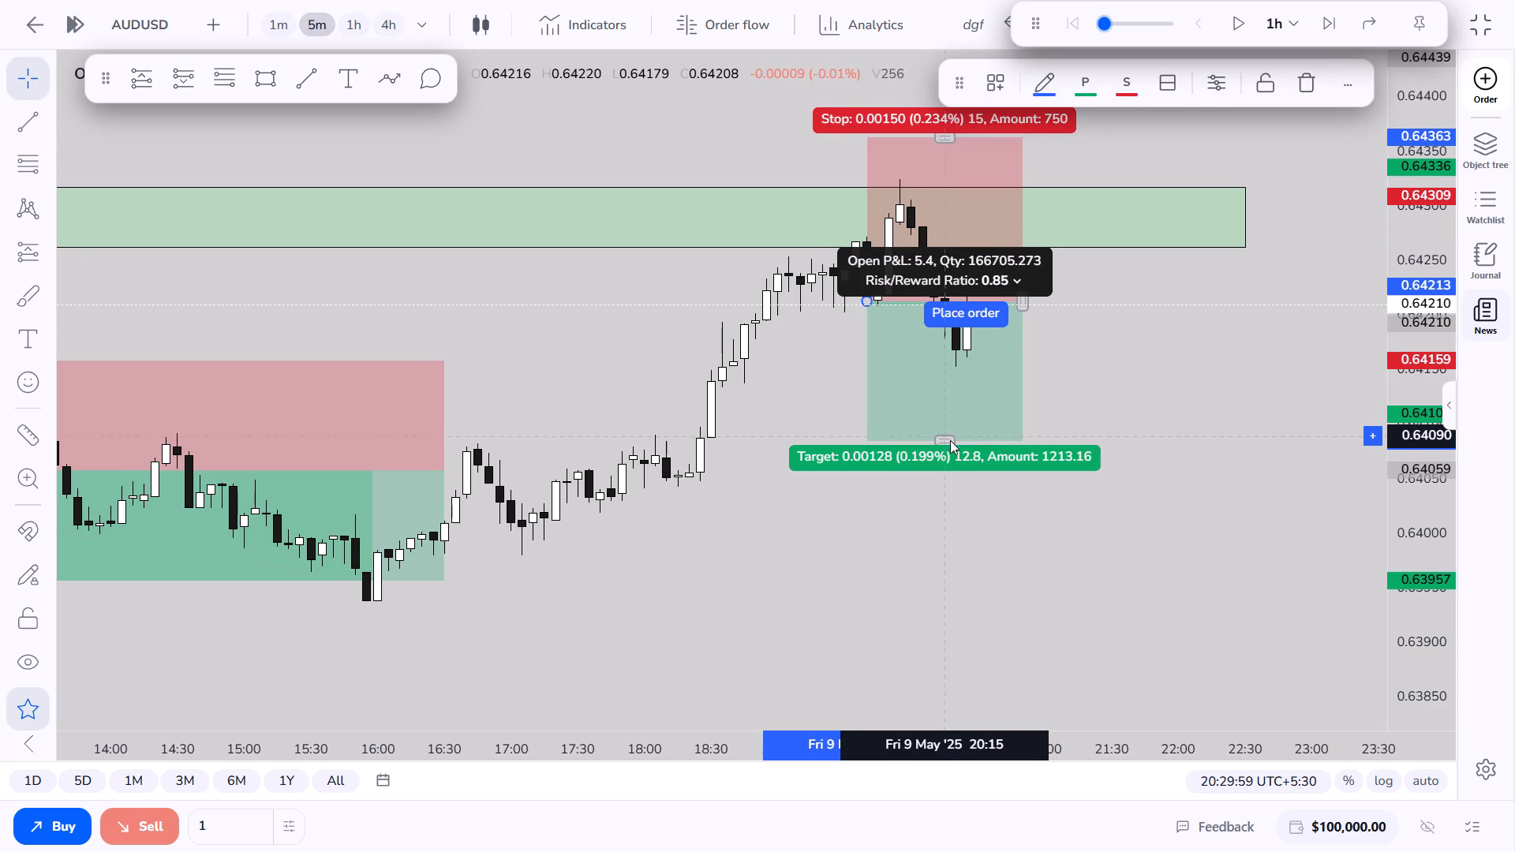
left_click_drag(950, 440, 955, 461)
left_click_drag(1026, 305, 1159, 301)
left_click(1287, 359)
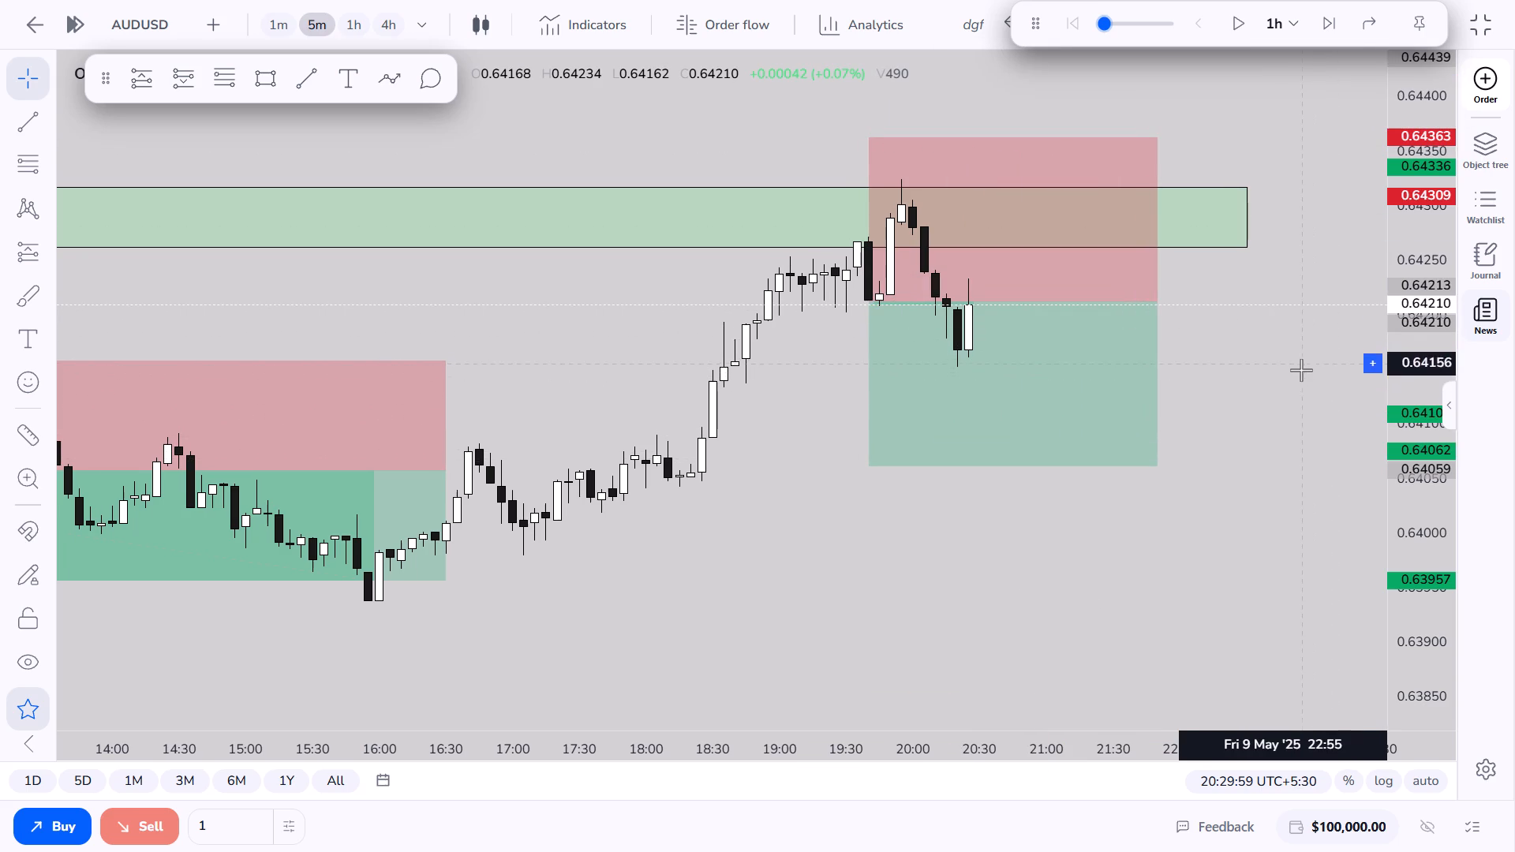
Play the replay forward on the 5m chart and pause it at Sat 10 May 00:29:59.
left_click(1227, 22)
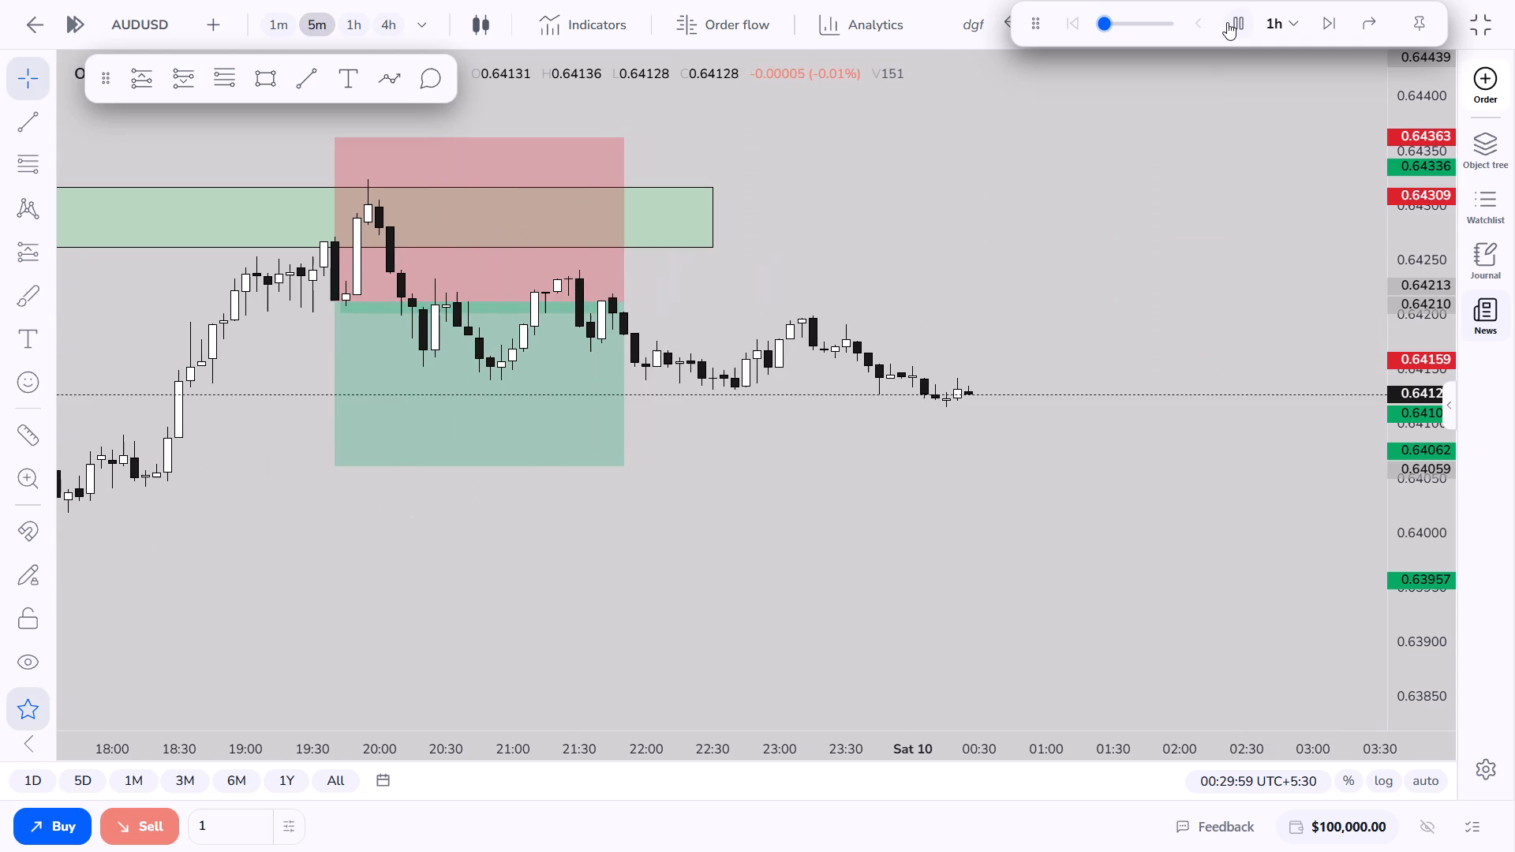
left_click(1227, 22)
Extend the end of the 0.64213 short position to about Sat 10 May 01:40.
left_click_drag(619, 301, 1071, 307)
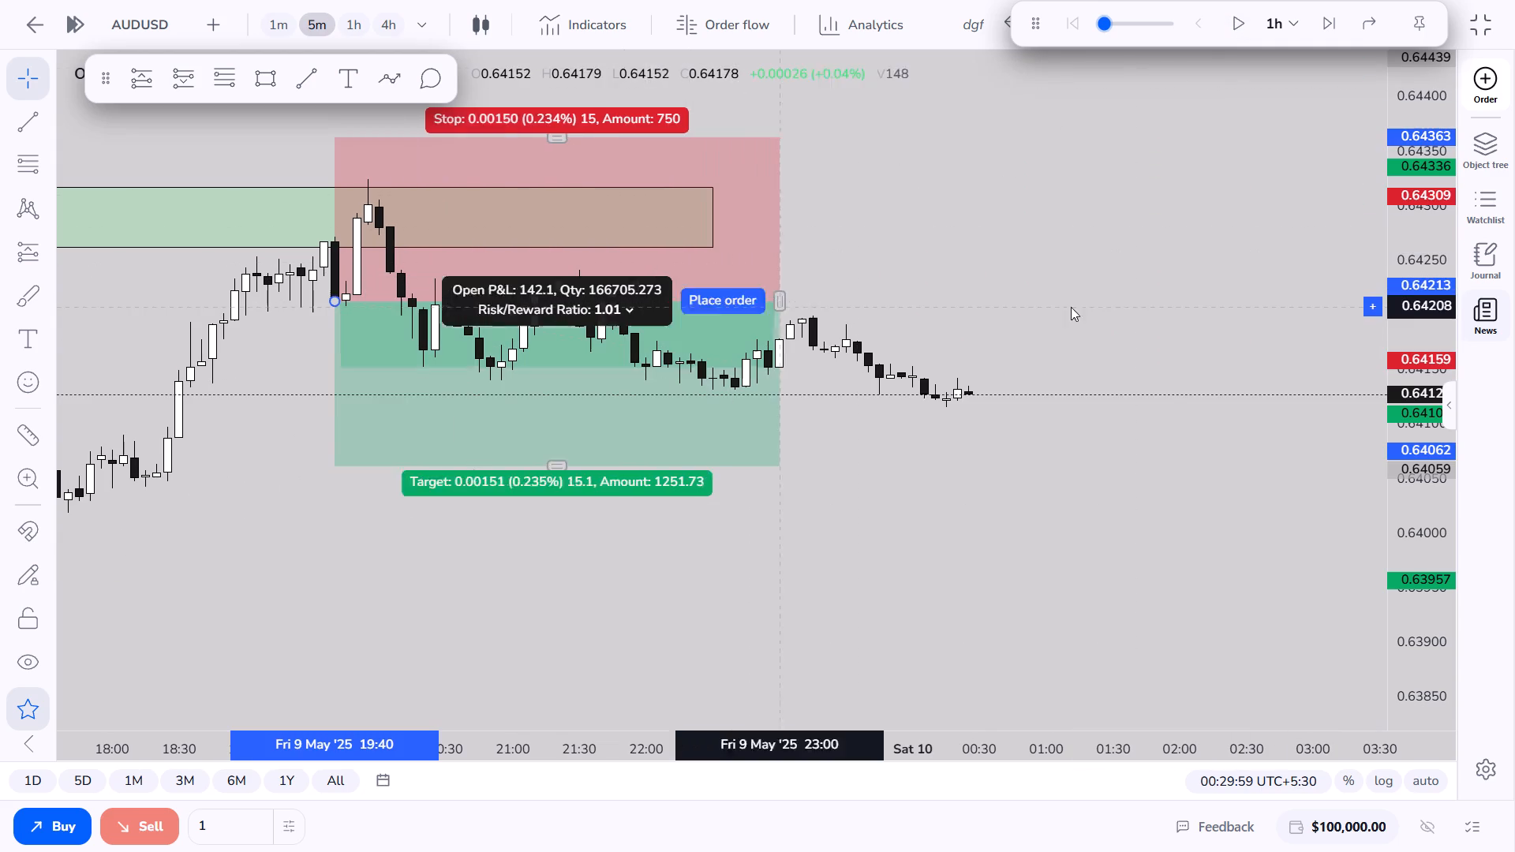
left_click_drag(1071, 307, 1132, 310)
left_click(1254, 325)
Switch to the 1h timeframe, play the replay forward and pause it at Mon 12 May 11:29:59.
left_click(371, 24)
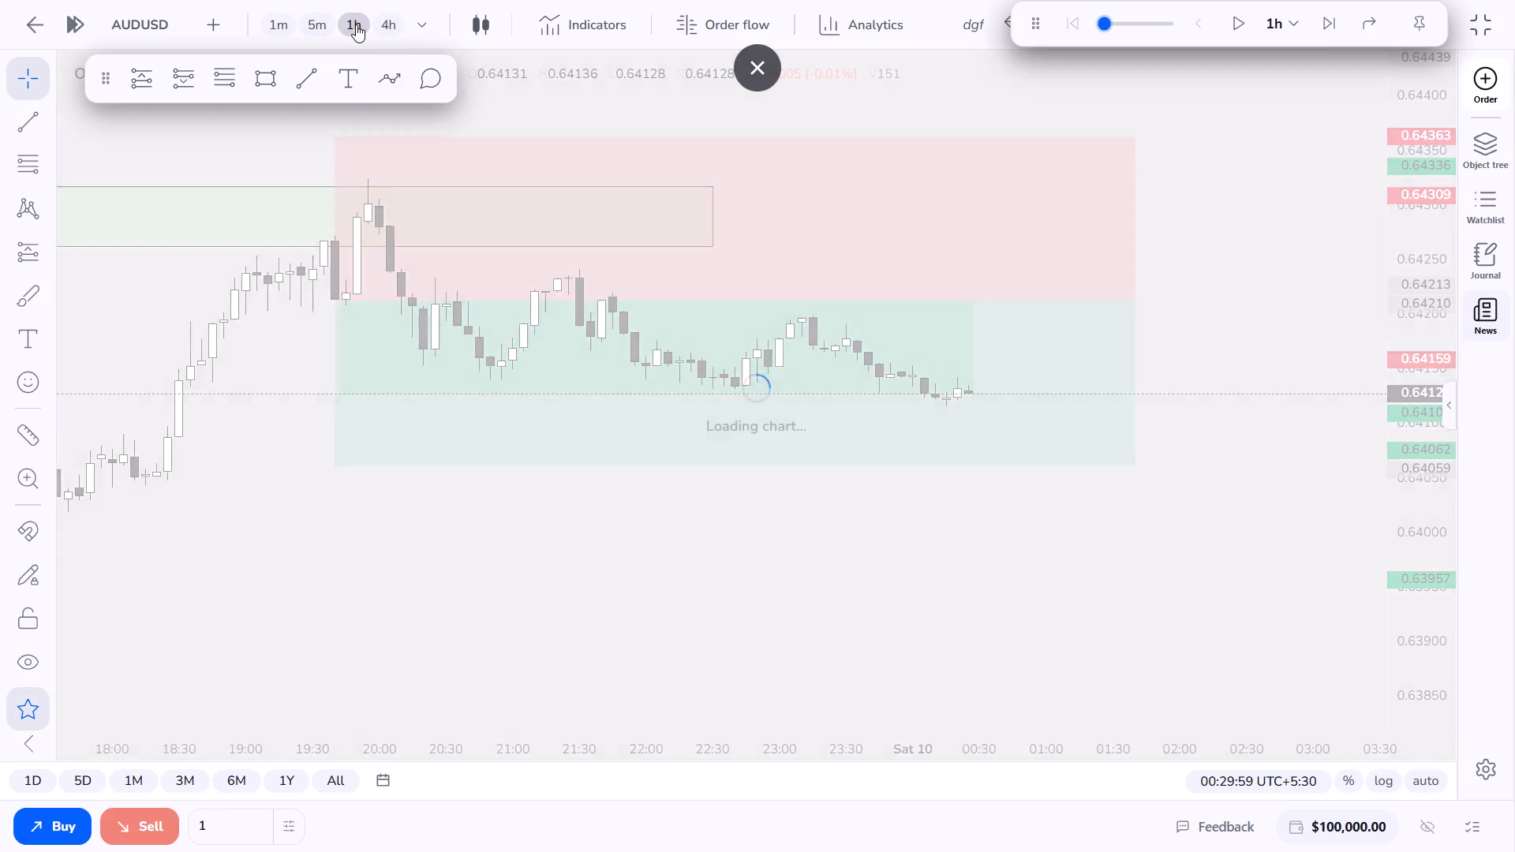
left_click_drag(1019, 310, 1098, 311)
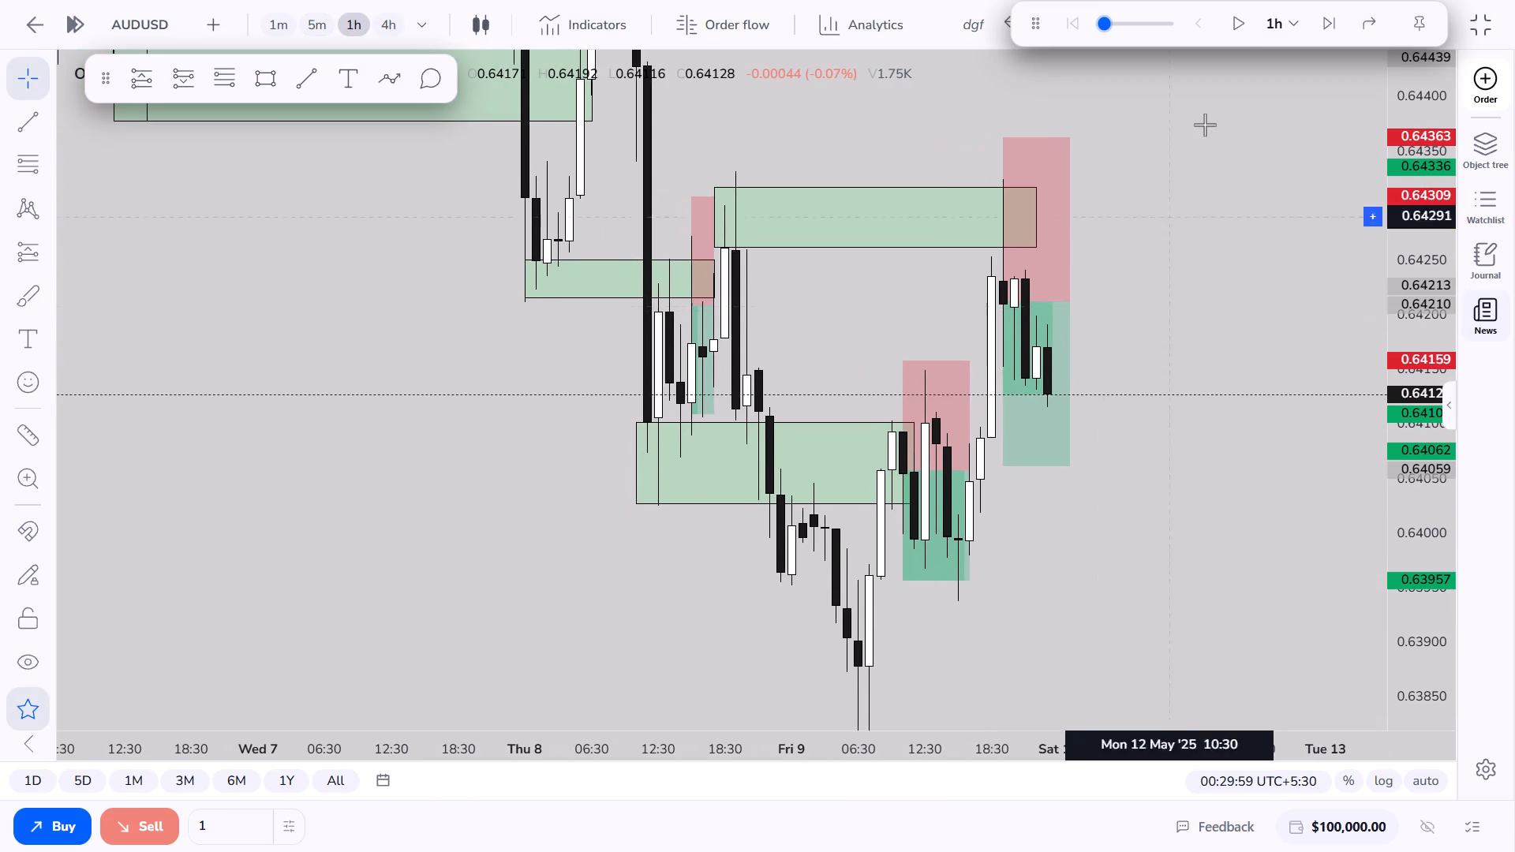
left_click(1240, 29)
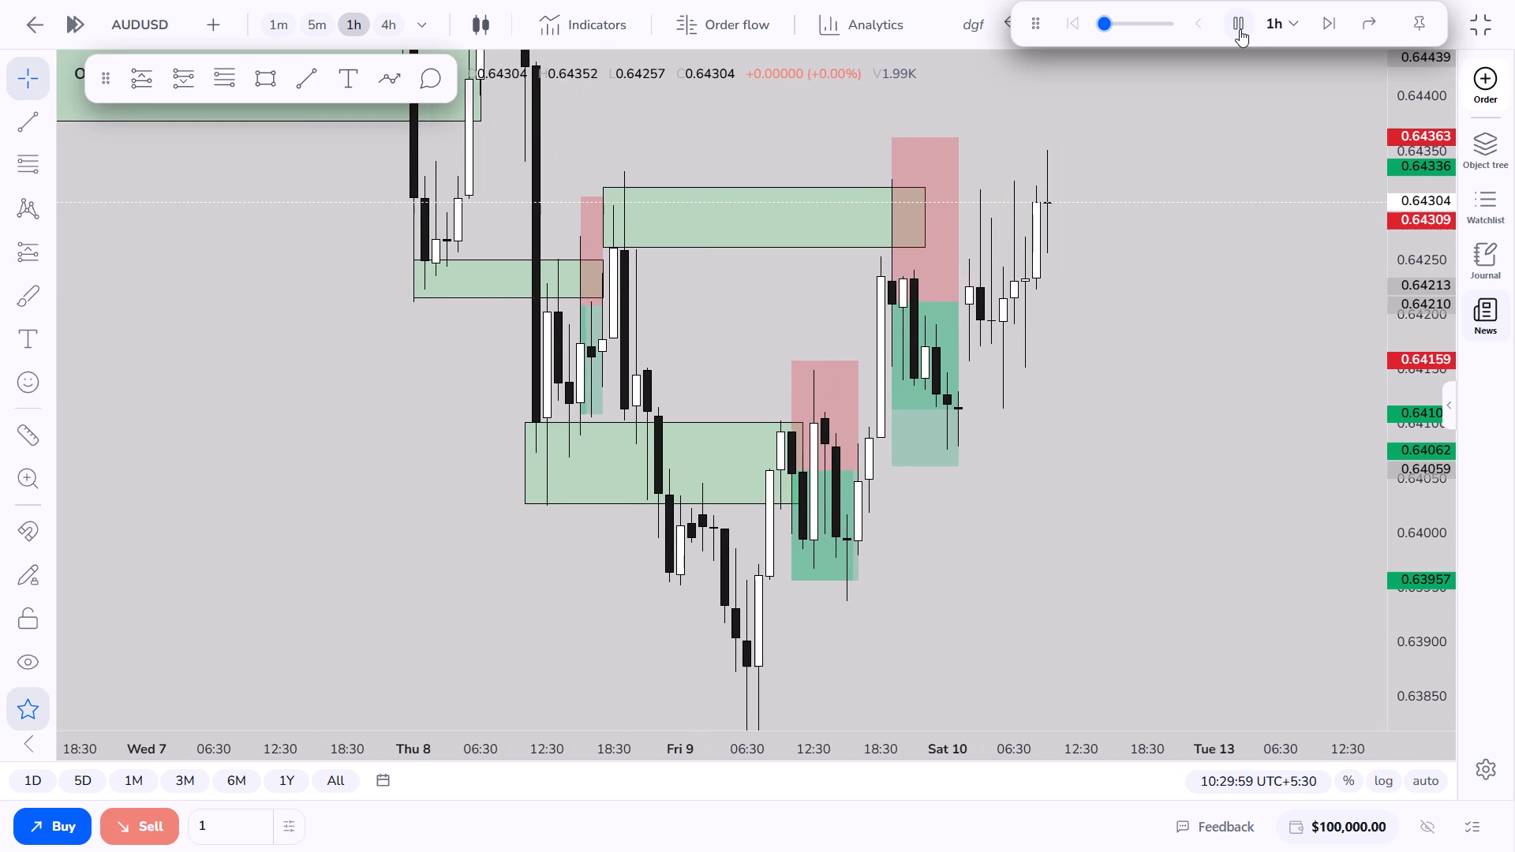
left_click(1240, 29)
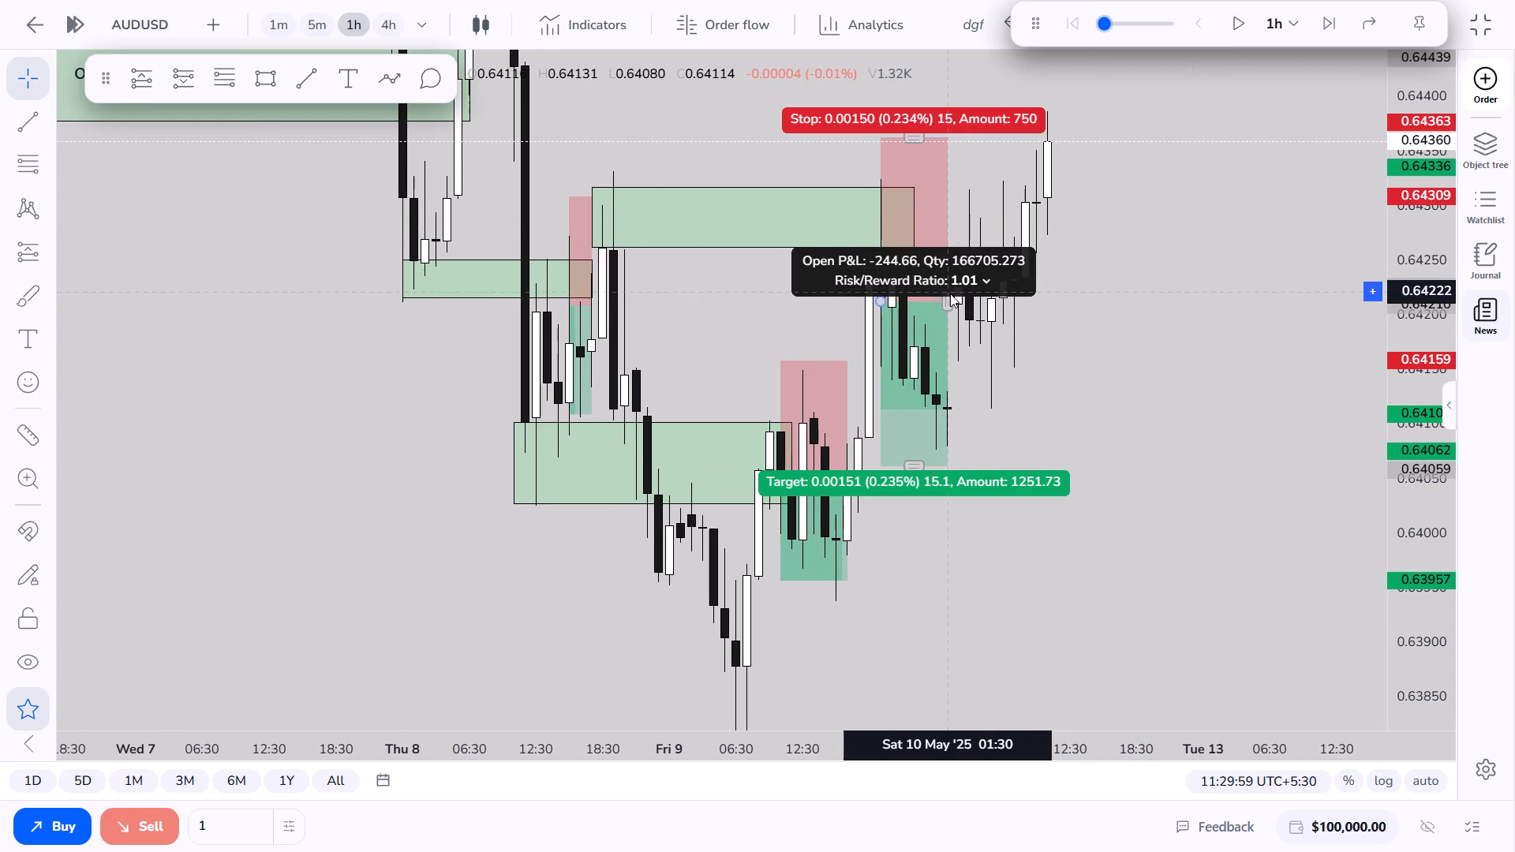
Extend the end of the 0.64213 short position to about Mon 12 May 03:30.
left_click_drag(950, 293, 987, 293)
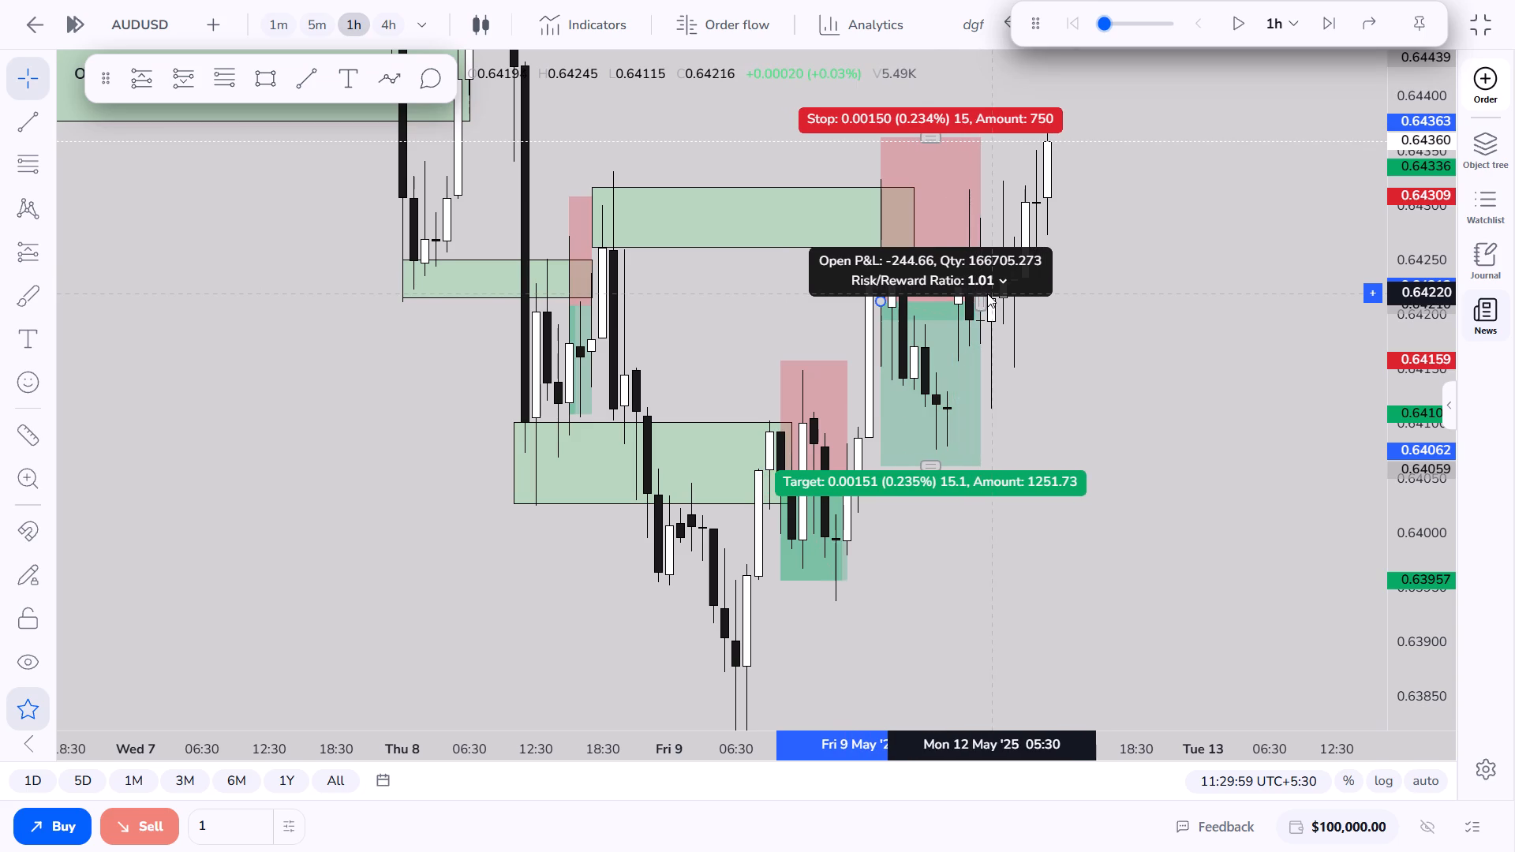
left_click_drag(987, 293, 985, 293)
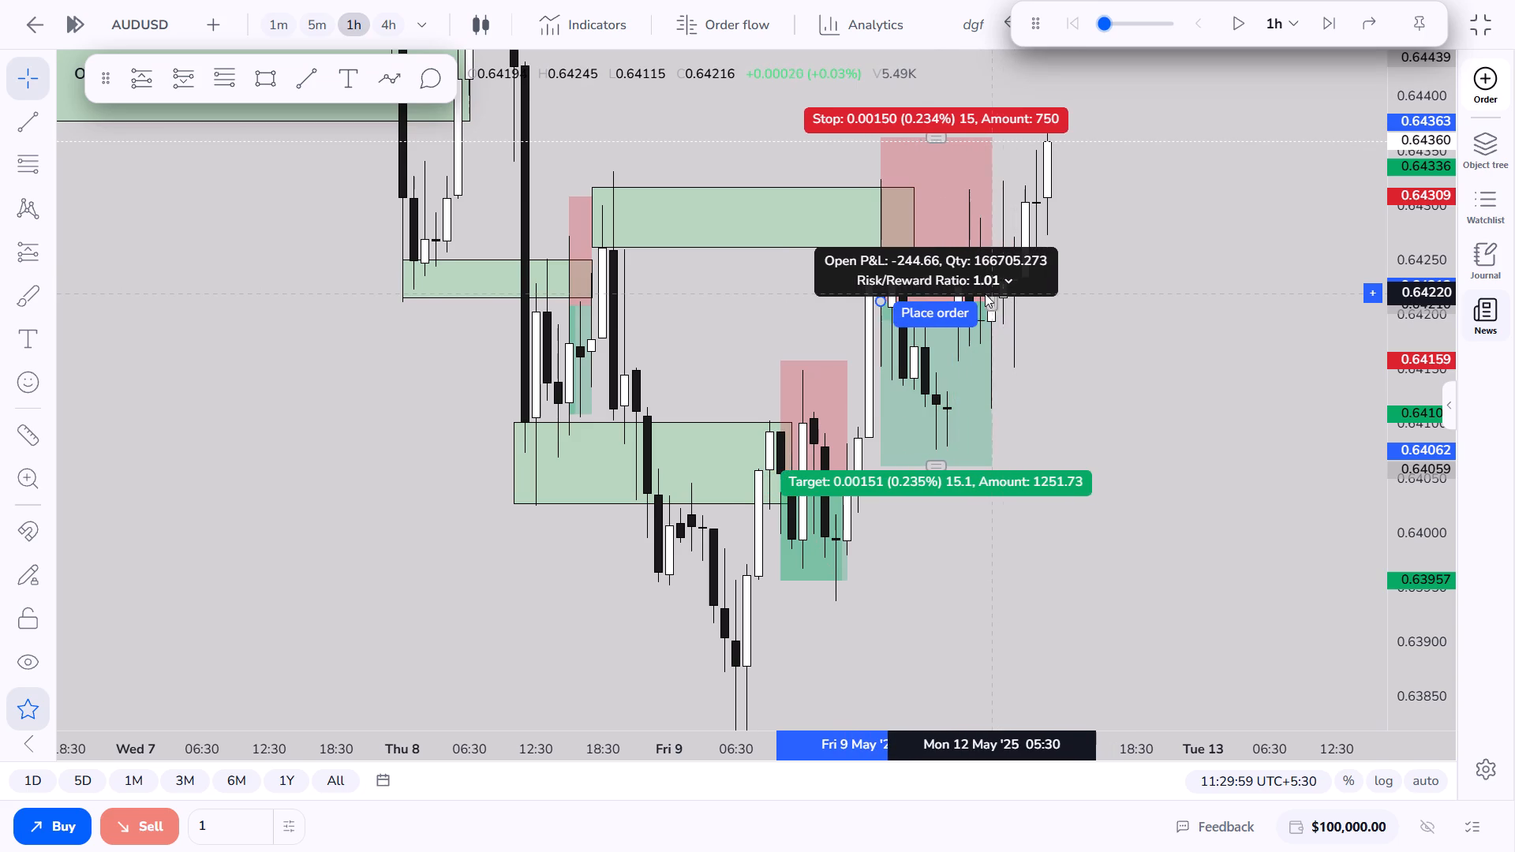
left_click_drag(985, 293, 975, 293)
Tighten the 0.64213 short position's stop to about 0.64333 and its target to about 0.00120 below entry, for a 1.00 risk/reward ratio.
left_click_drag(927, 140, 931, 168)
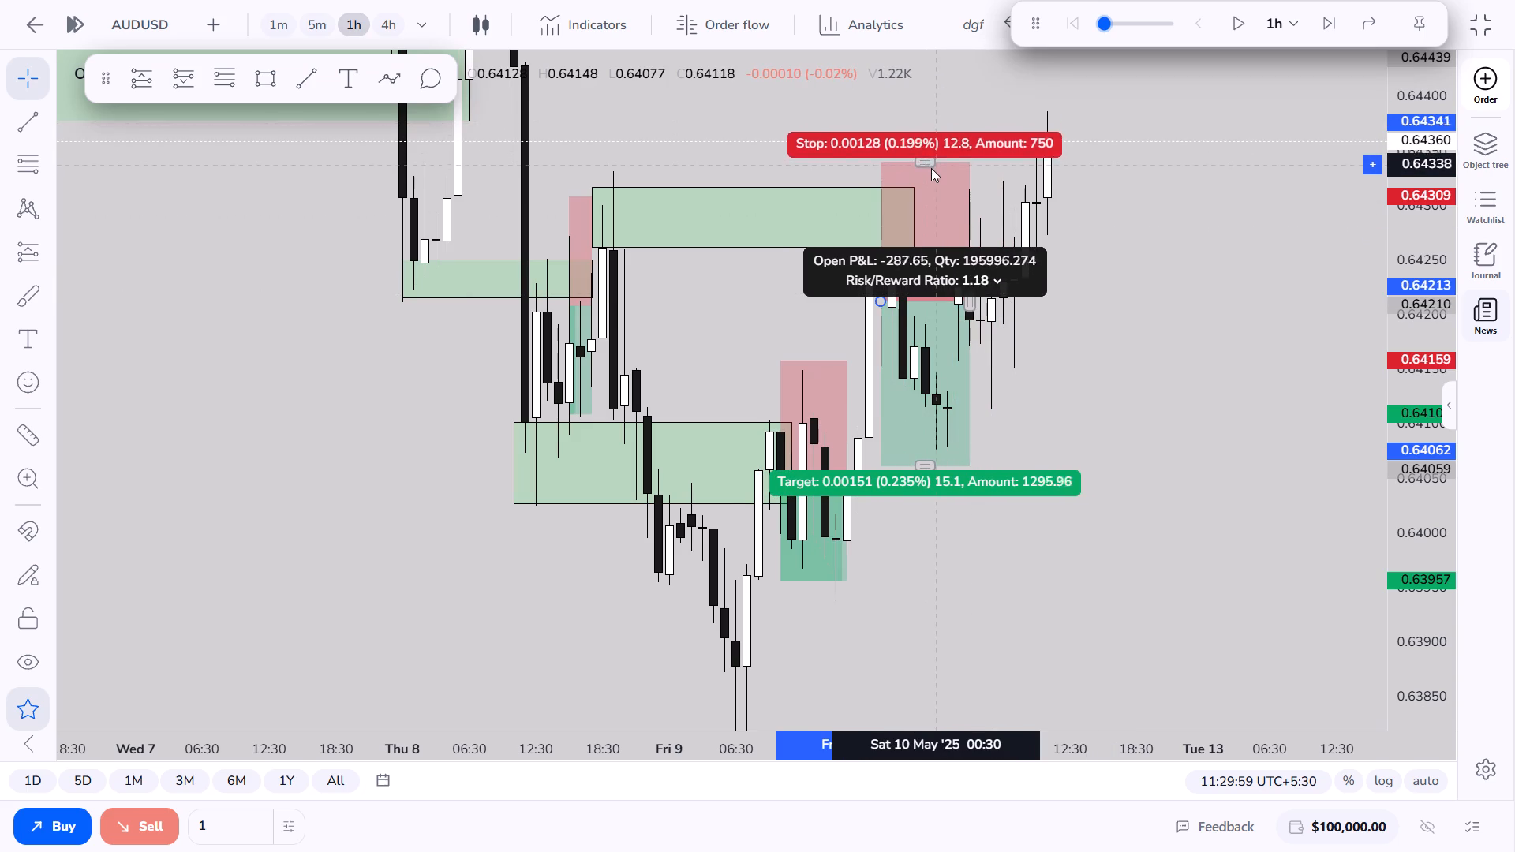
left_click_drag(931, 168, 931, 182)
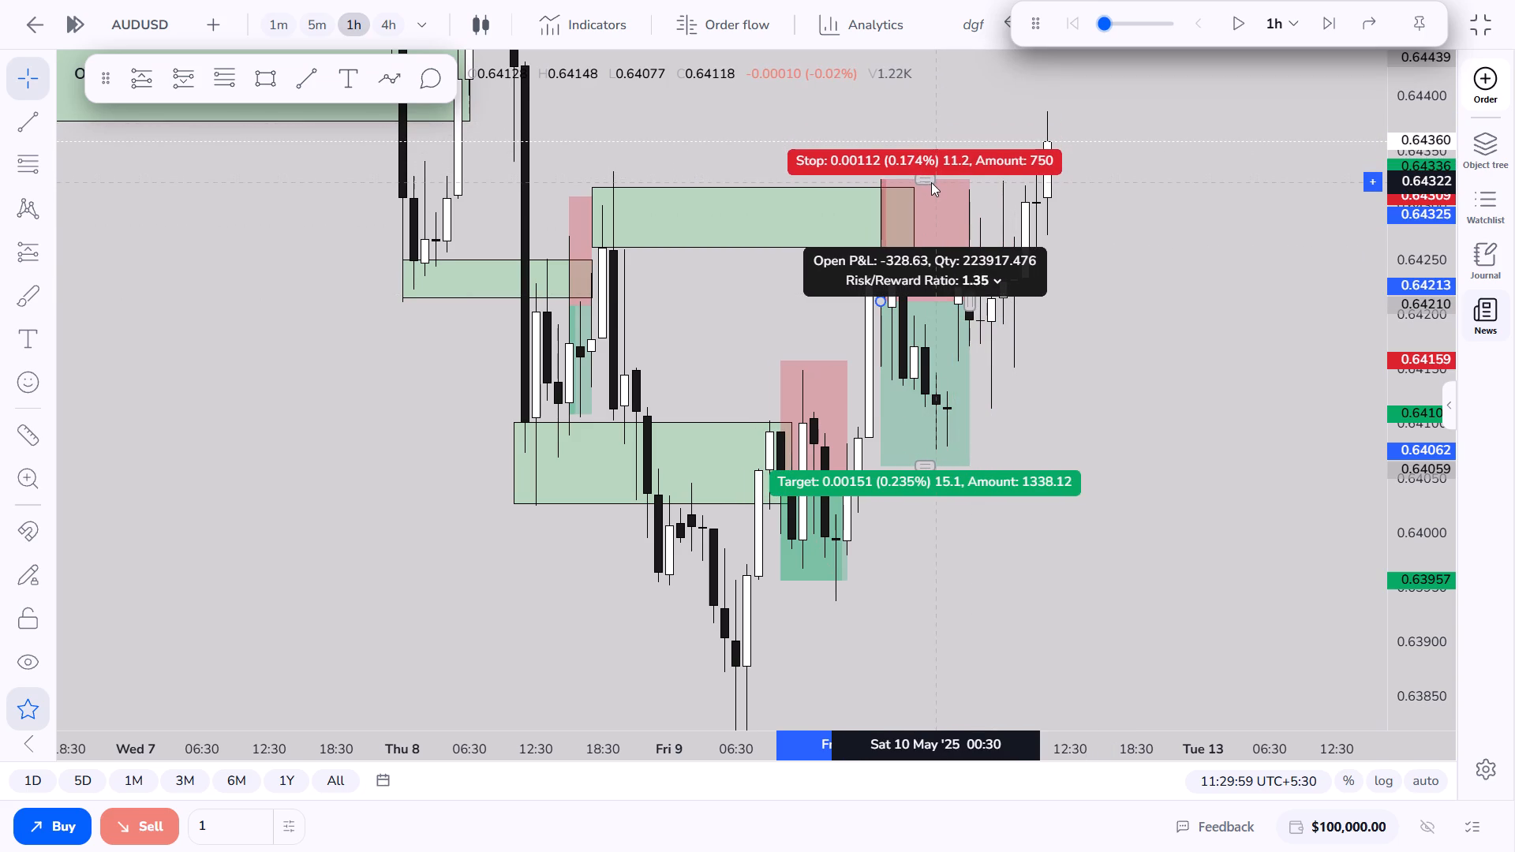
left_click_drag(931, 182, 930, 181)
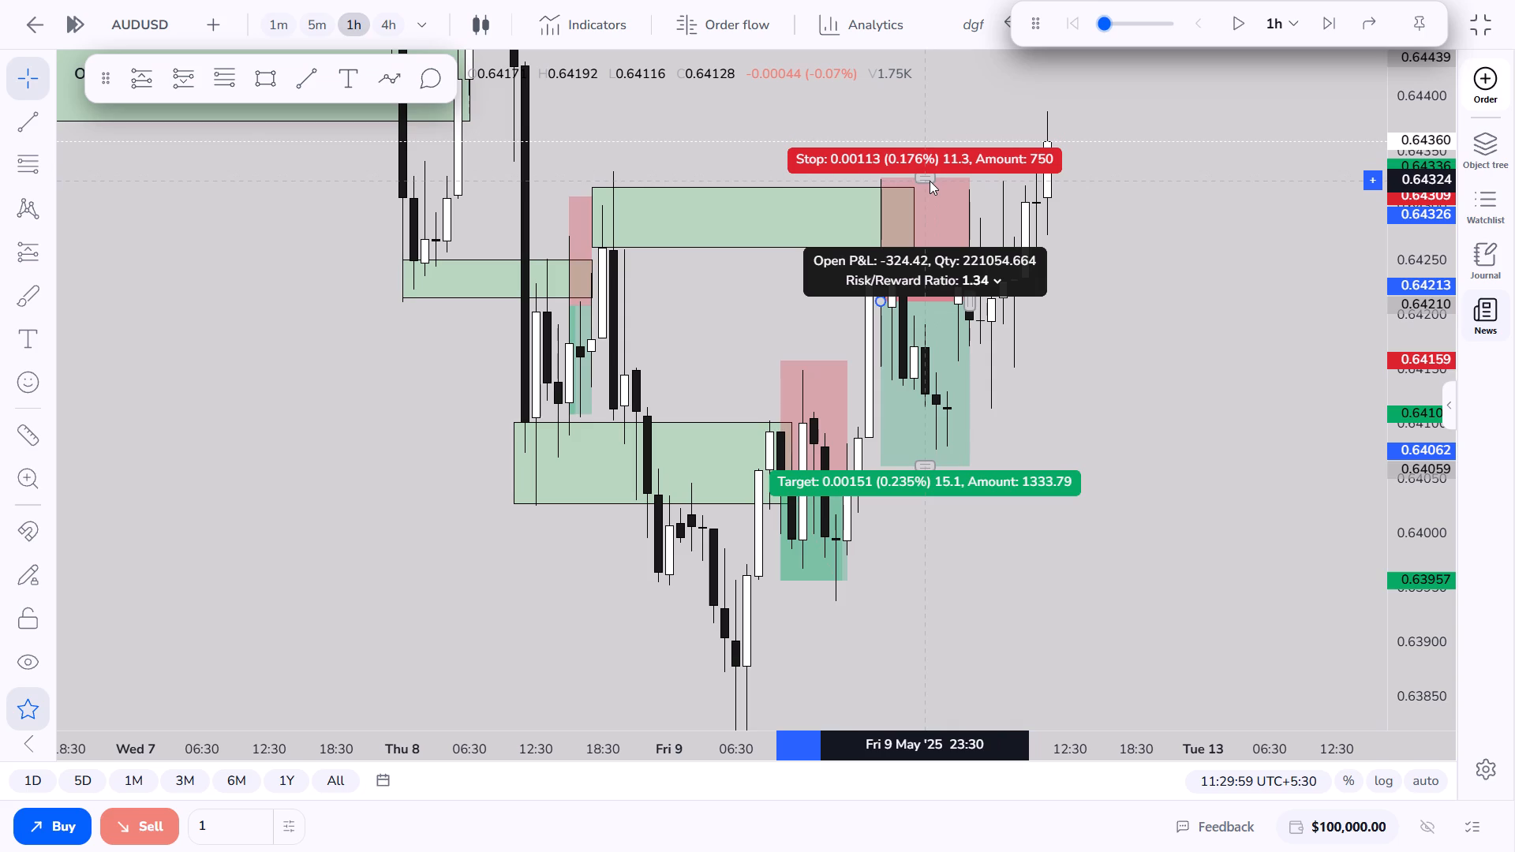
left_click_drag(930, 181, 933, 166)
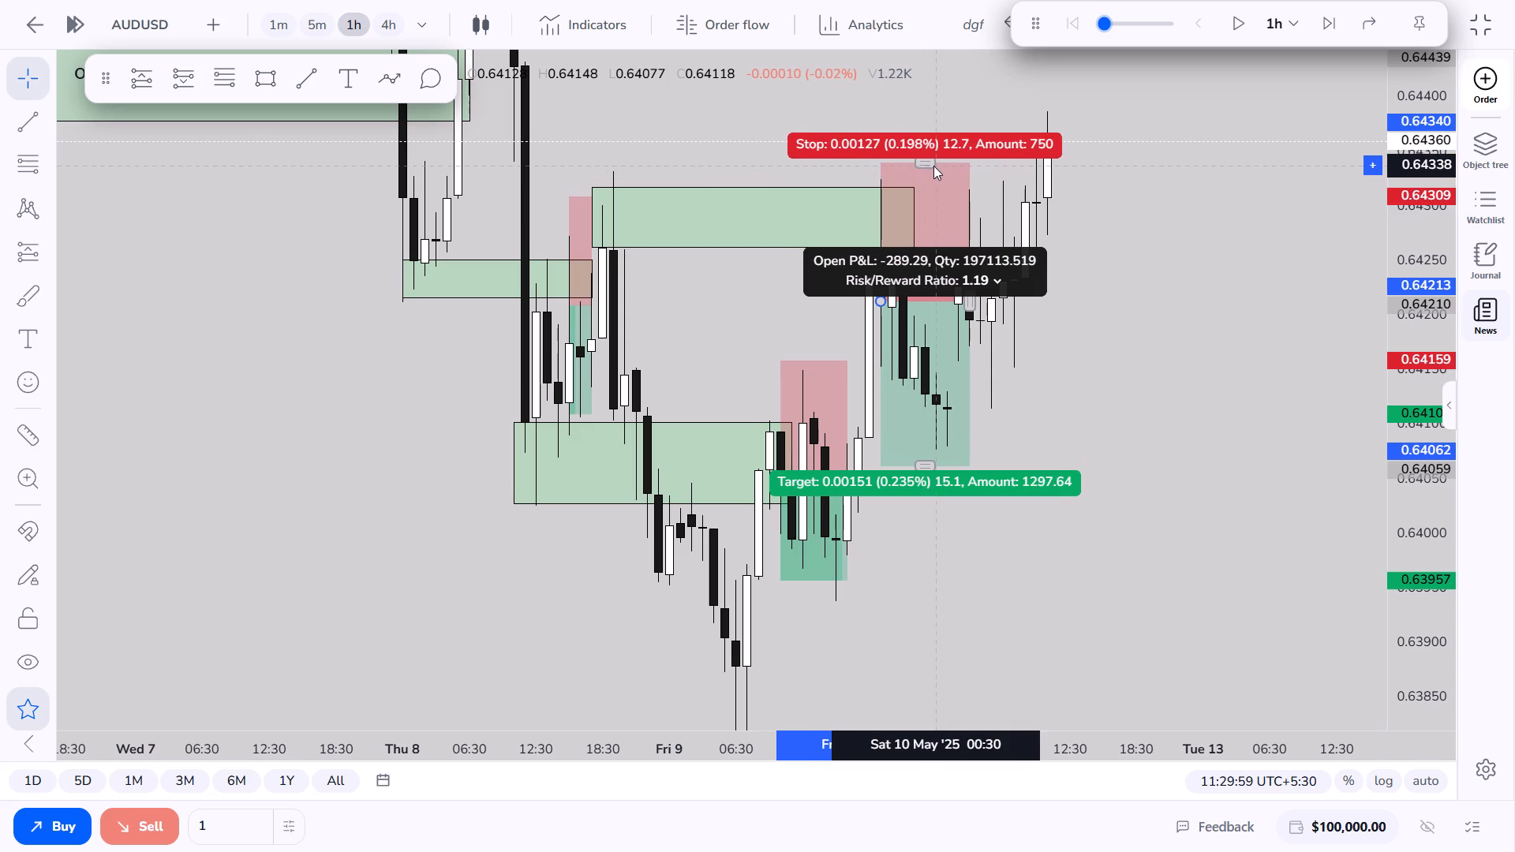
left_click_drag(933, 166, 937, 174)
left_click_drag(931, 462, 927, 450)
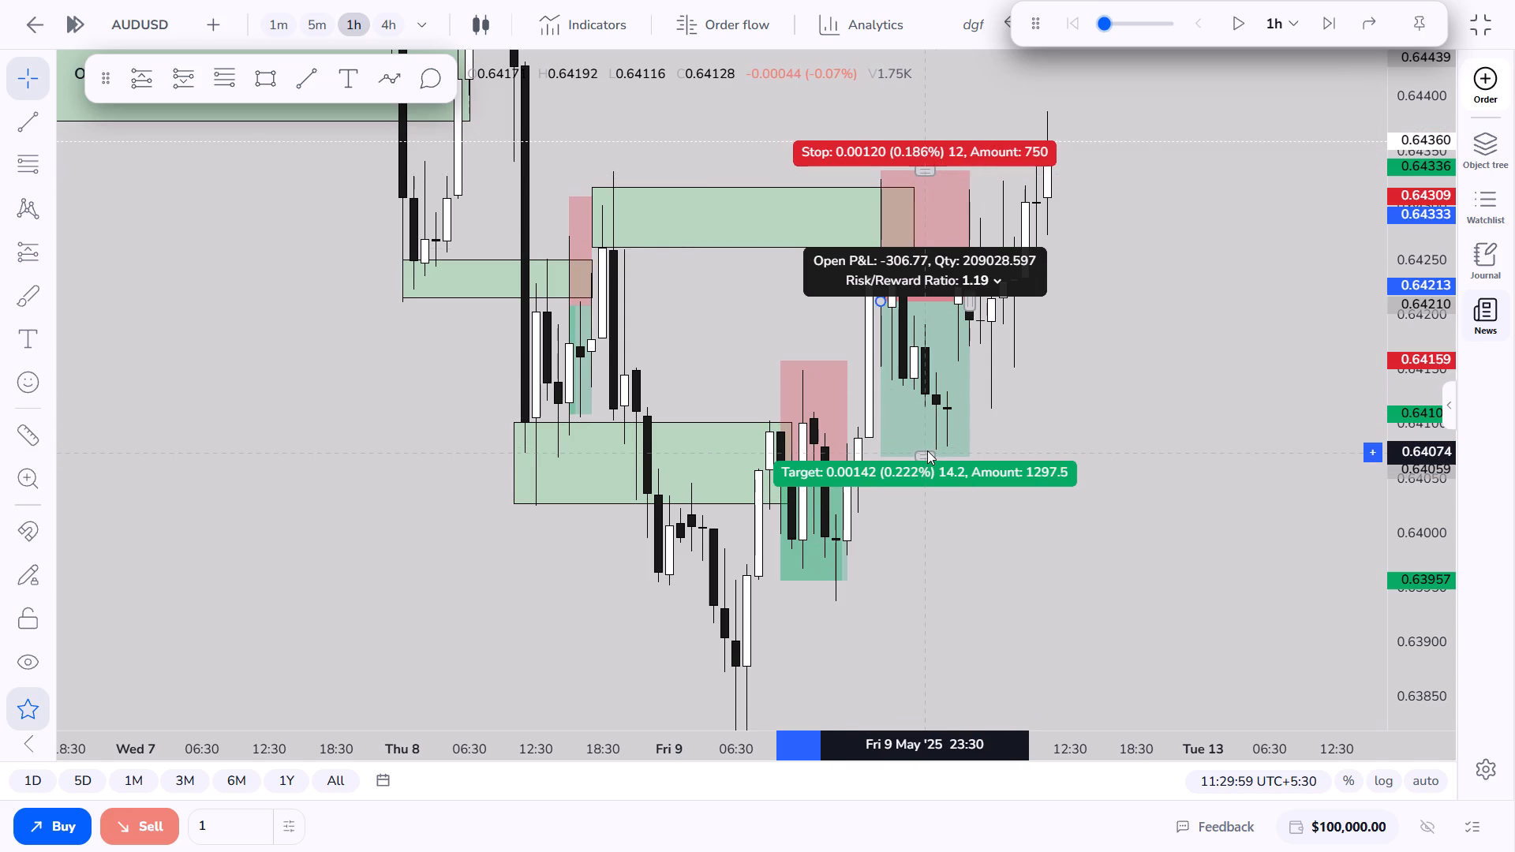
left_click_drag(927, 450, 927, 431)
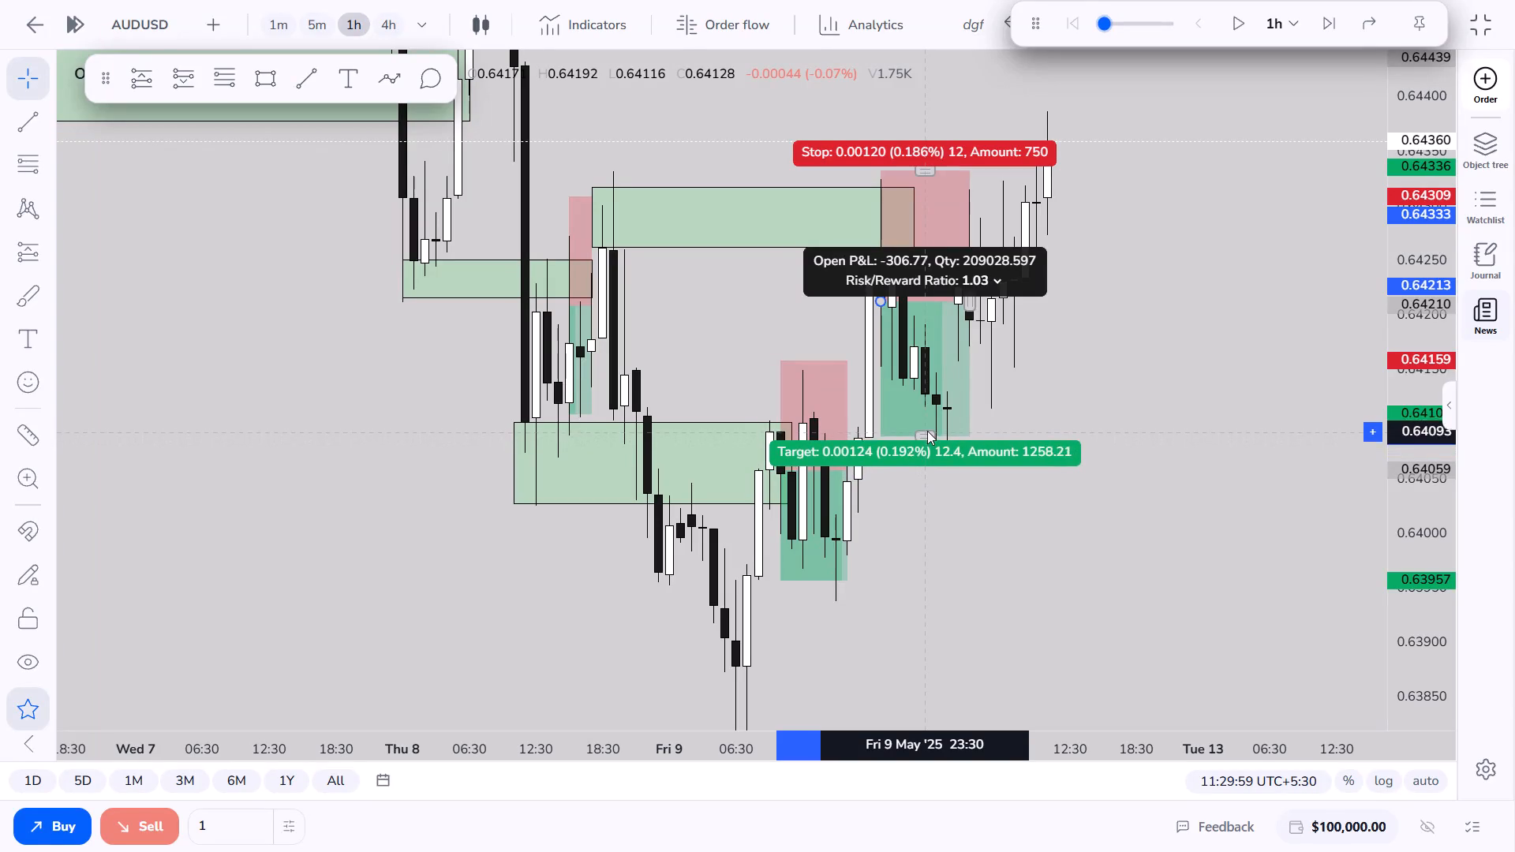
left_click_drag(927, 431, 930, 428)
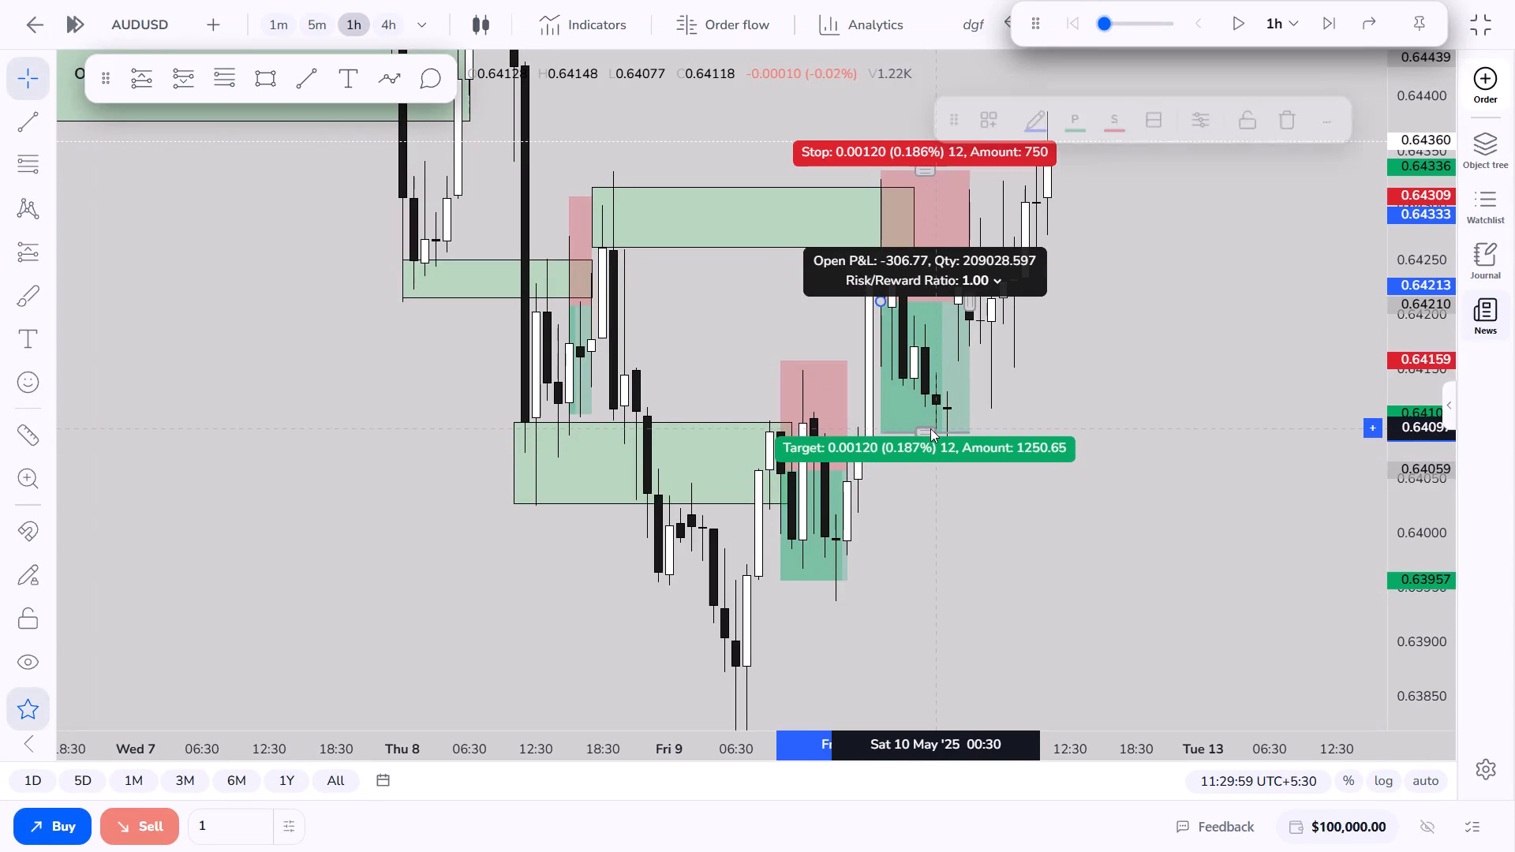
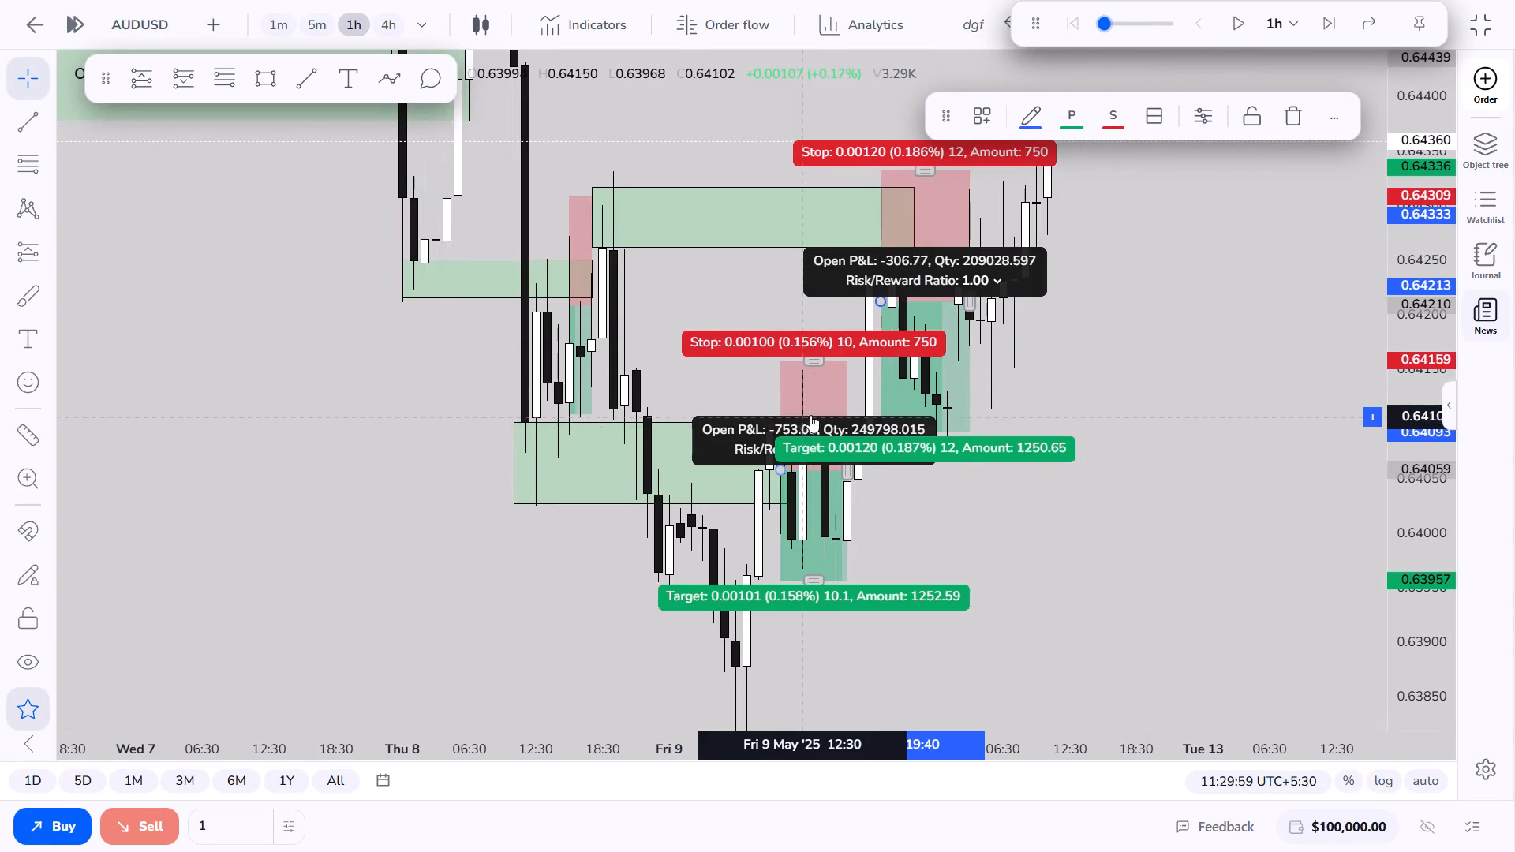
Widen the 0.64213 short position's stop to about 0.64362 and its target to about 0.64067, for a 0.98 risk/reward ratio.
left_click_drag(1288, 294, 1276, 375)
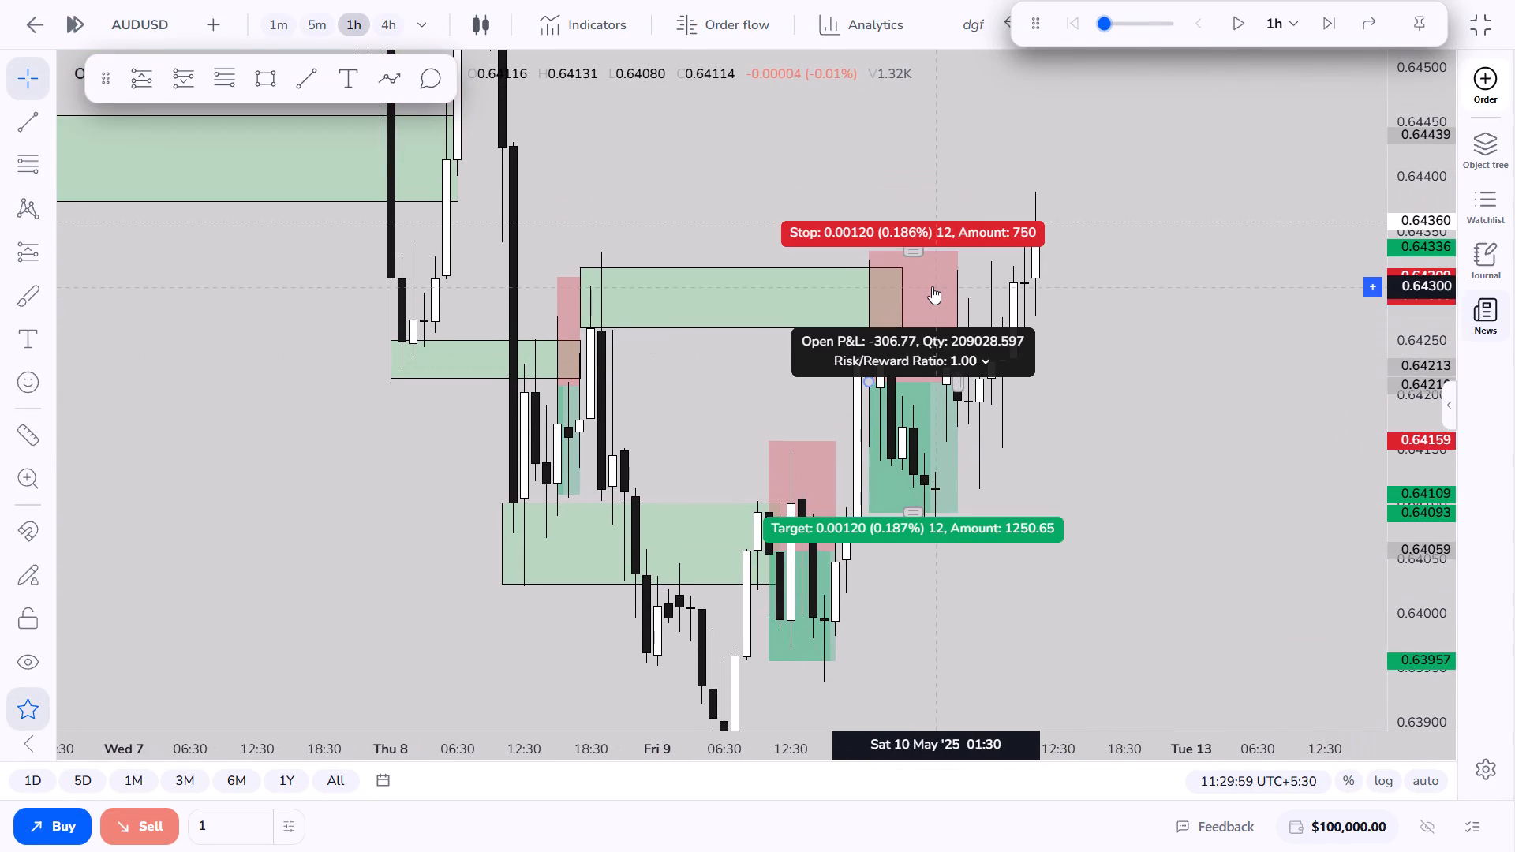
left_click_drag(914, 254, 920, 222)
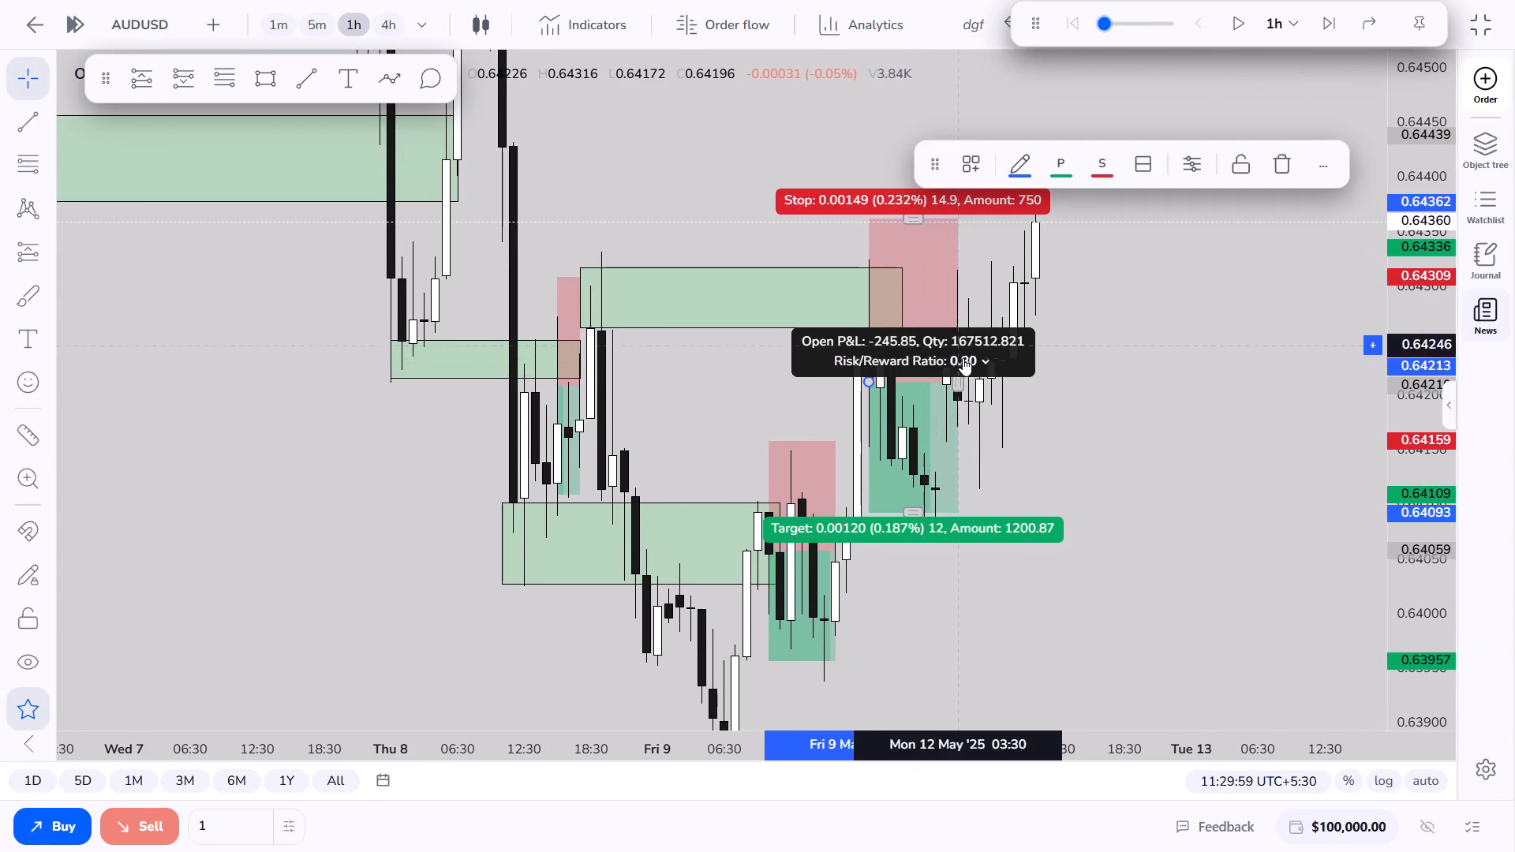
left_click_drag(915, 505, 910, 534)
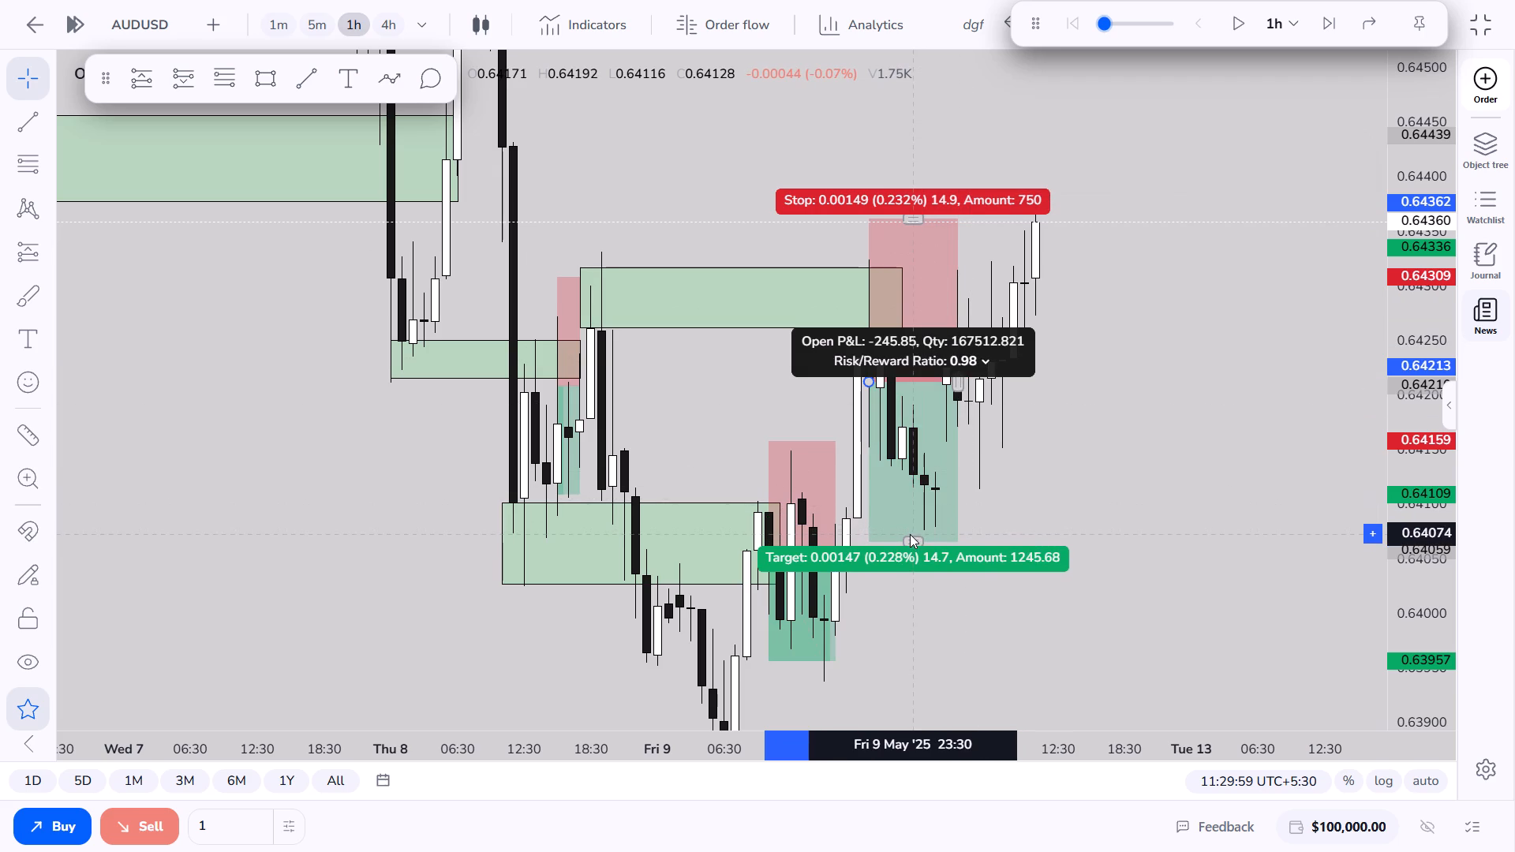
left_click_drag(910, 534, 908, 533)
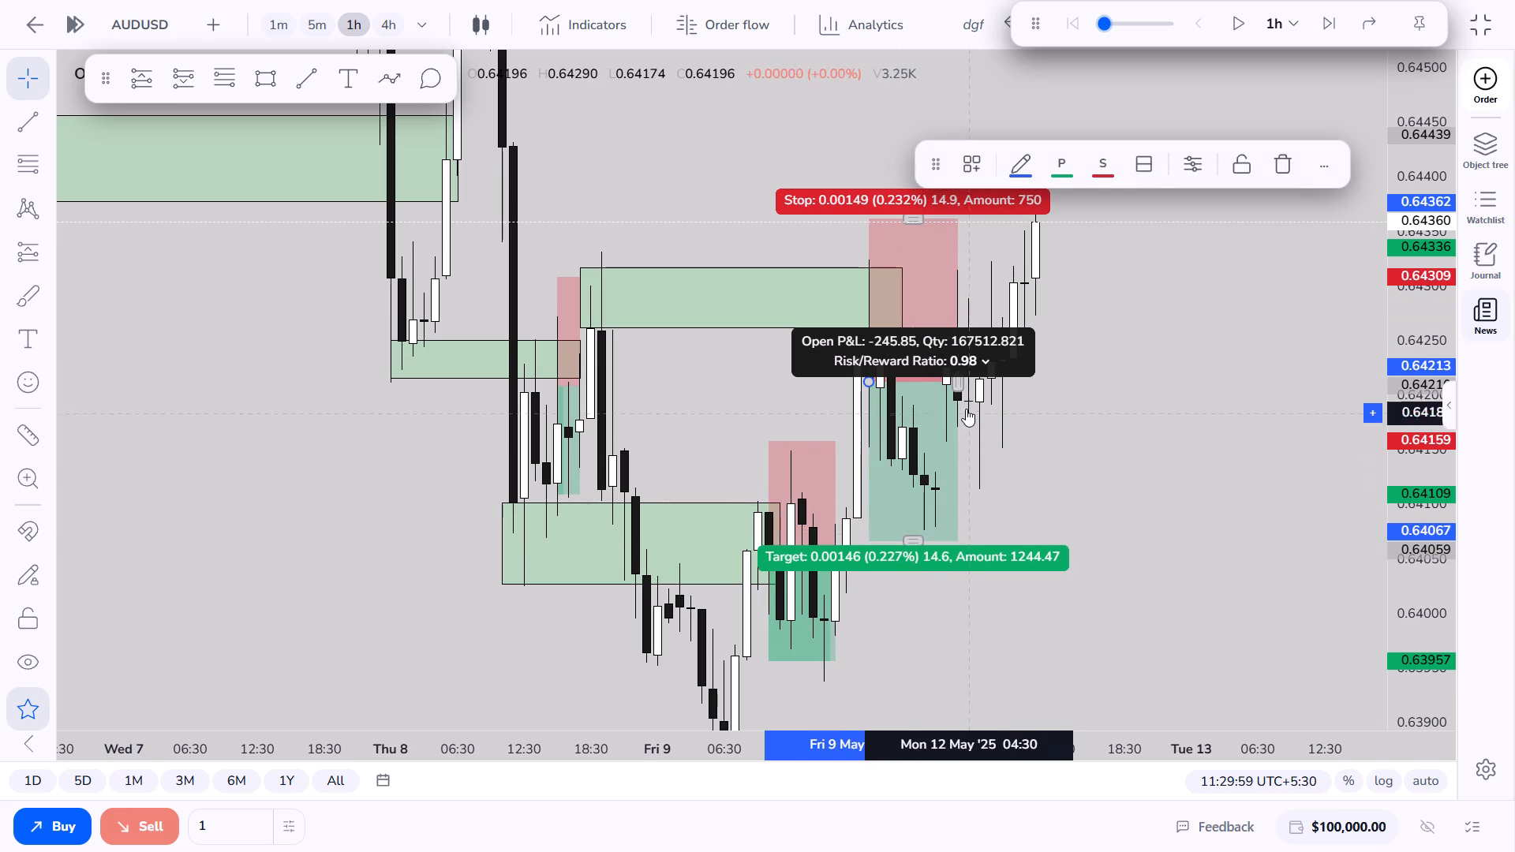
Extend the end of the 0.64213 short position to the latest candle on Mon 12 May.
left_click_drag(956, 387, 1042, 387)
left_click(1236, 361)
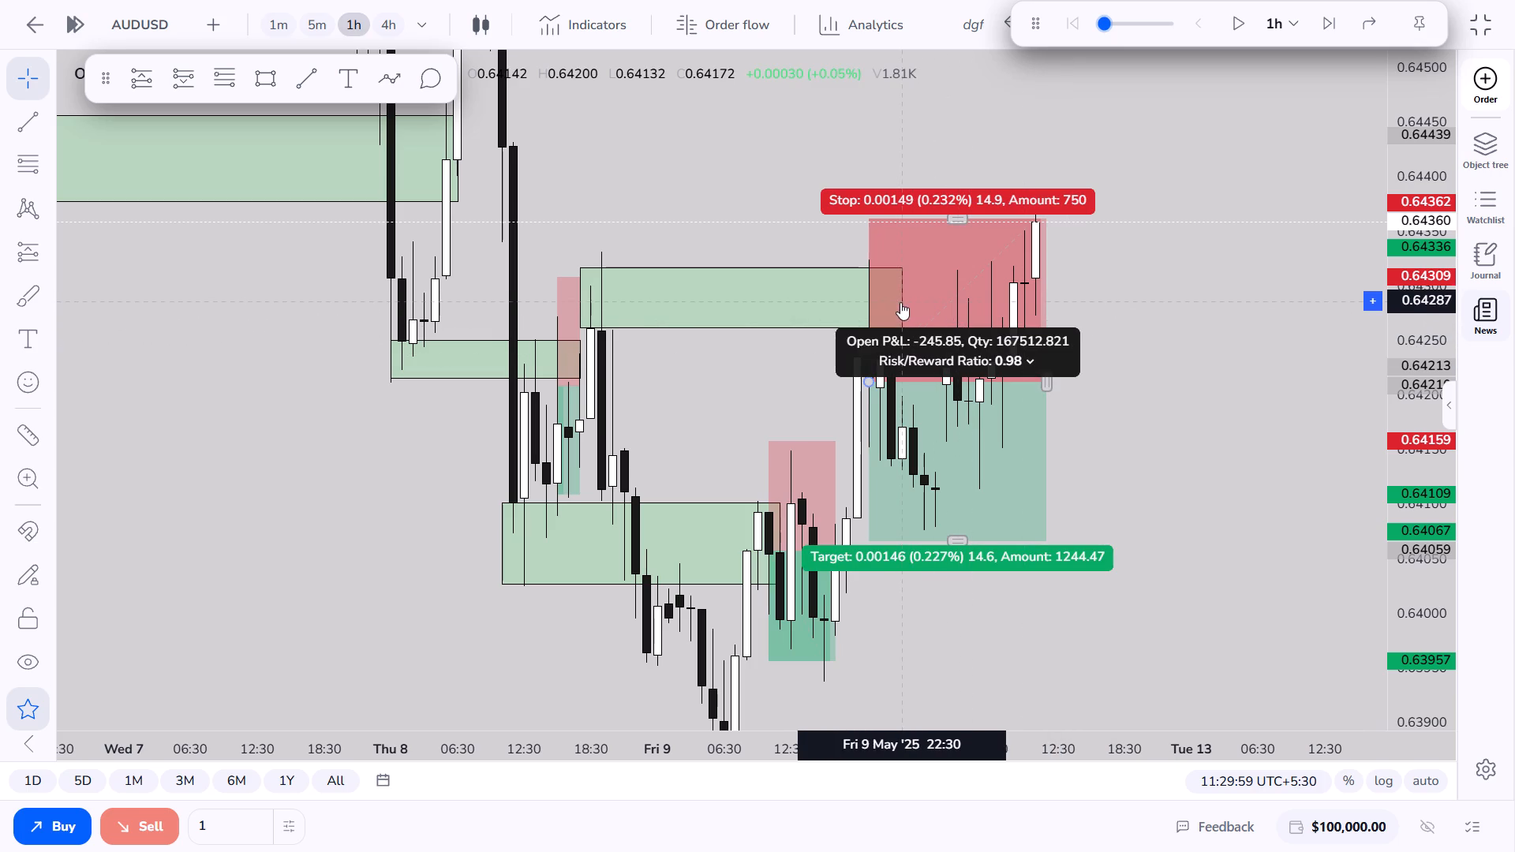
Extend the end of the green zone overlapping the 0.64213 short position to about Mon 12 May 10:30.
left_click(850, 252)
left_click(849, 271)
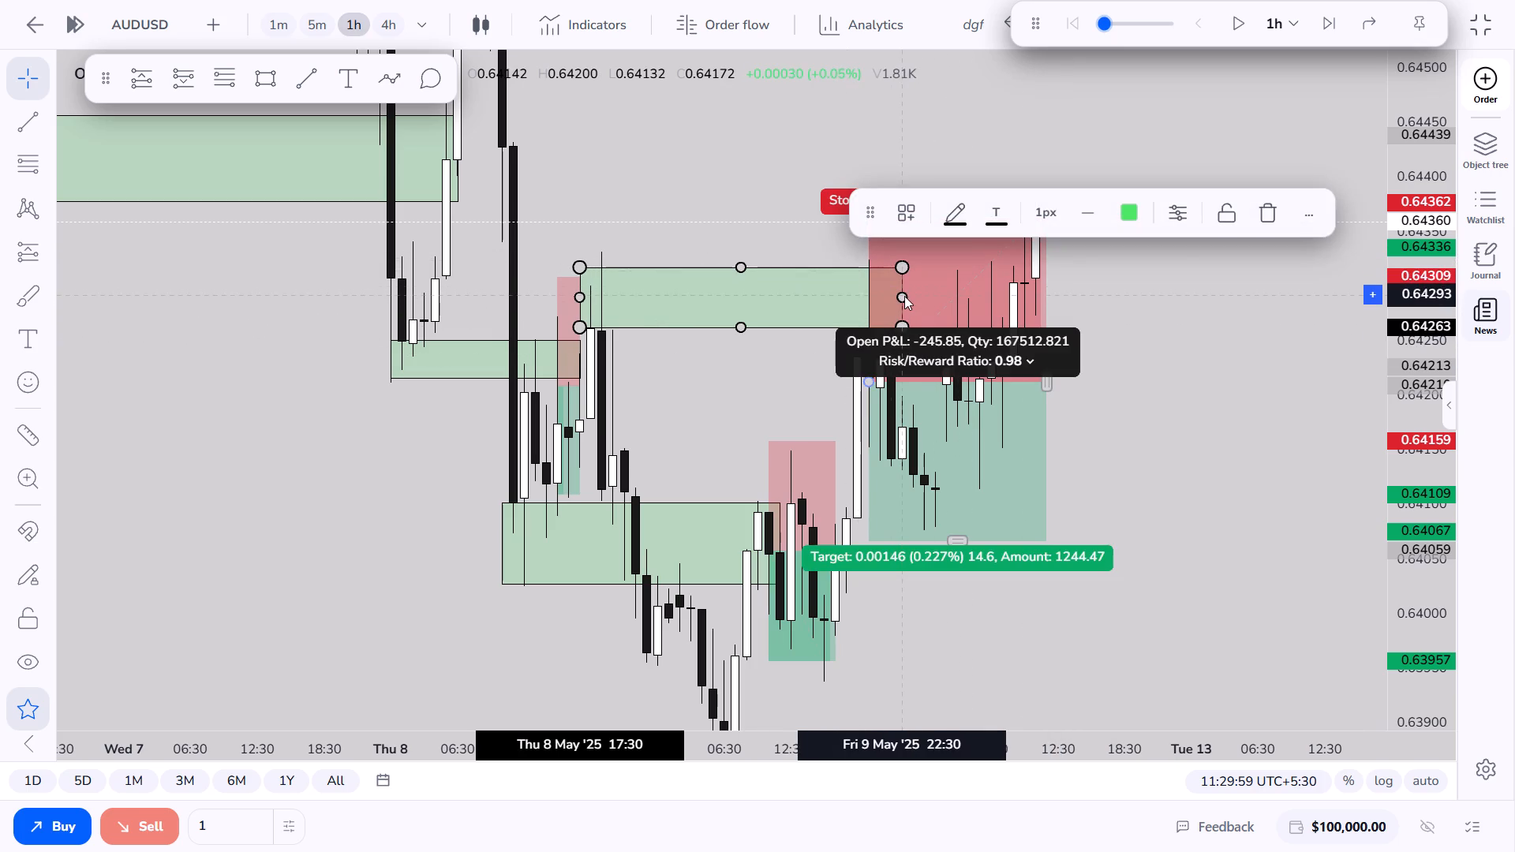
left_click_drag(904, 296, 1043, 305)
Play the 1h replay forward and pause it at Tue 13 May 04:29:59.
left_click_drag(1195, 334, 1206, 338)
left_click_drag(1421, 269, 1388, 475)
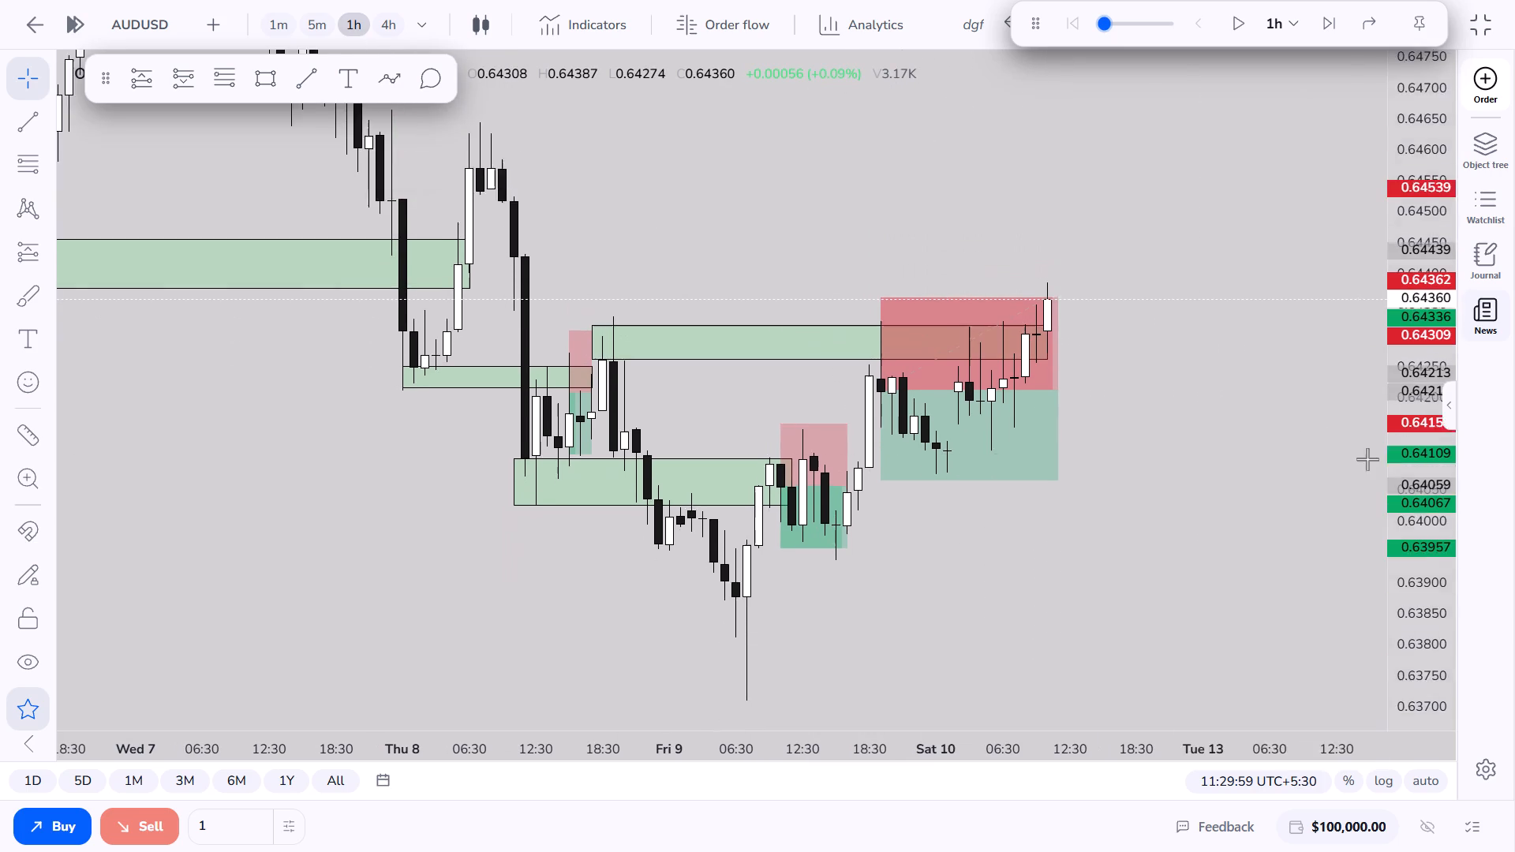
left_click_drag(1304, 435, 1208, 439)
scroll(1210, 429, "down", 6)
left_click_drag(1322, 382, 1324, 409)
left_click(1231, 15)
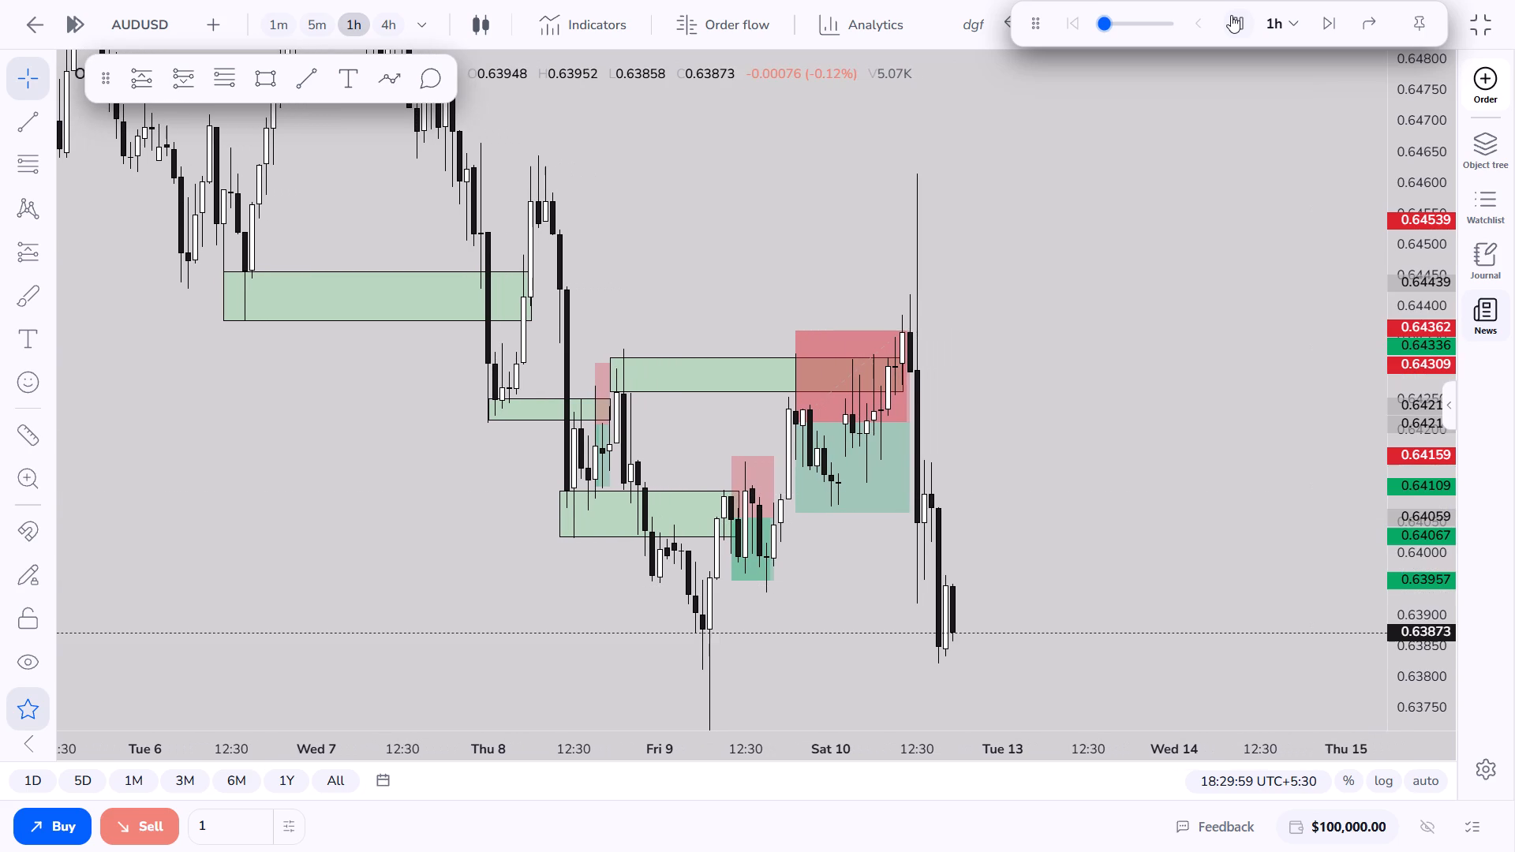
left_click_drag(1112, 443, 1184, 299)
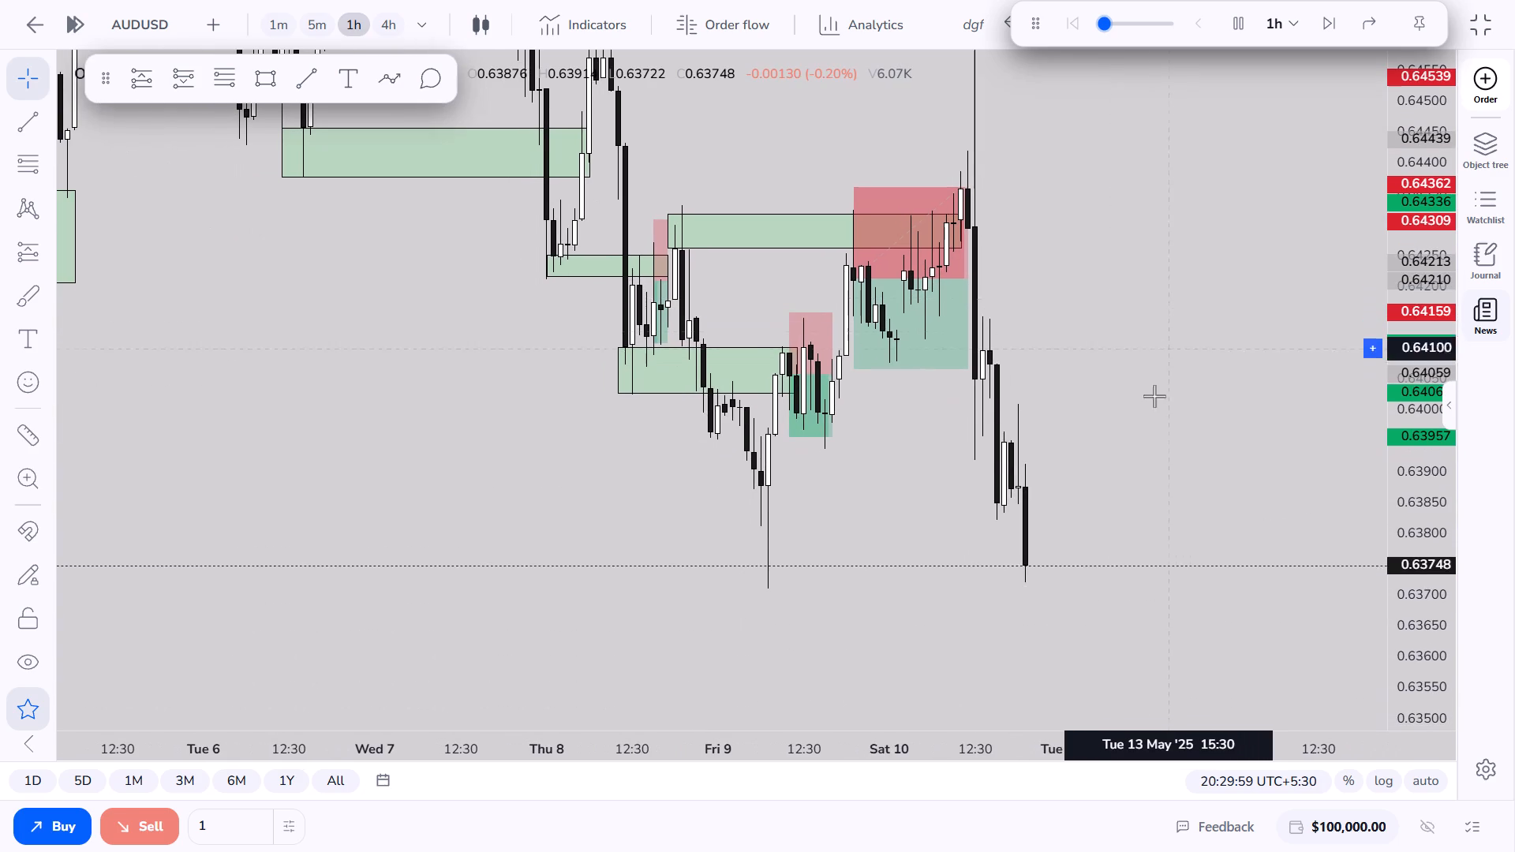
left_click(1154, 497)
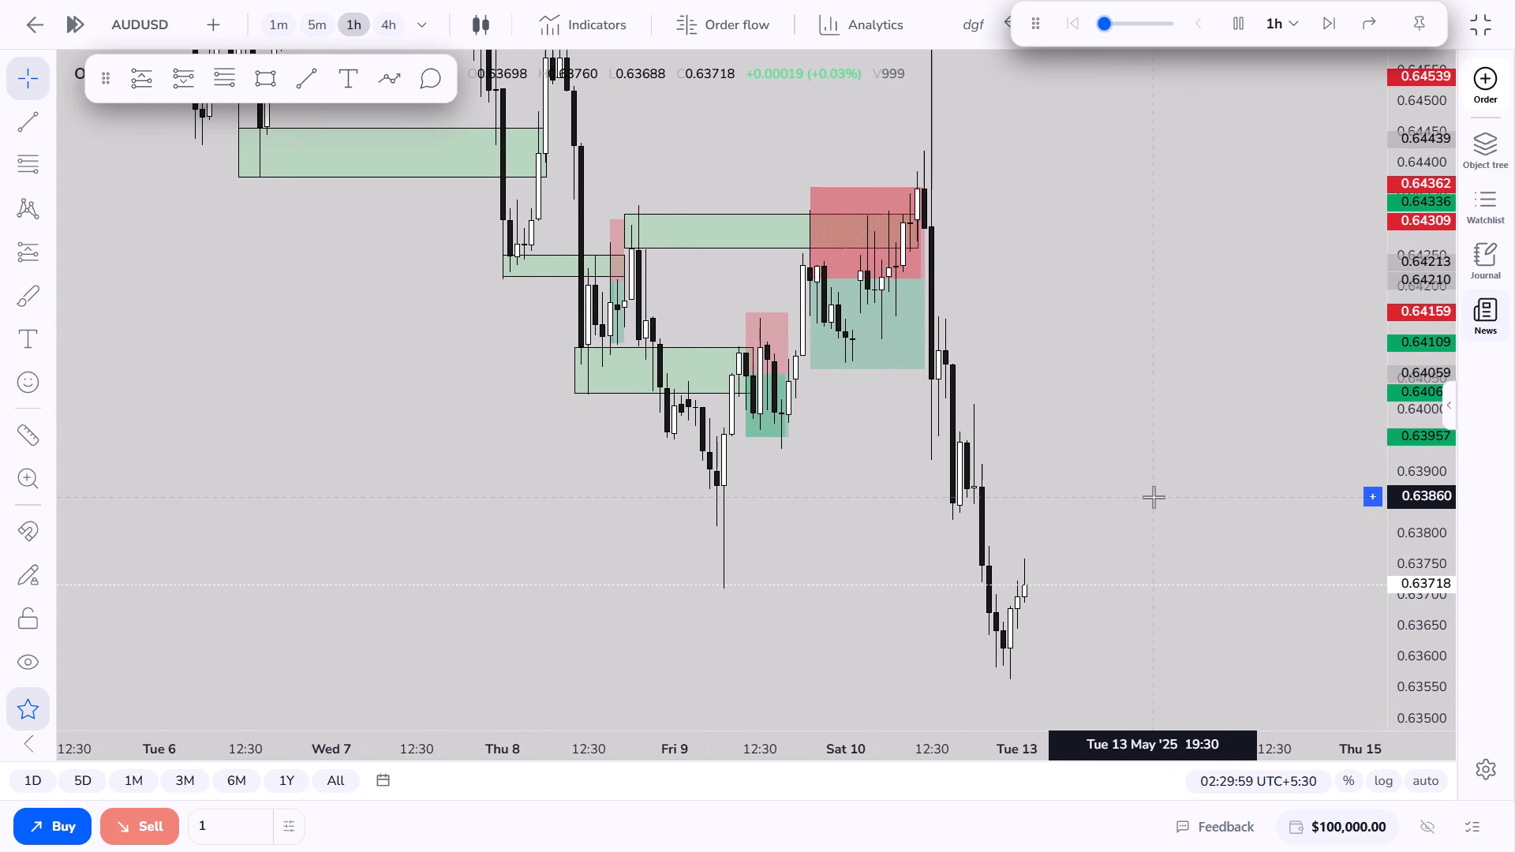
left_click(1232, 28)
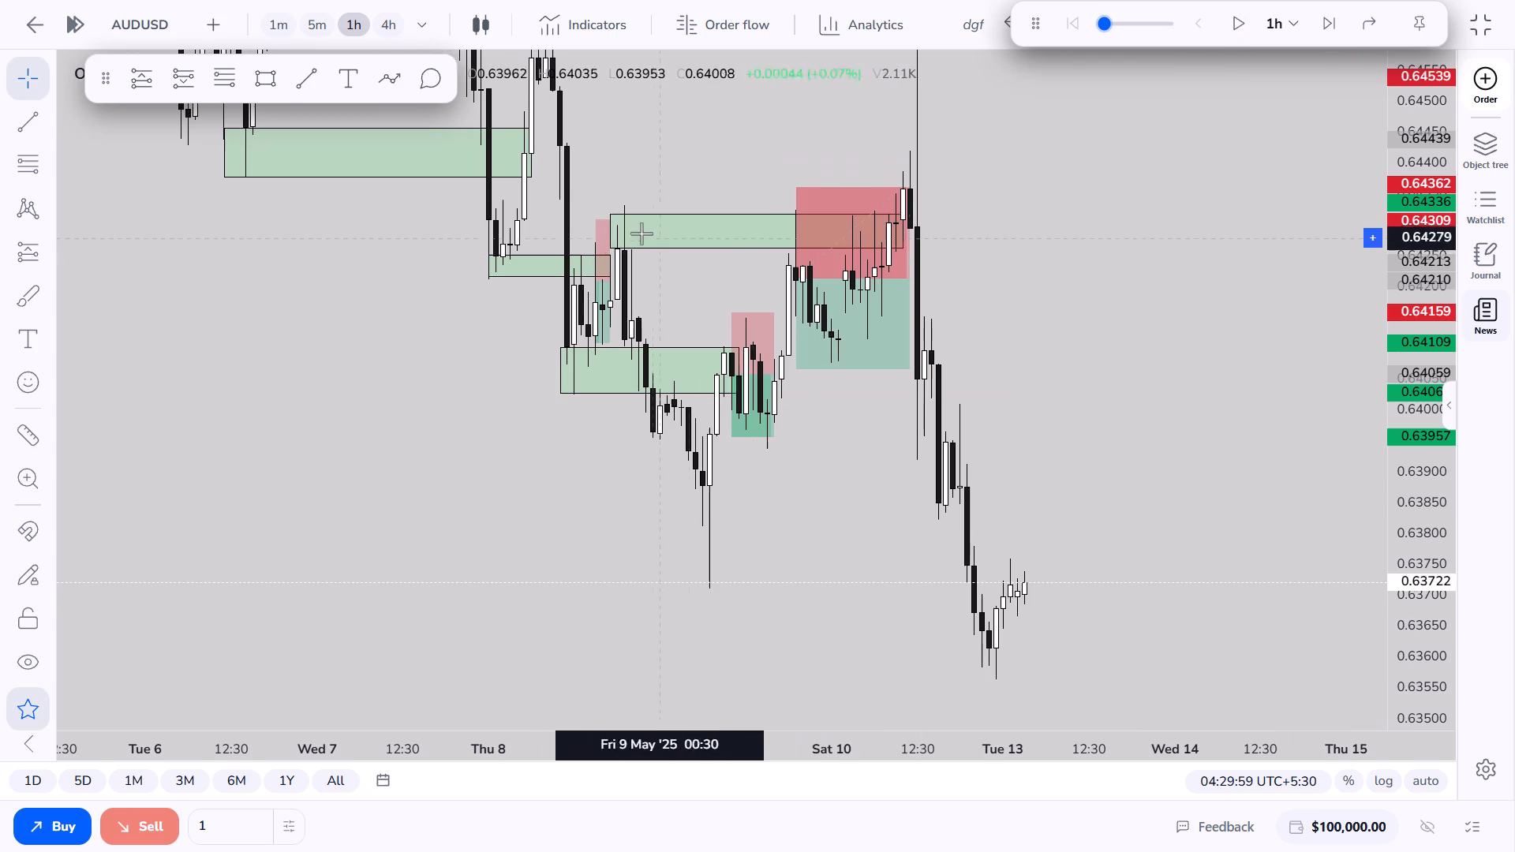
Raise the top edge of the zone starting Thu 8 May 17:30 to the candle high at about 0.6433.
left_click_drag(608, 213, 610, 207)
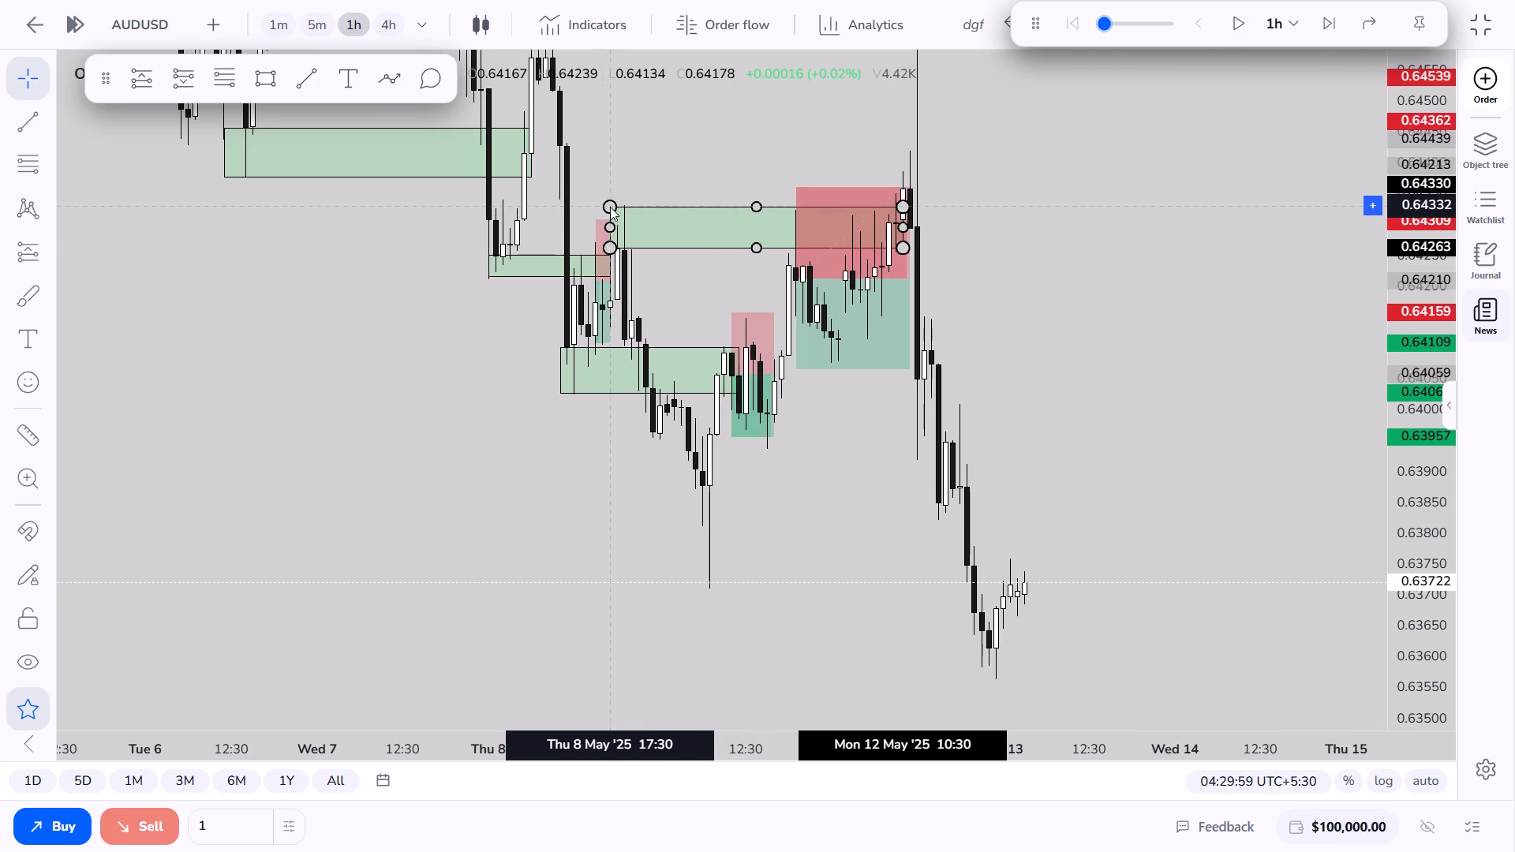
left_click_drag(610, 207, 611, 204)
left_click(832, 454)
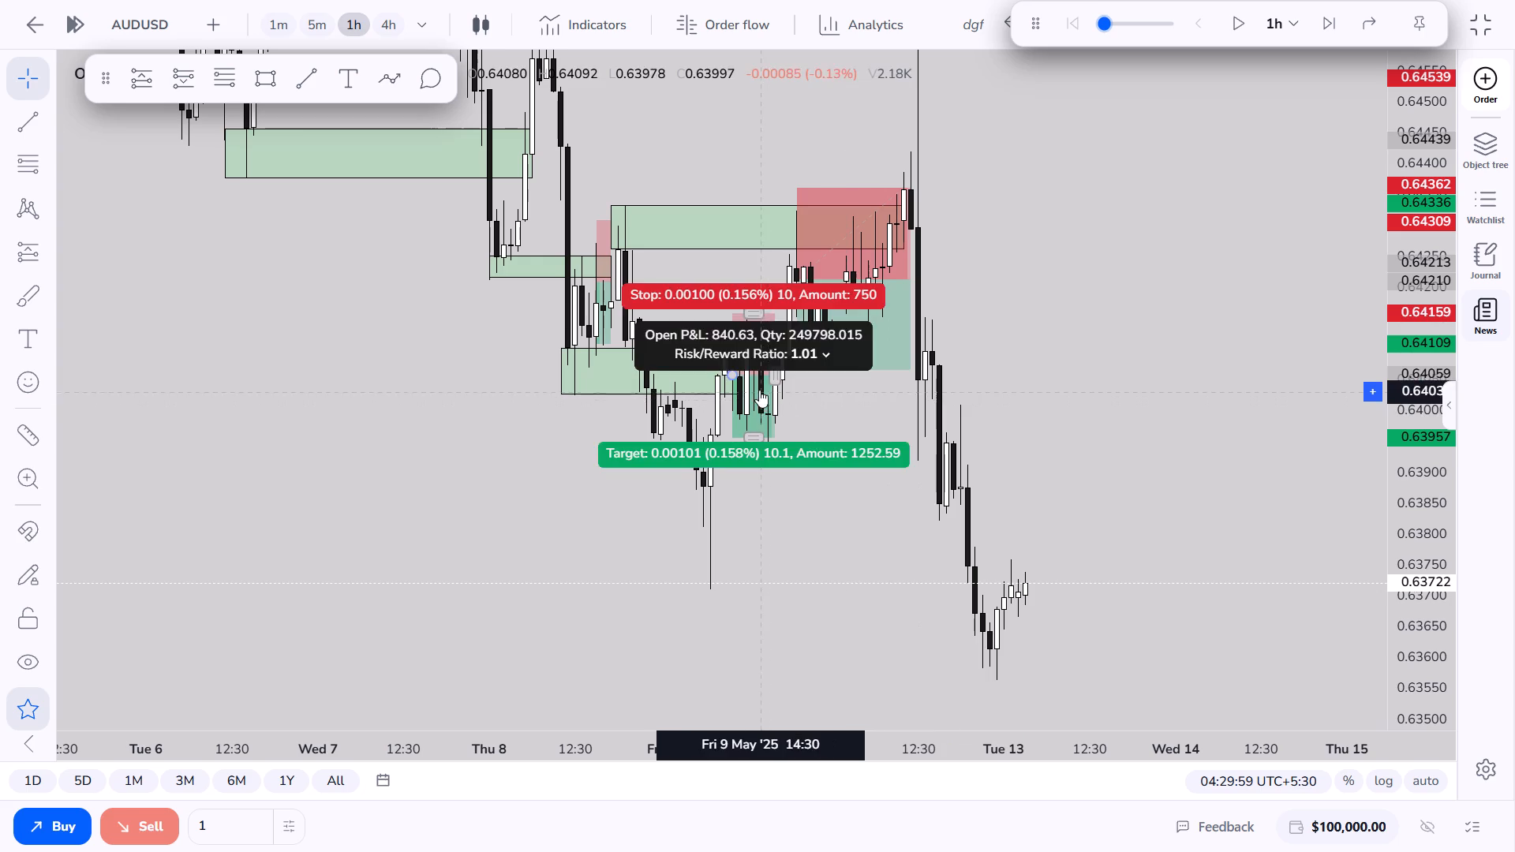
Extend the end of the green zone just above 0.64000 past the sharp Mon 12 May sell-off candle.
left_click(679, 353)
left_click_drag(738, 372, 946, 386)
left_click(923, 460)
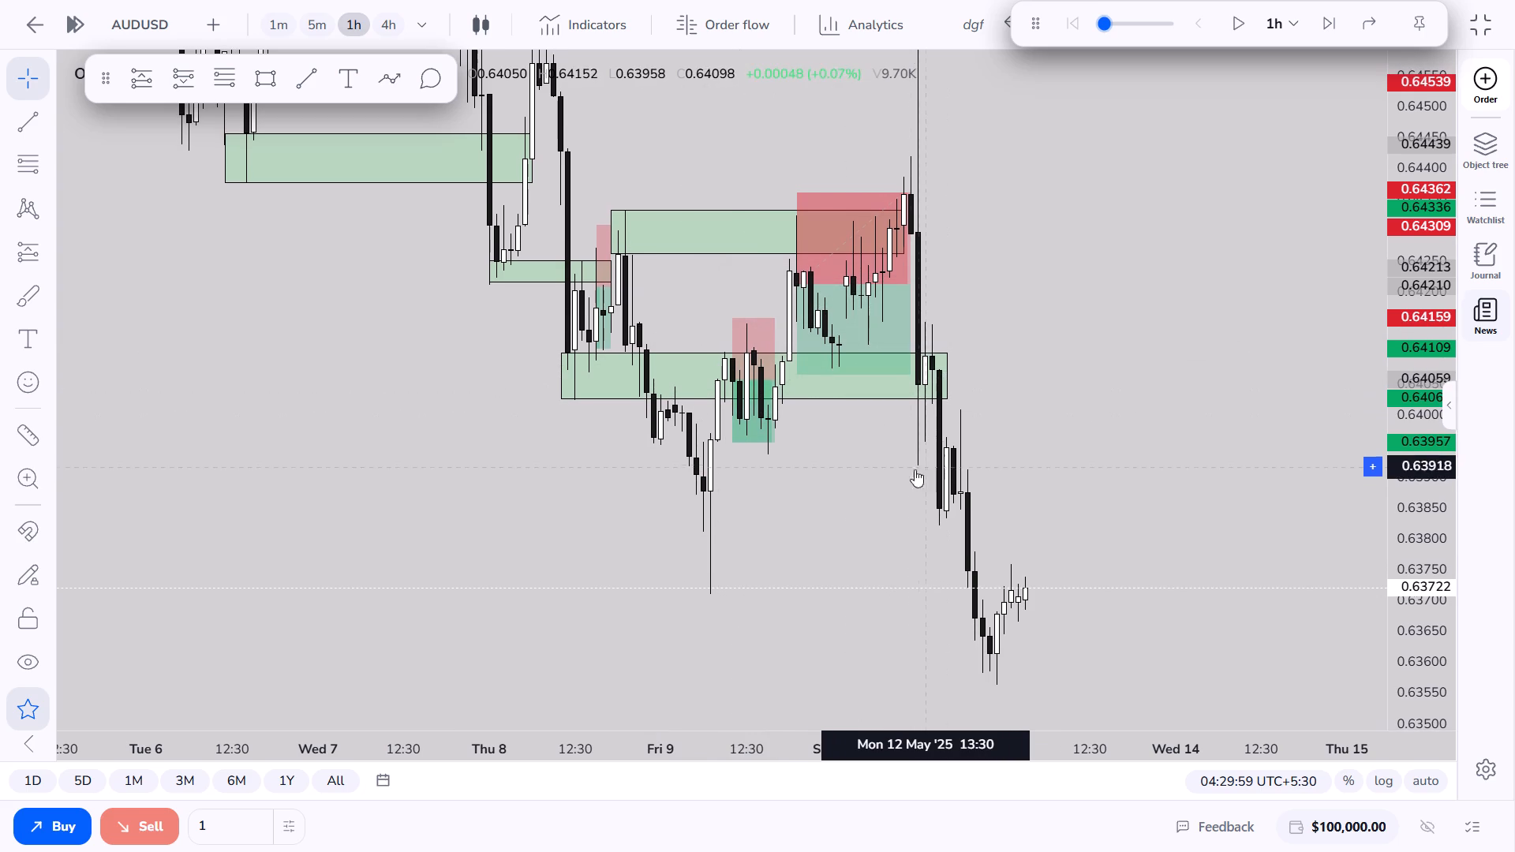
left_click(915, 479)
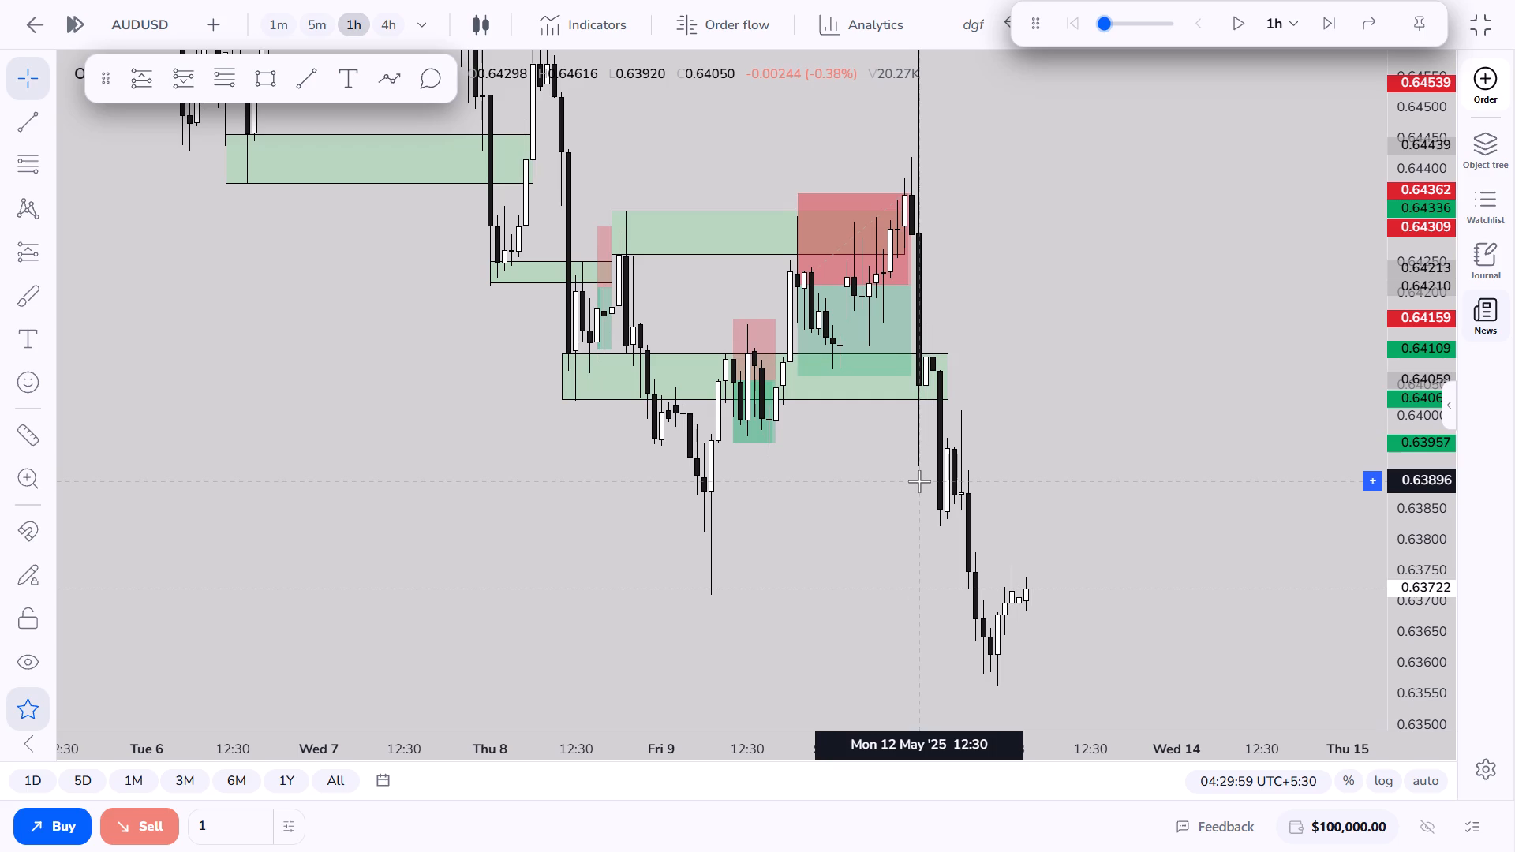
Draw a rectangle zone from the Fri 9 May 06:30 low at about 0.63713 up to about 0.6387, ending at the latest candles.
left_click_drag(919, 481, 925, 604)
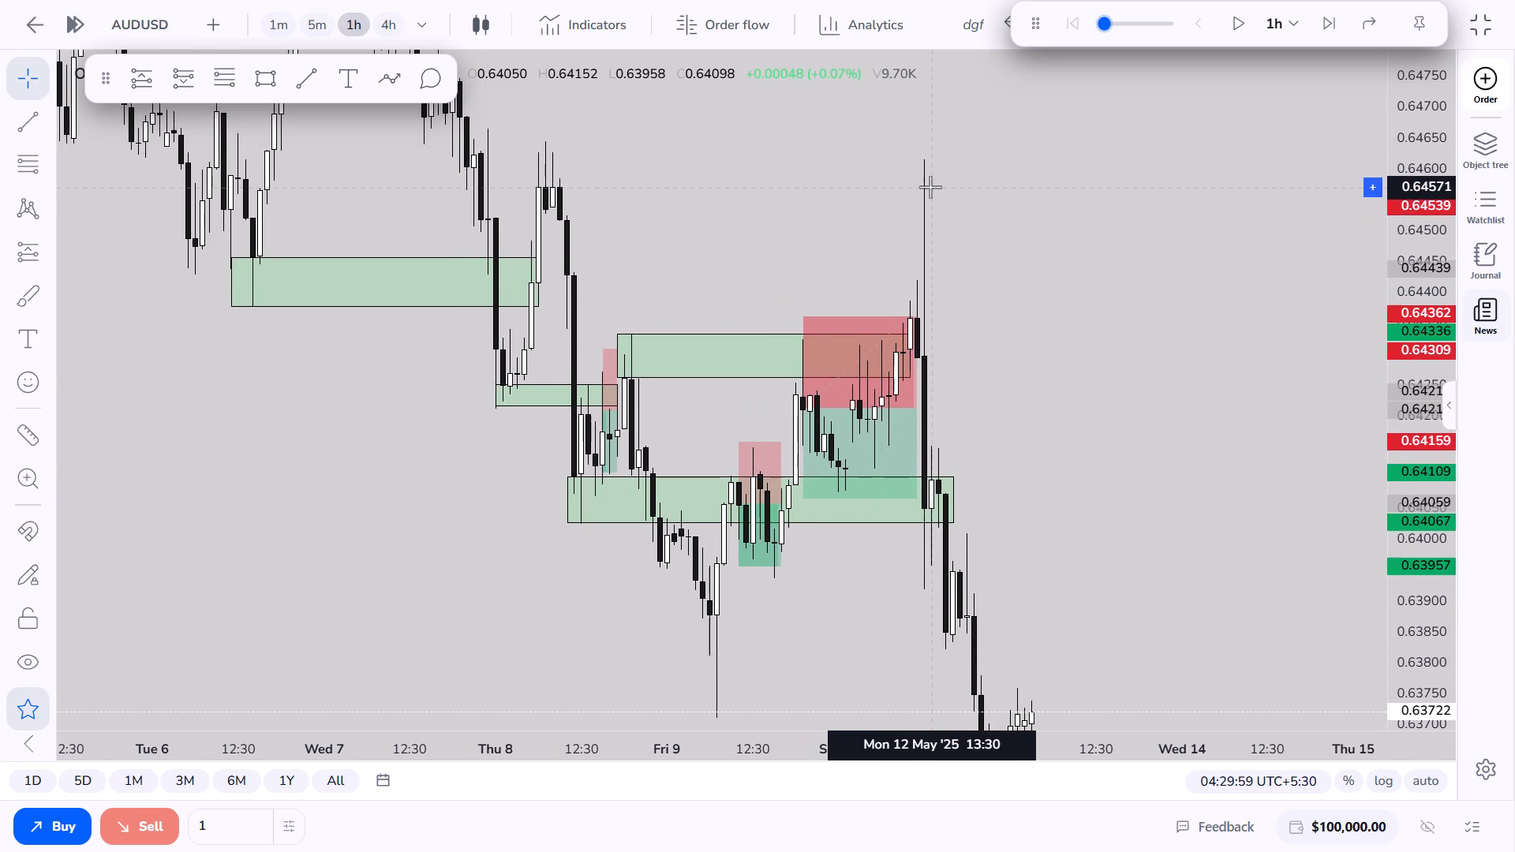
left_click_drag(1019, 420, 1027, 383)
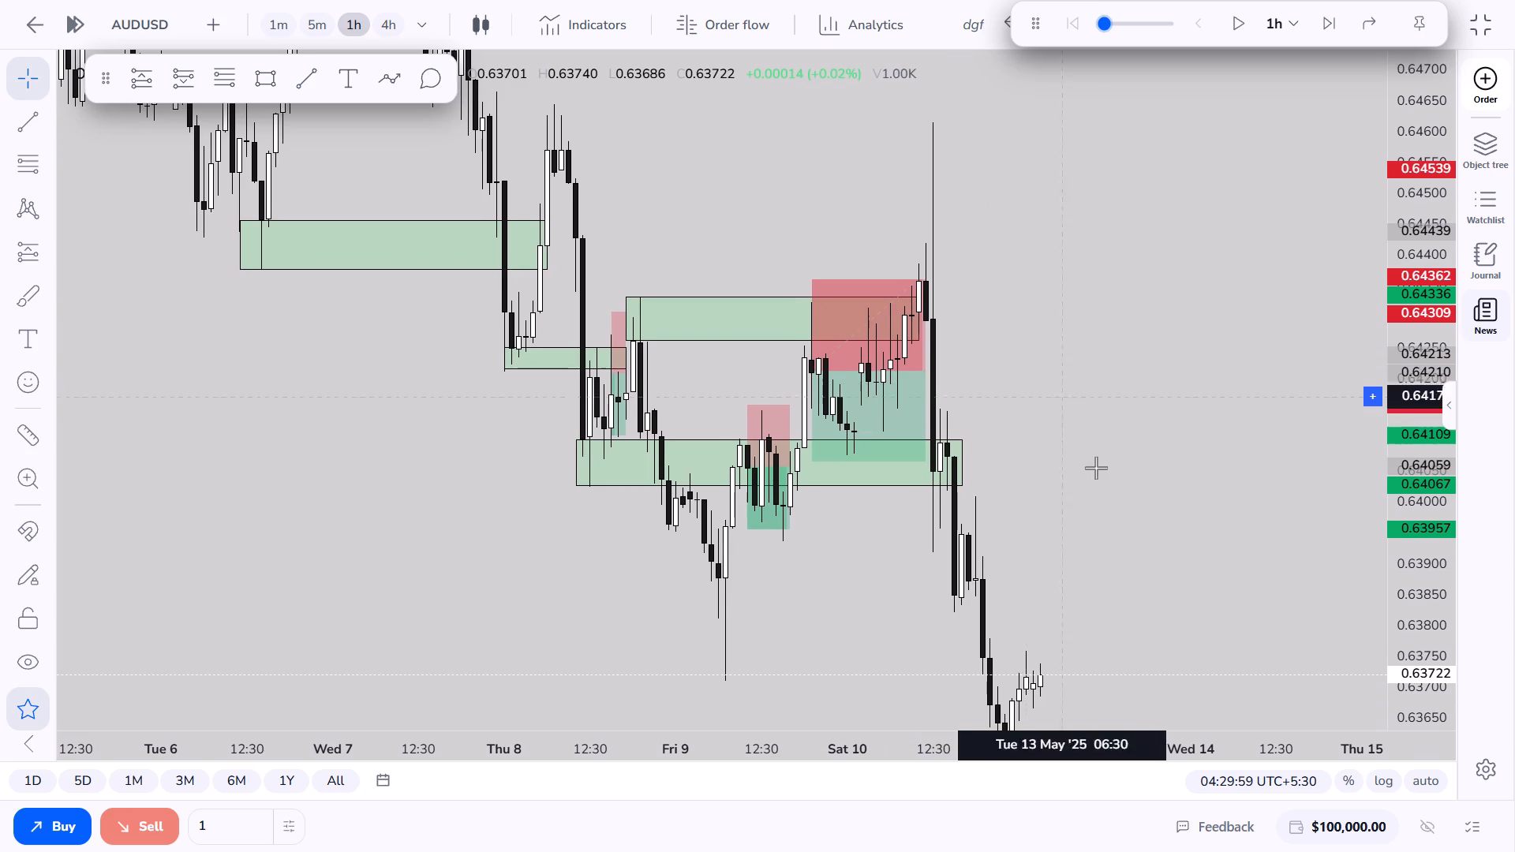
left_click_drag(1083, 474, 1049, 282)
left_click(270, 81)
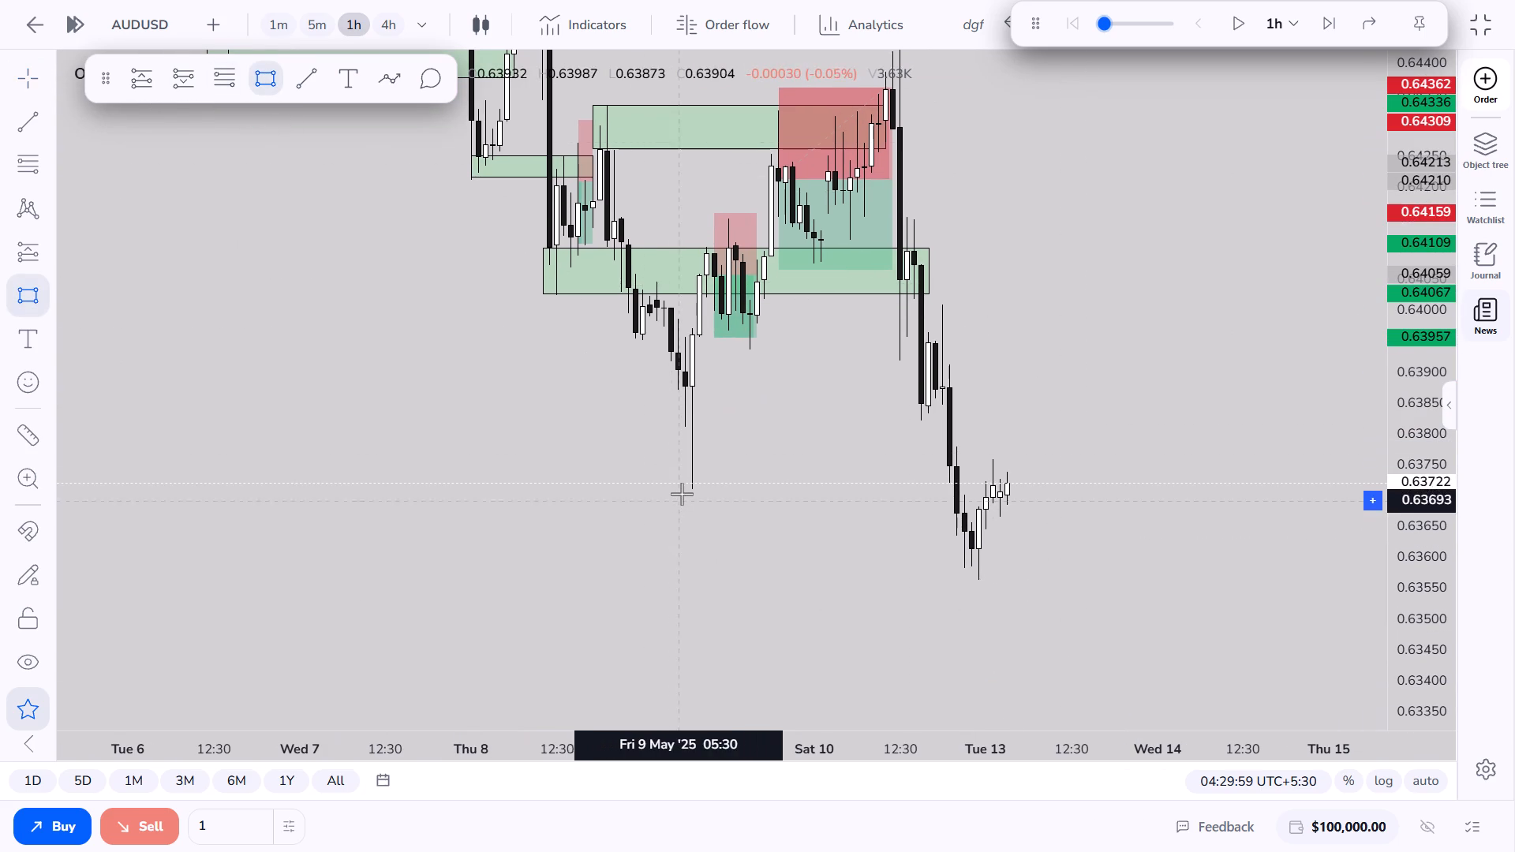
left_click(683, 488)
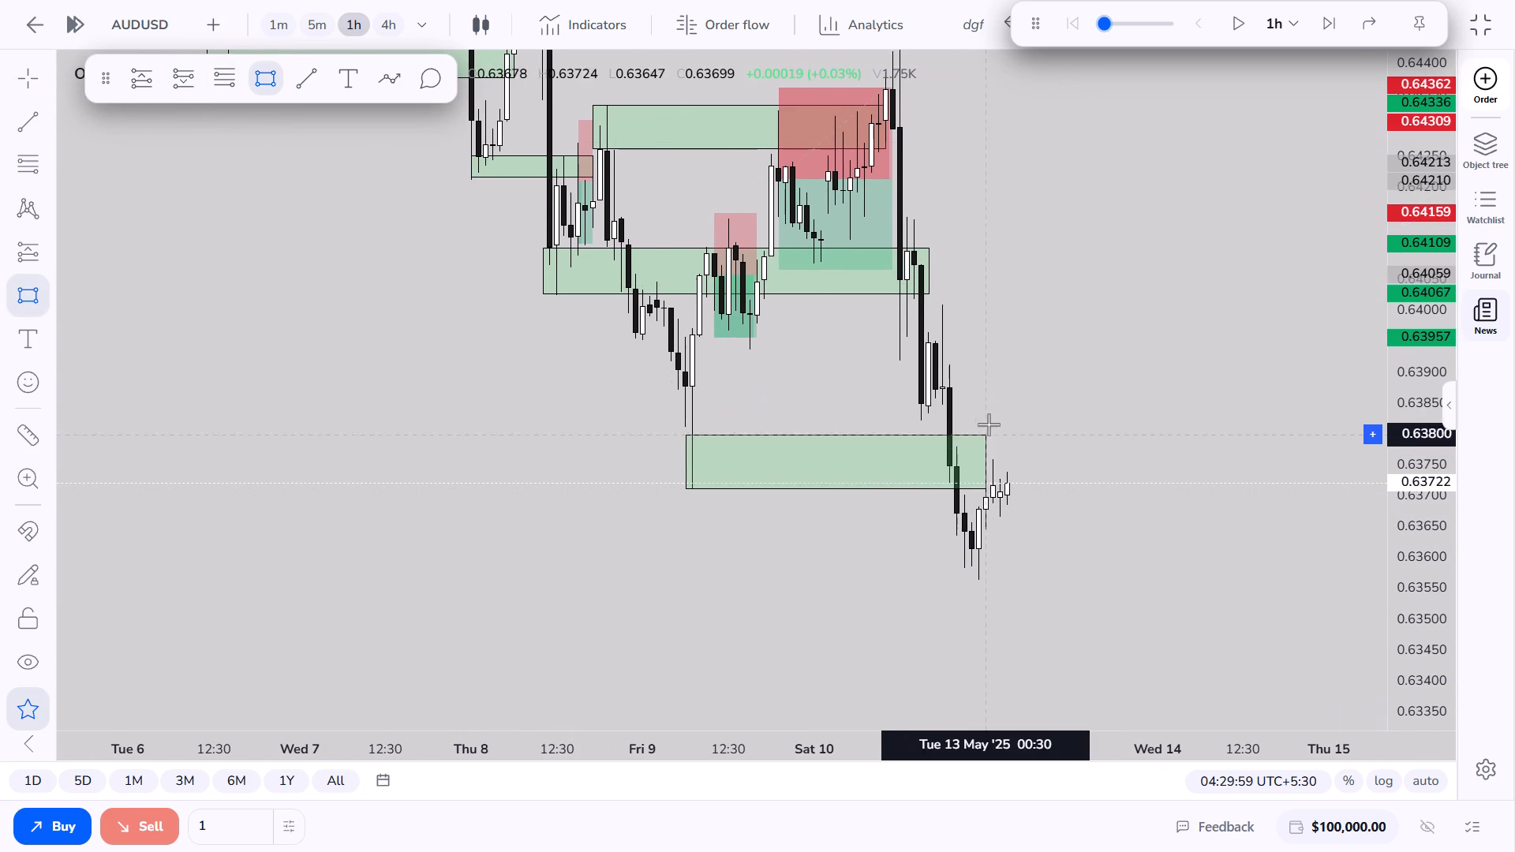
left_click(1012, 387)
left_click(995, 585)
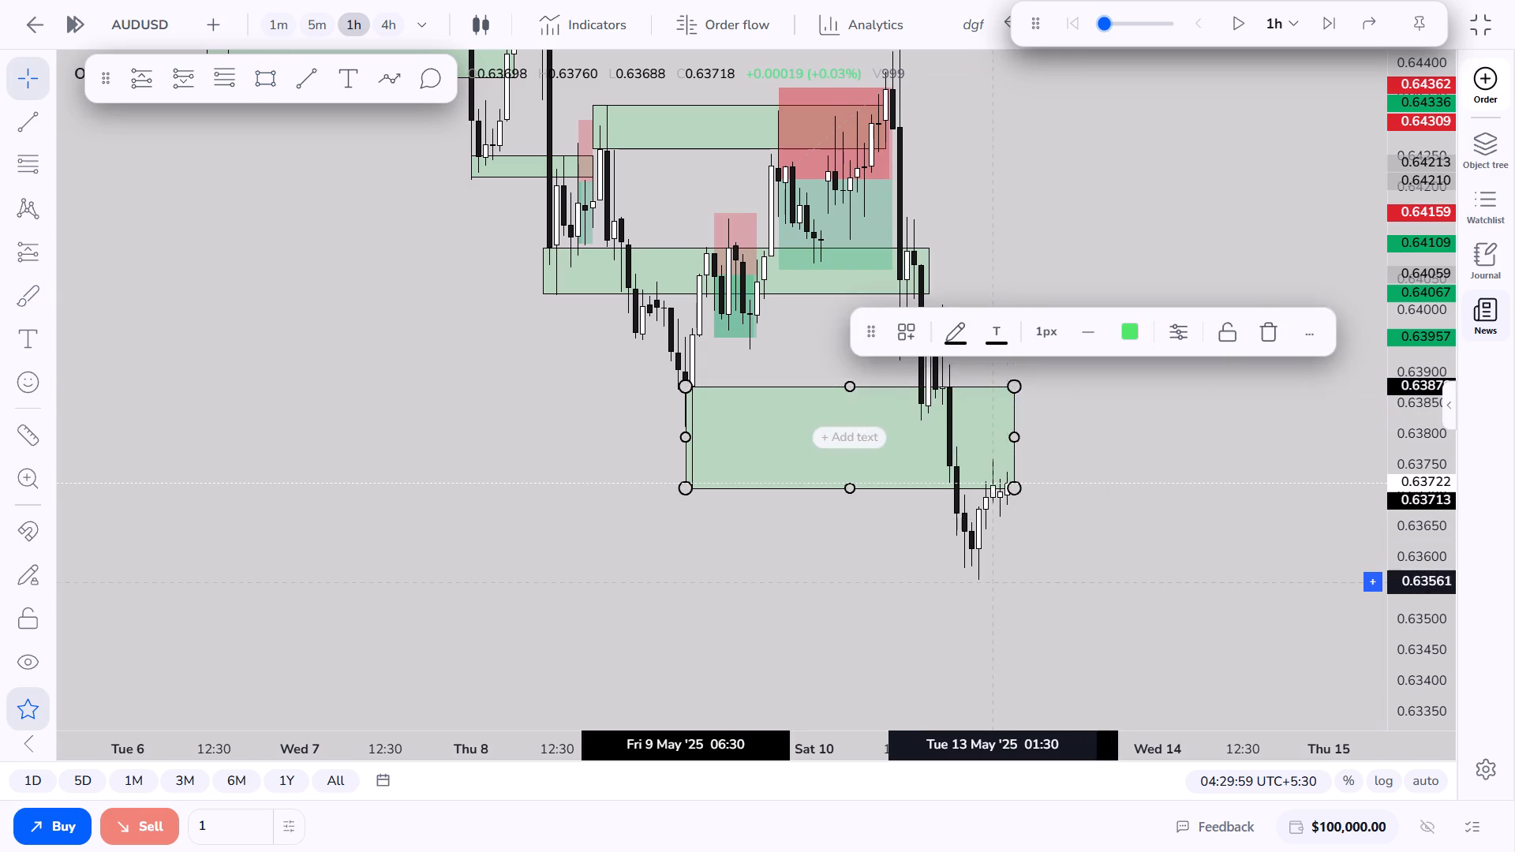
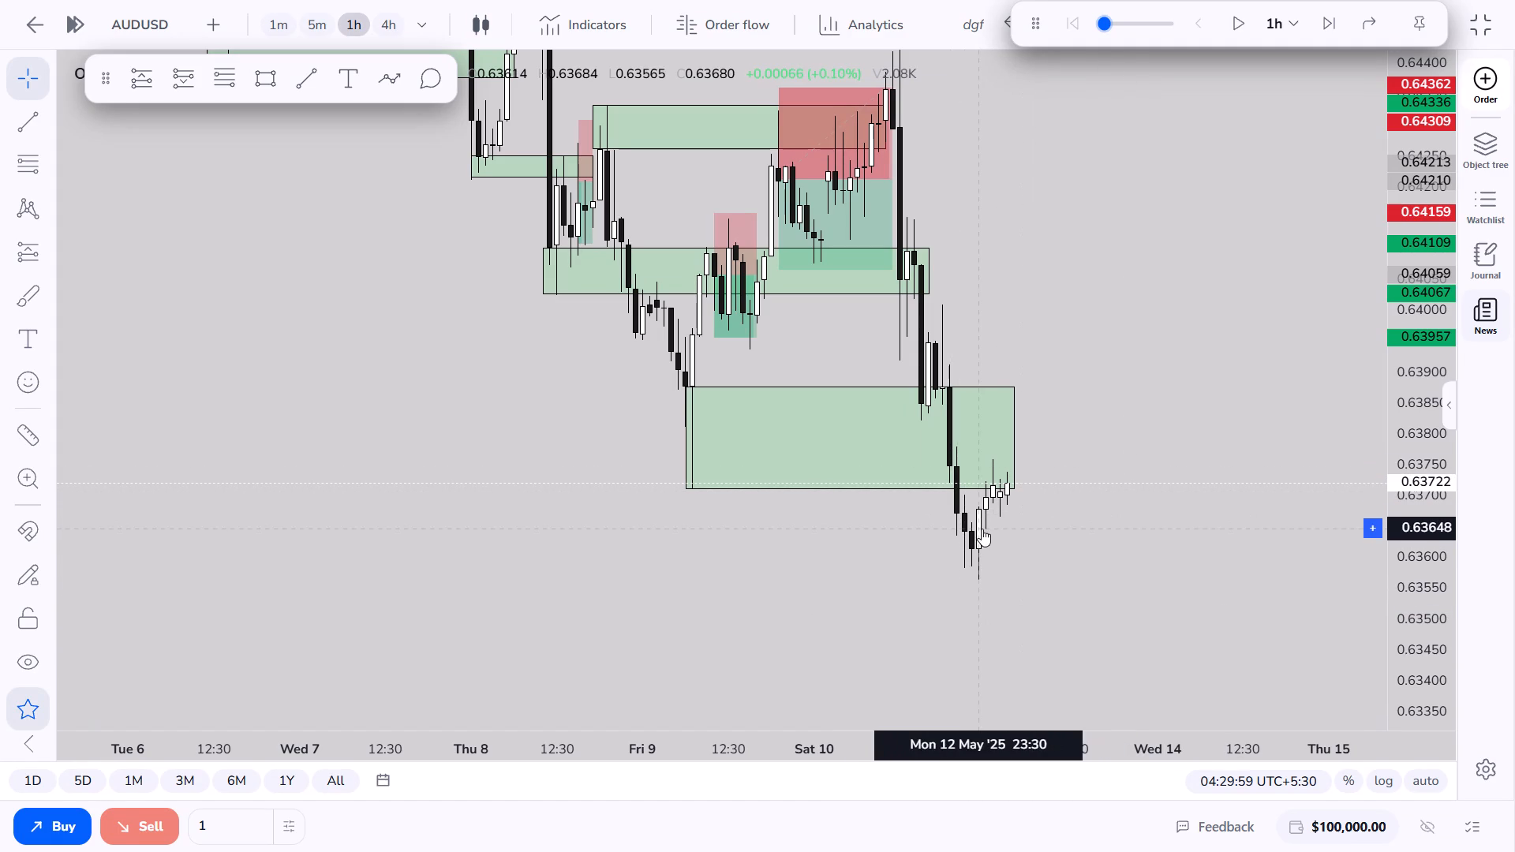
Review the earlier 1h price structure and marked zones from late April up to the latest Tue 13 May candles.
left_click(1069, 370)
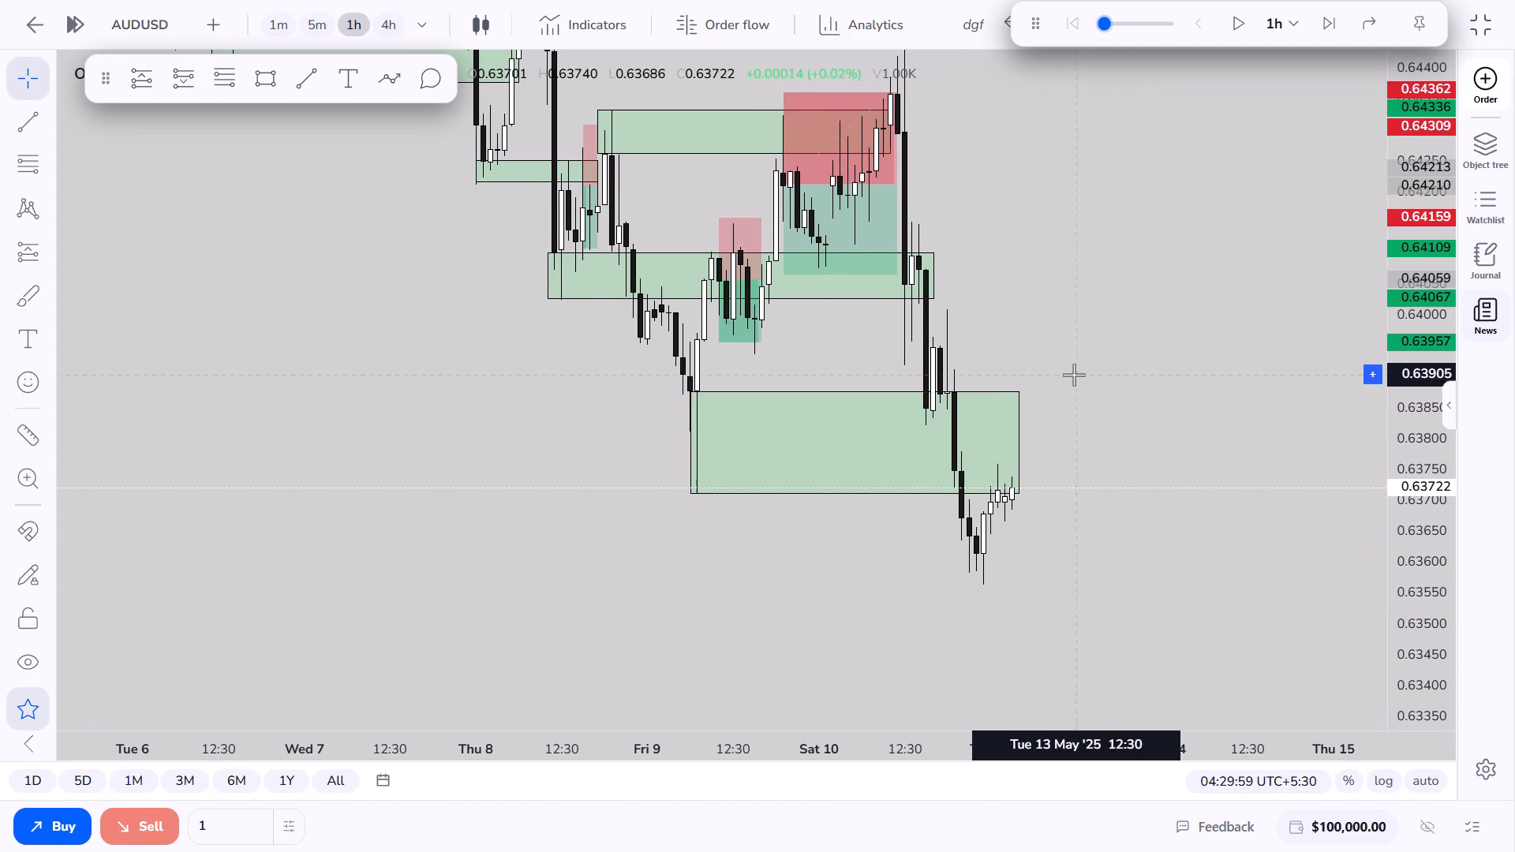
left_click_drag(1135, 207, 1173, 349)
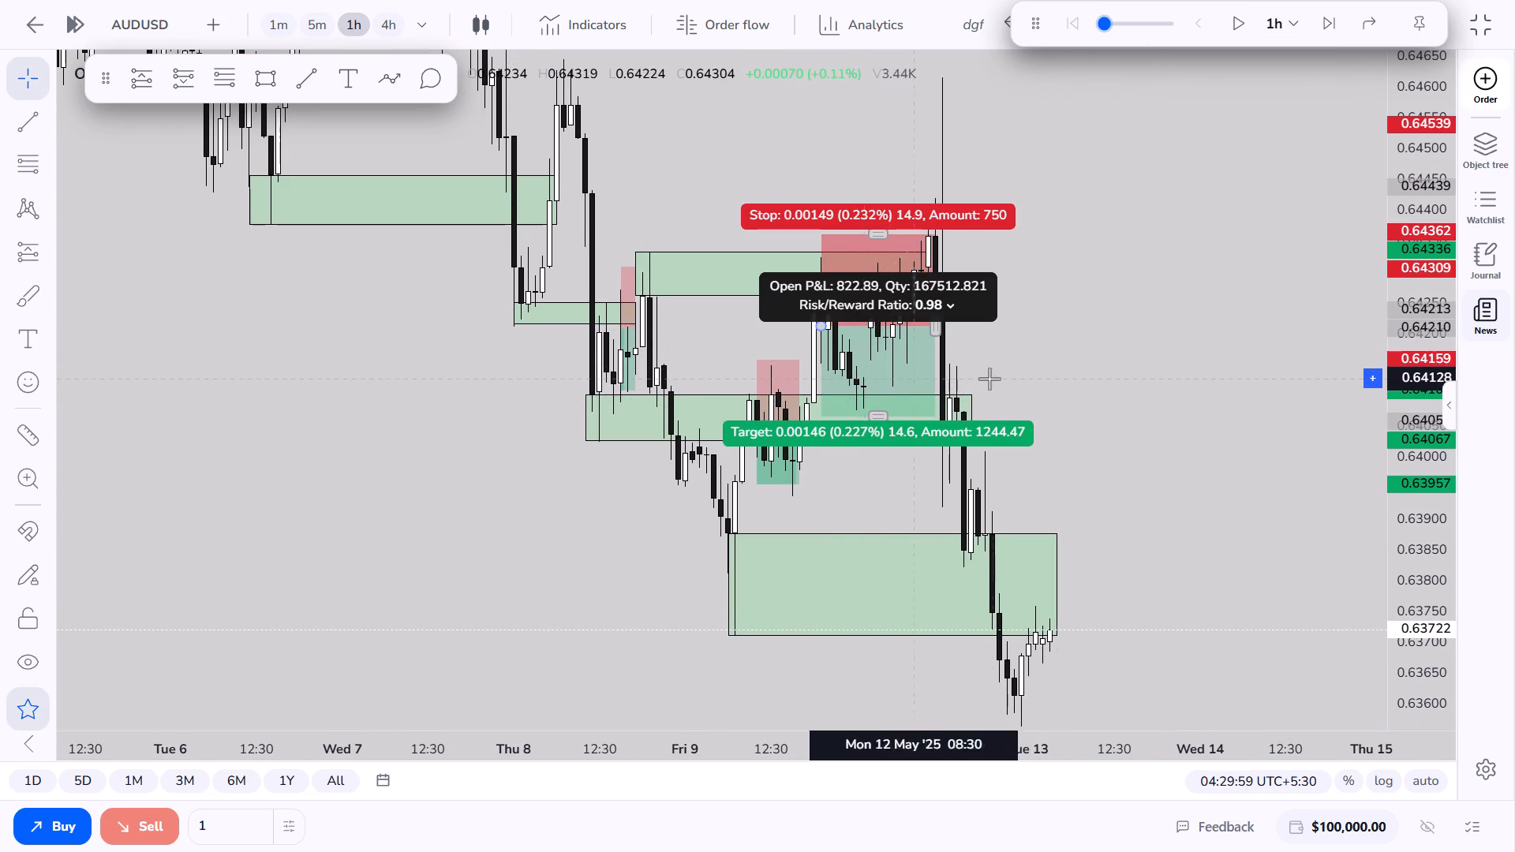
left_click_drag(1064, 378, 1094, 341)
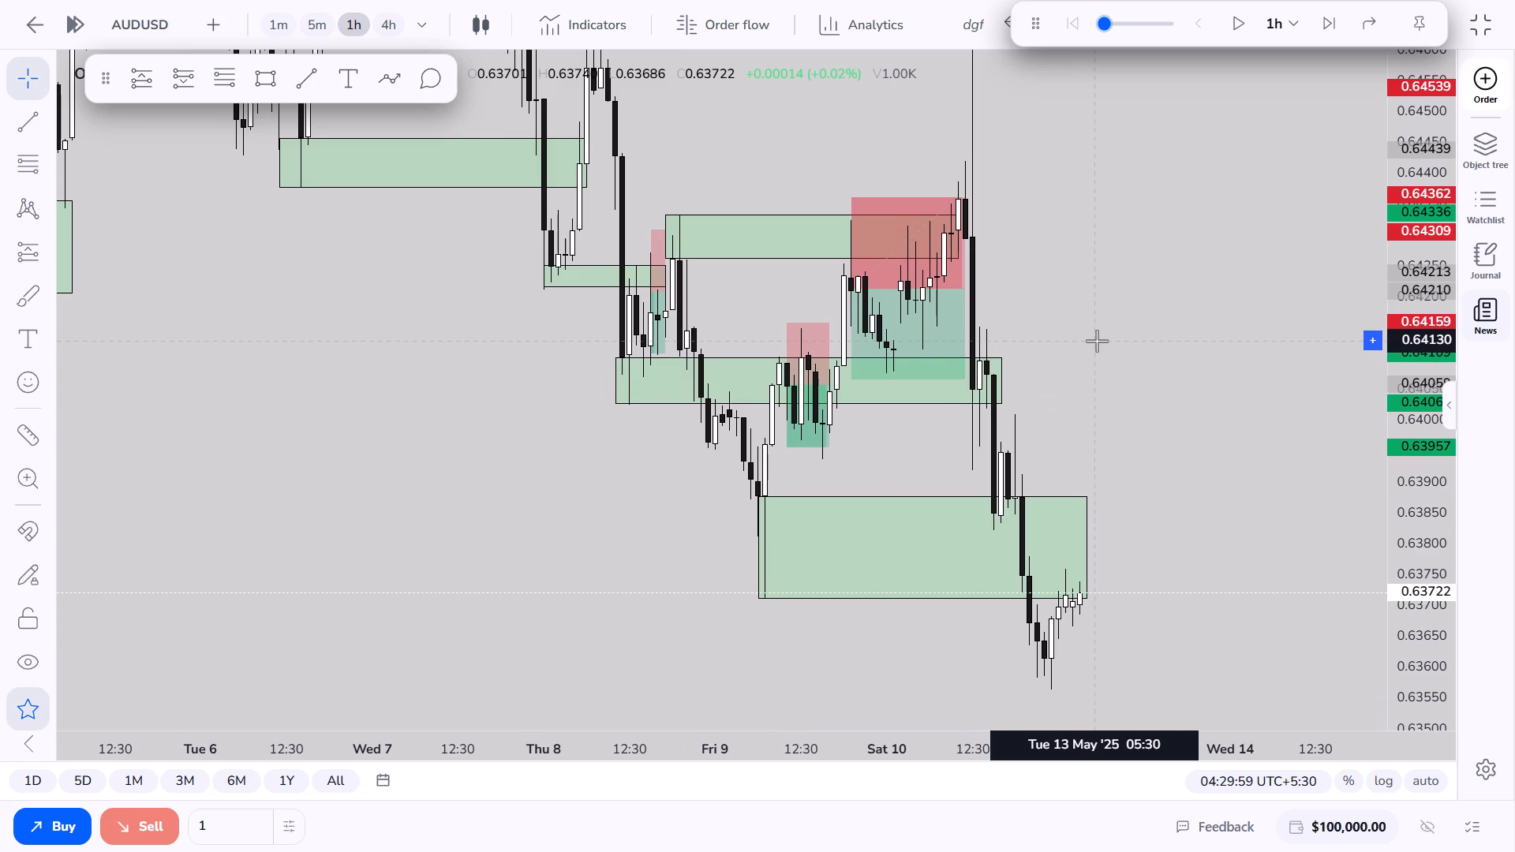
left_click_drag(1097, 341, 1127, 421)
scroll(1127, 421, "down", 11)
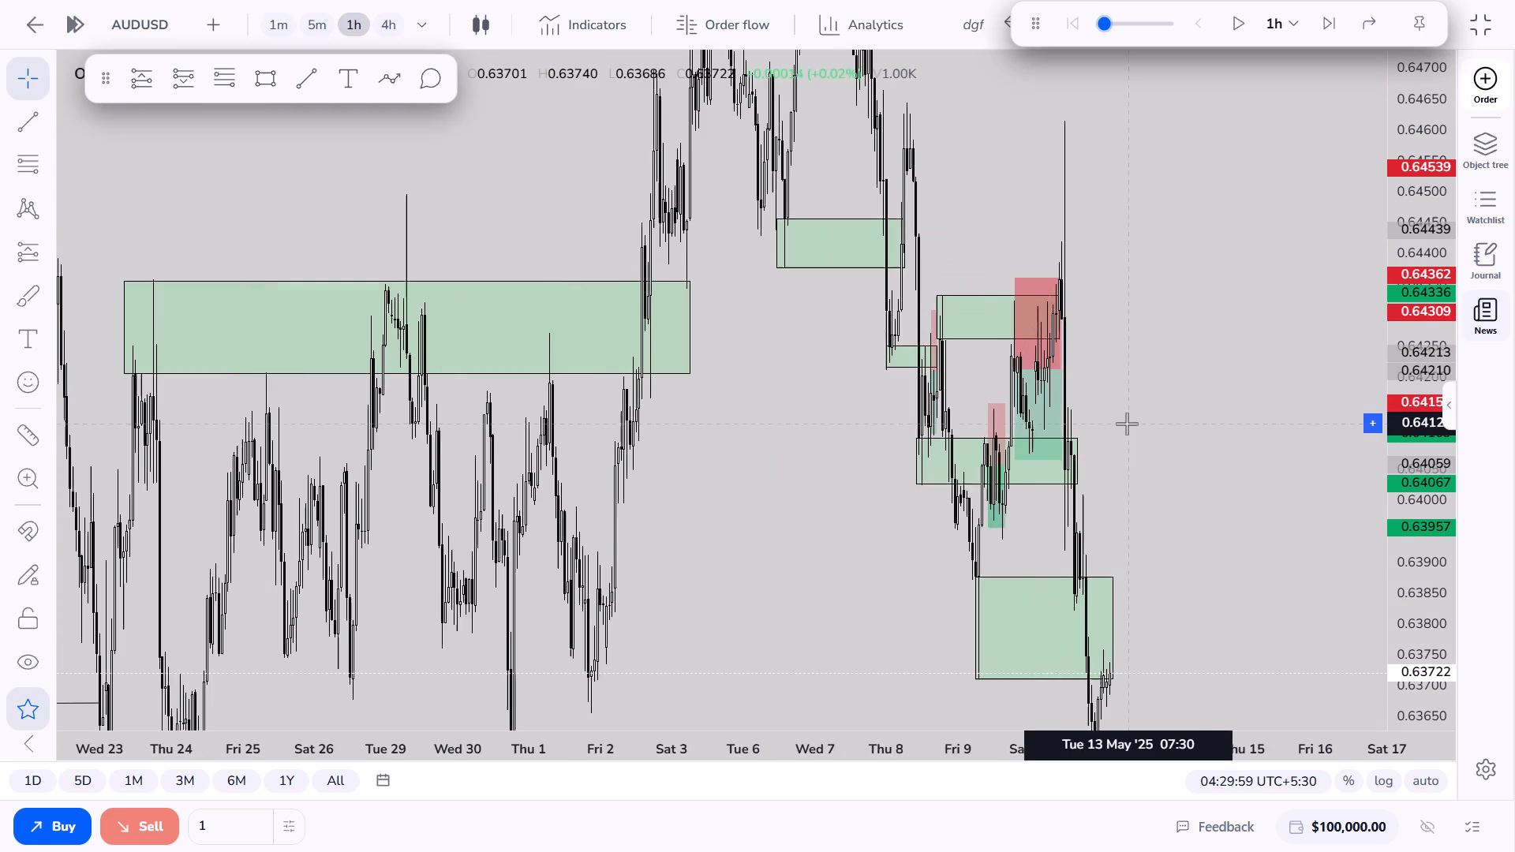
left_click_drag(772, 304, 907, 540)
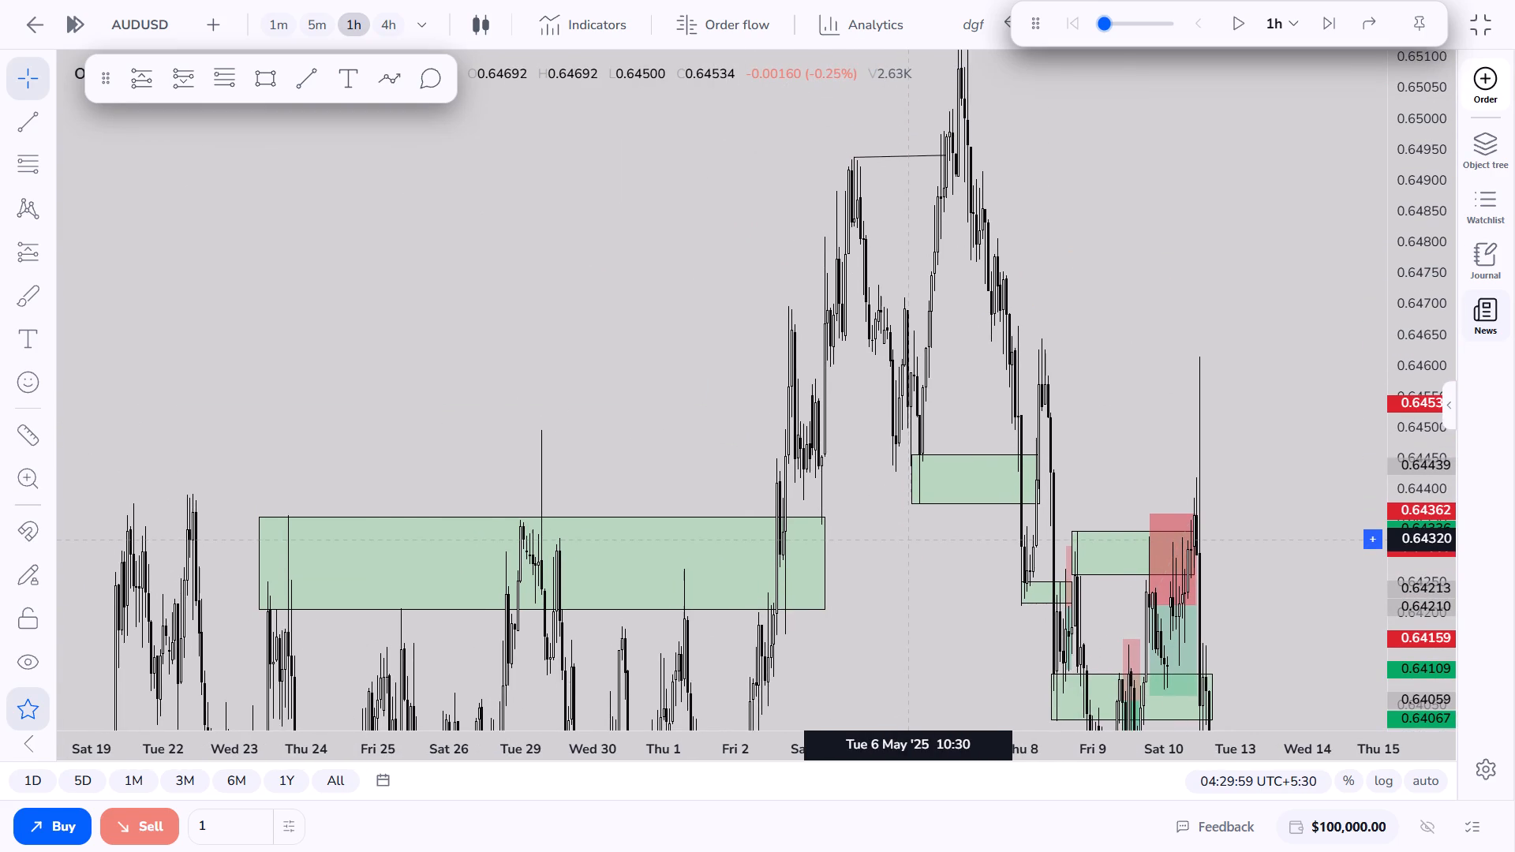
left_click_drag(907, 540, 670, 305)
scroll(705, 470, "up", 5)
left_click_drag(1104, 447, 1302, 270)
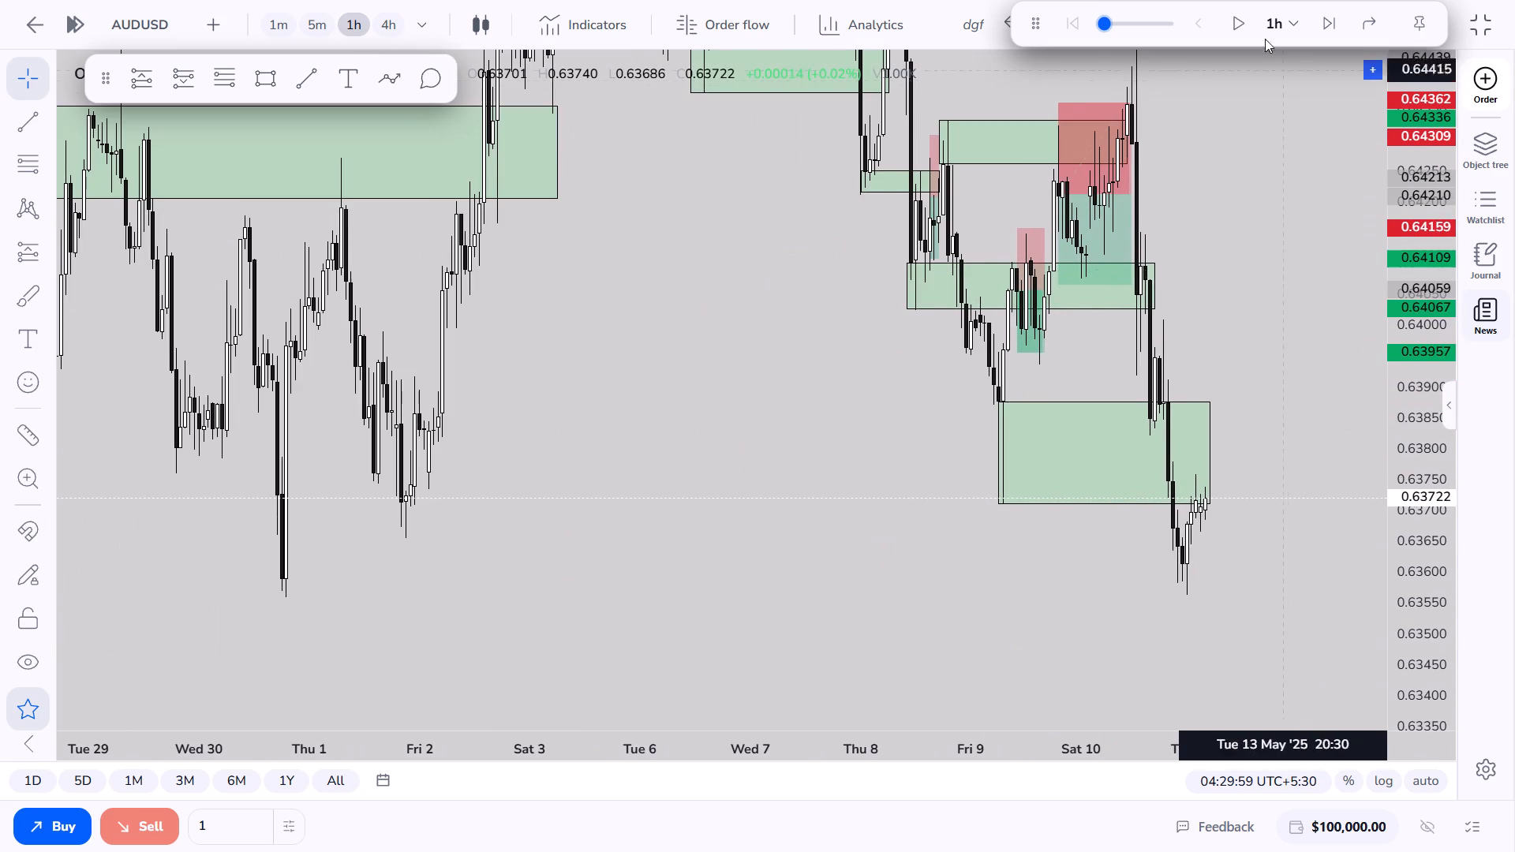
Play the 1h replay forward and pause it at Tue 13 May 13:29:59.
left_click(1239, 12)
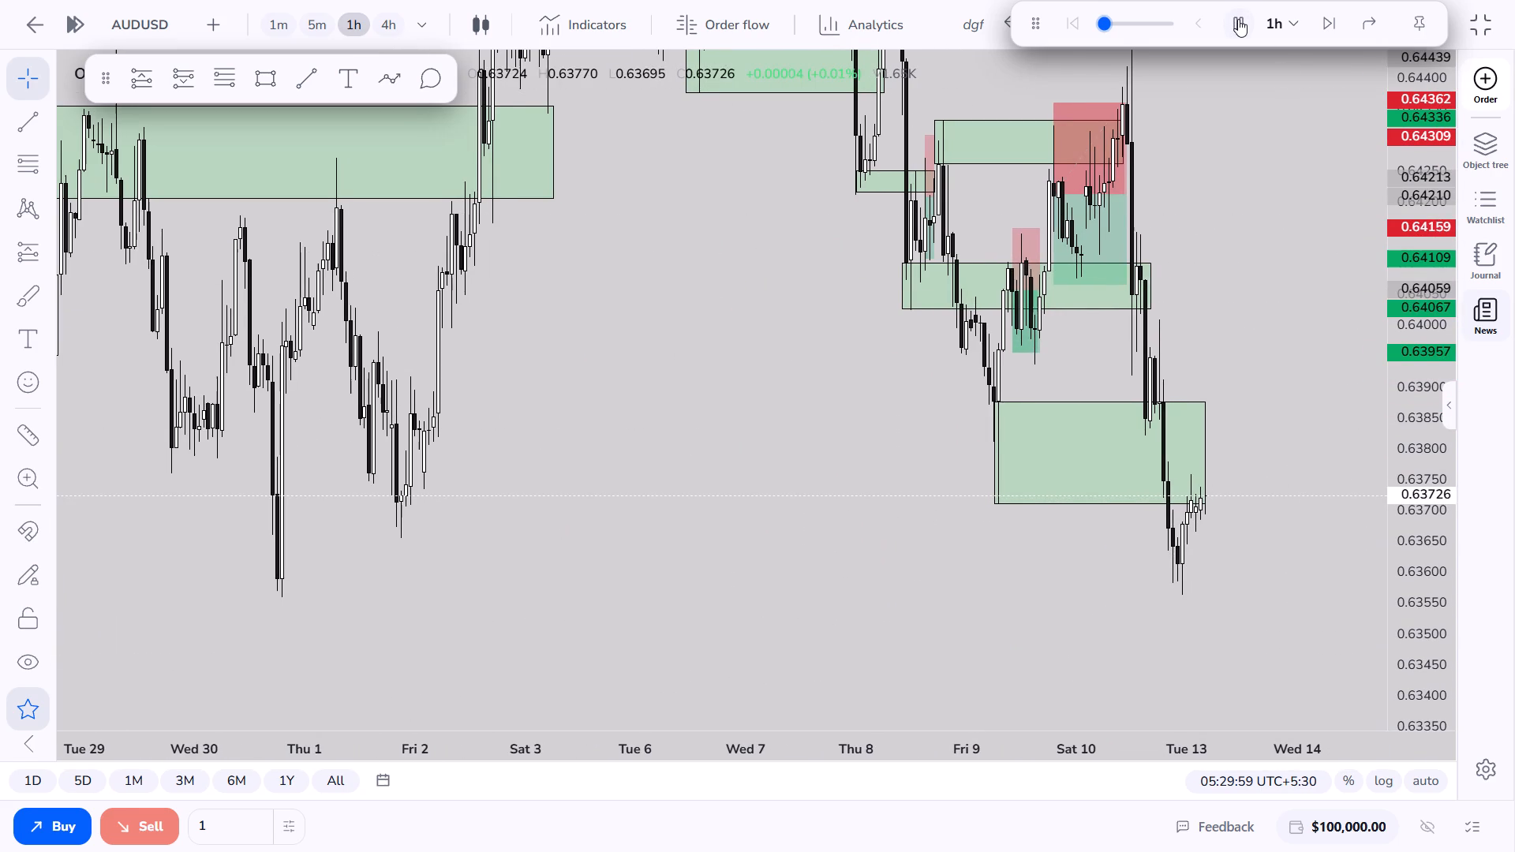
left_click(1238, 19)
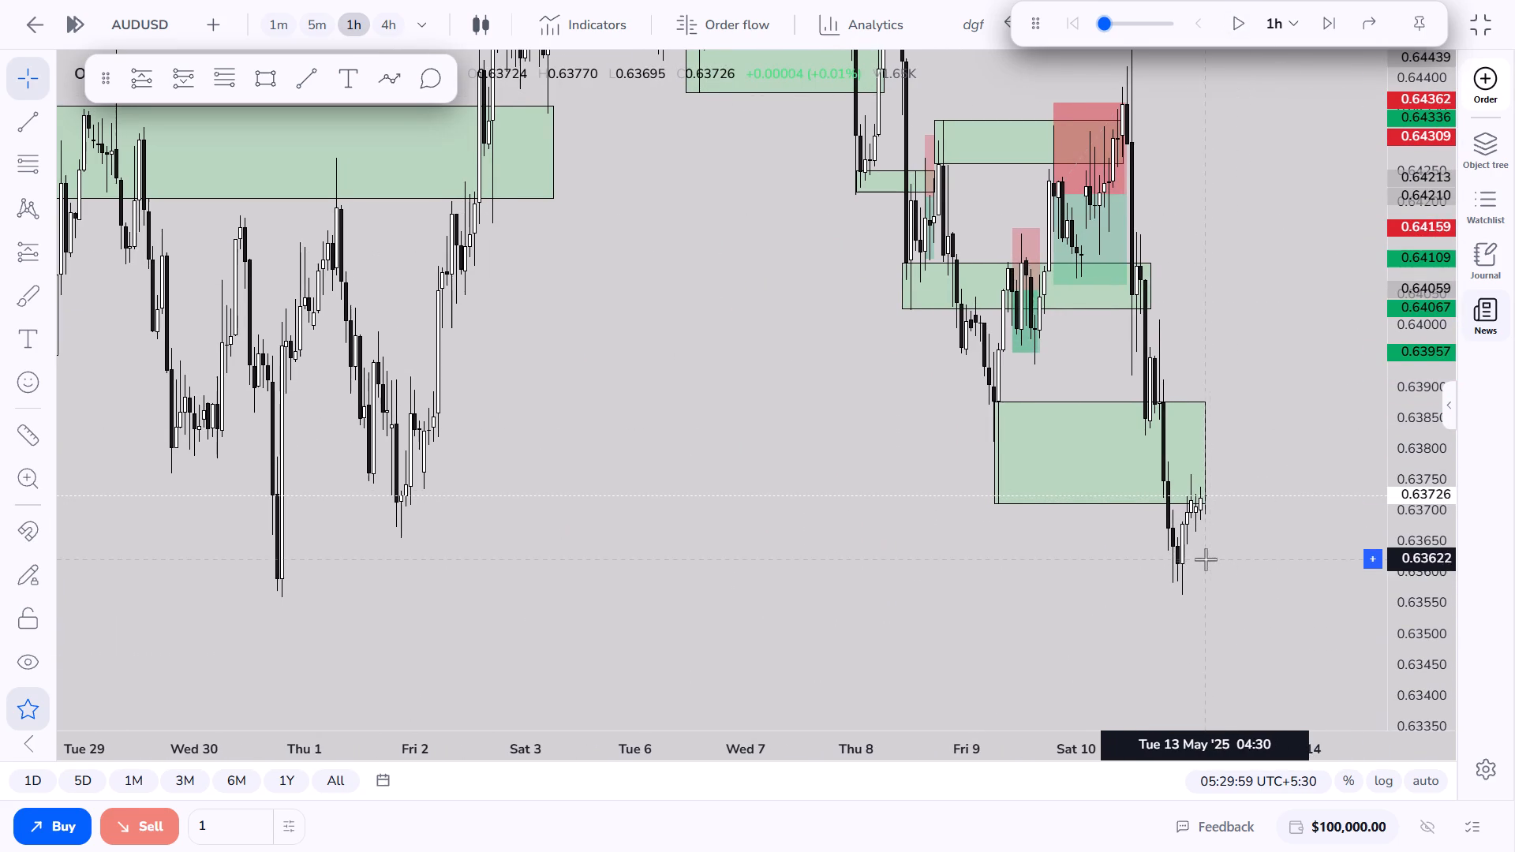
left_click(1244, 275)
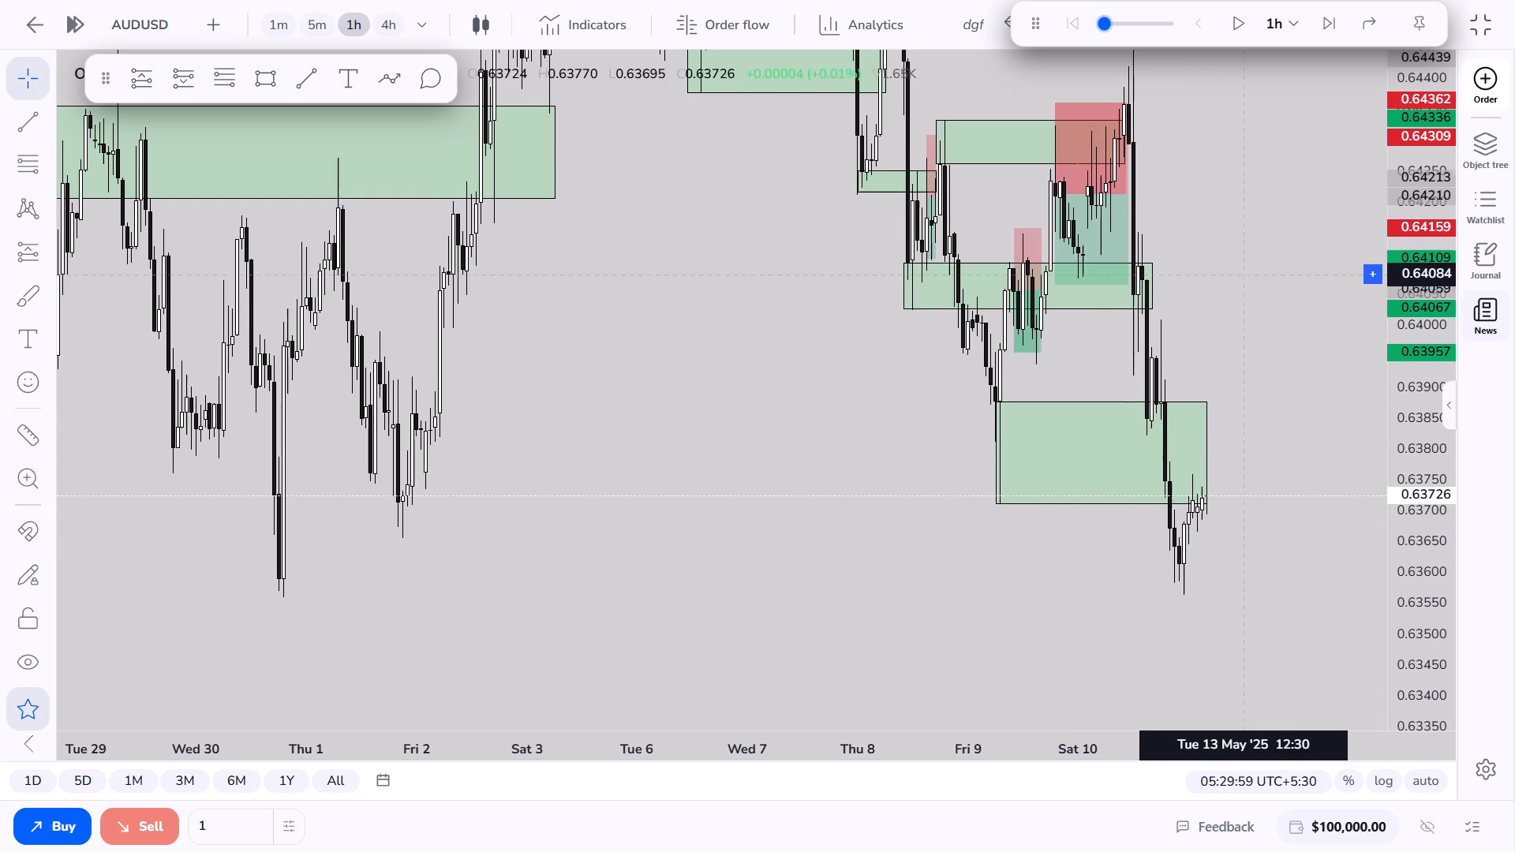
left_click_drag(1261, 252, 1292, 372)
left_click(1244, 33)
left_click_drag(1335, 490, 1333, 483)
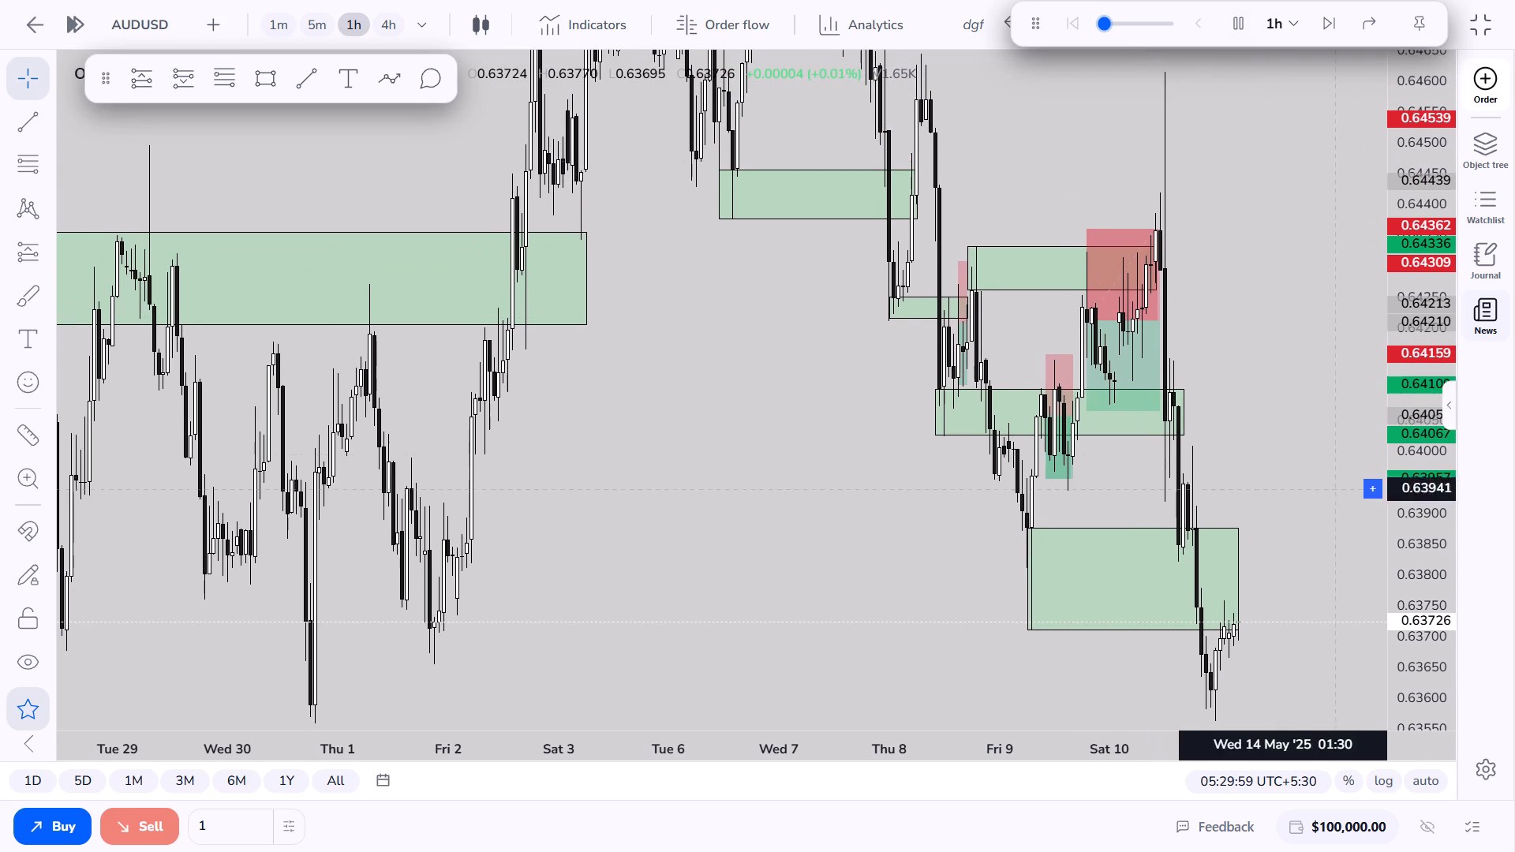
left_click_drag(1333, 483, 1273, 330)
scroll(1287, 482, "up", 5)
left_click_drag(1263, 443, 1280, 530)
left_click_drag(1270, 609, 1255, 578)
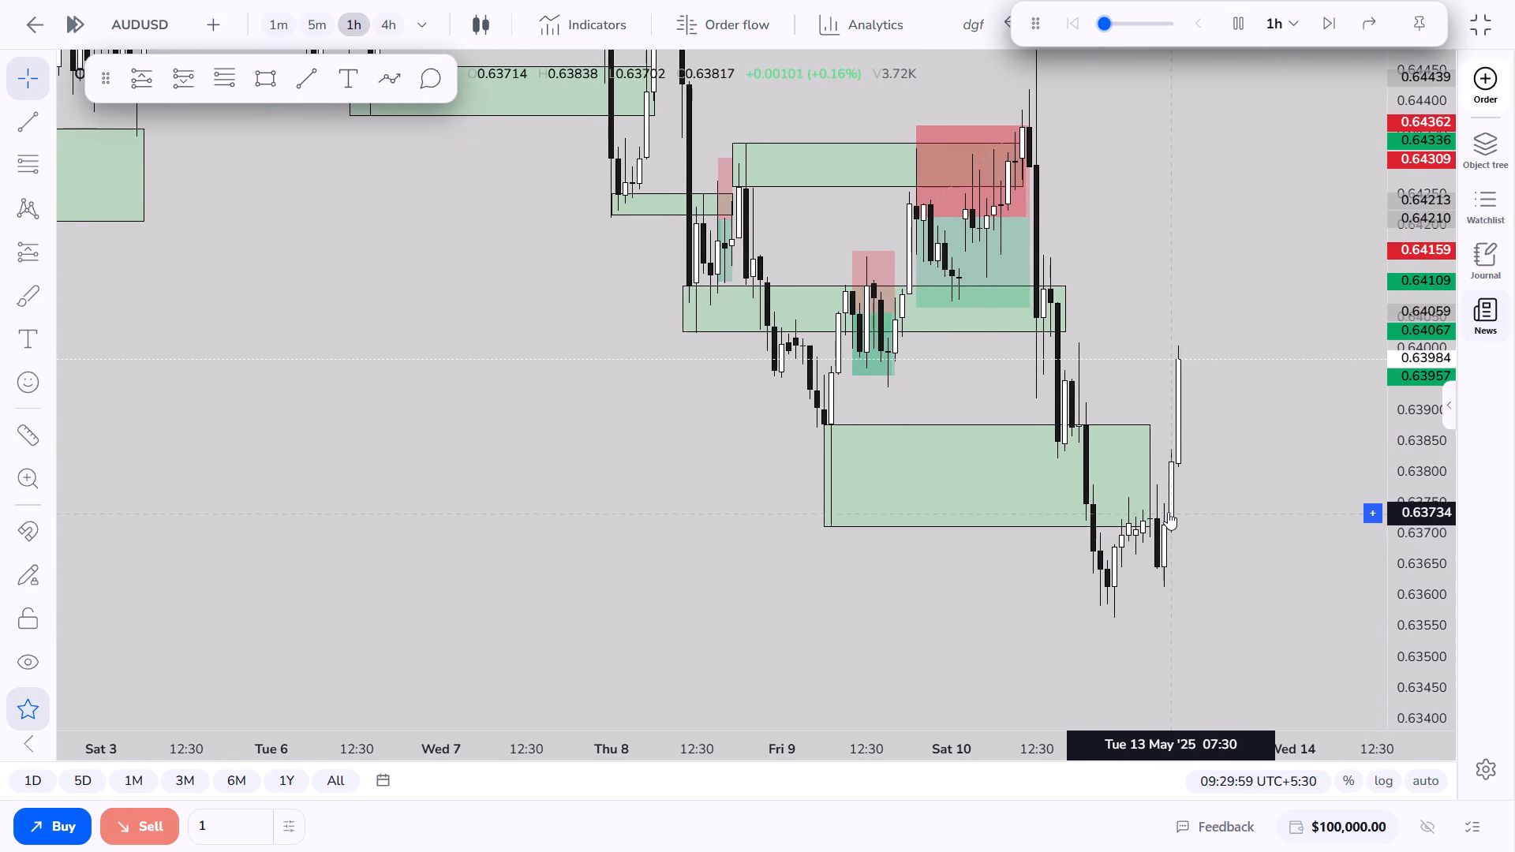
left_click(1244, 39)
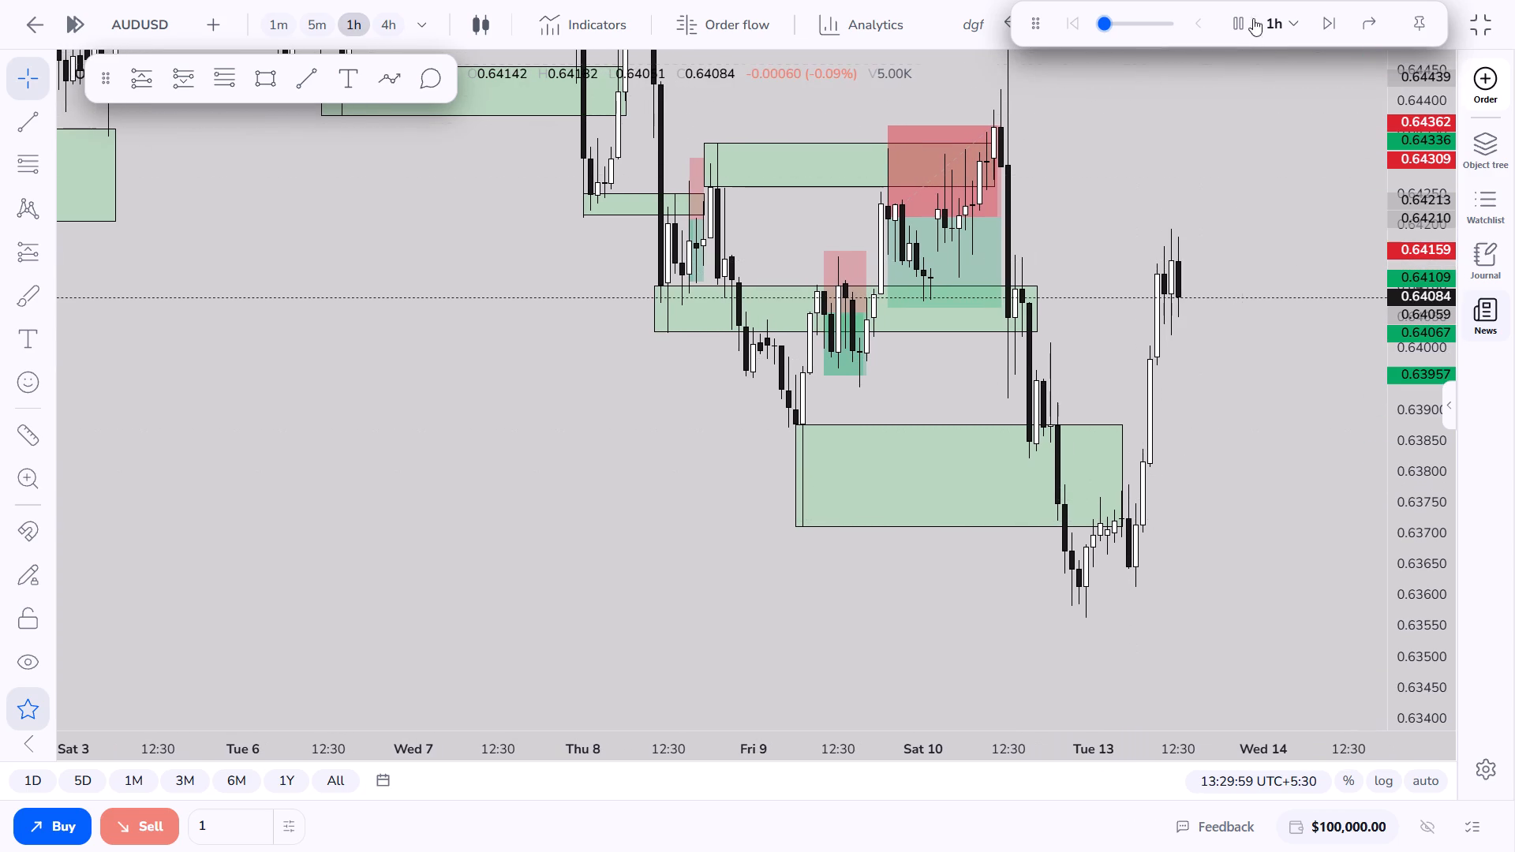
left_click(1249, 19)
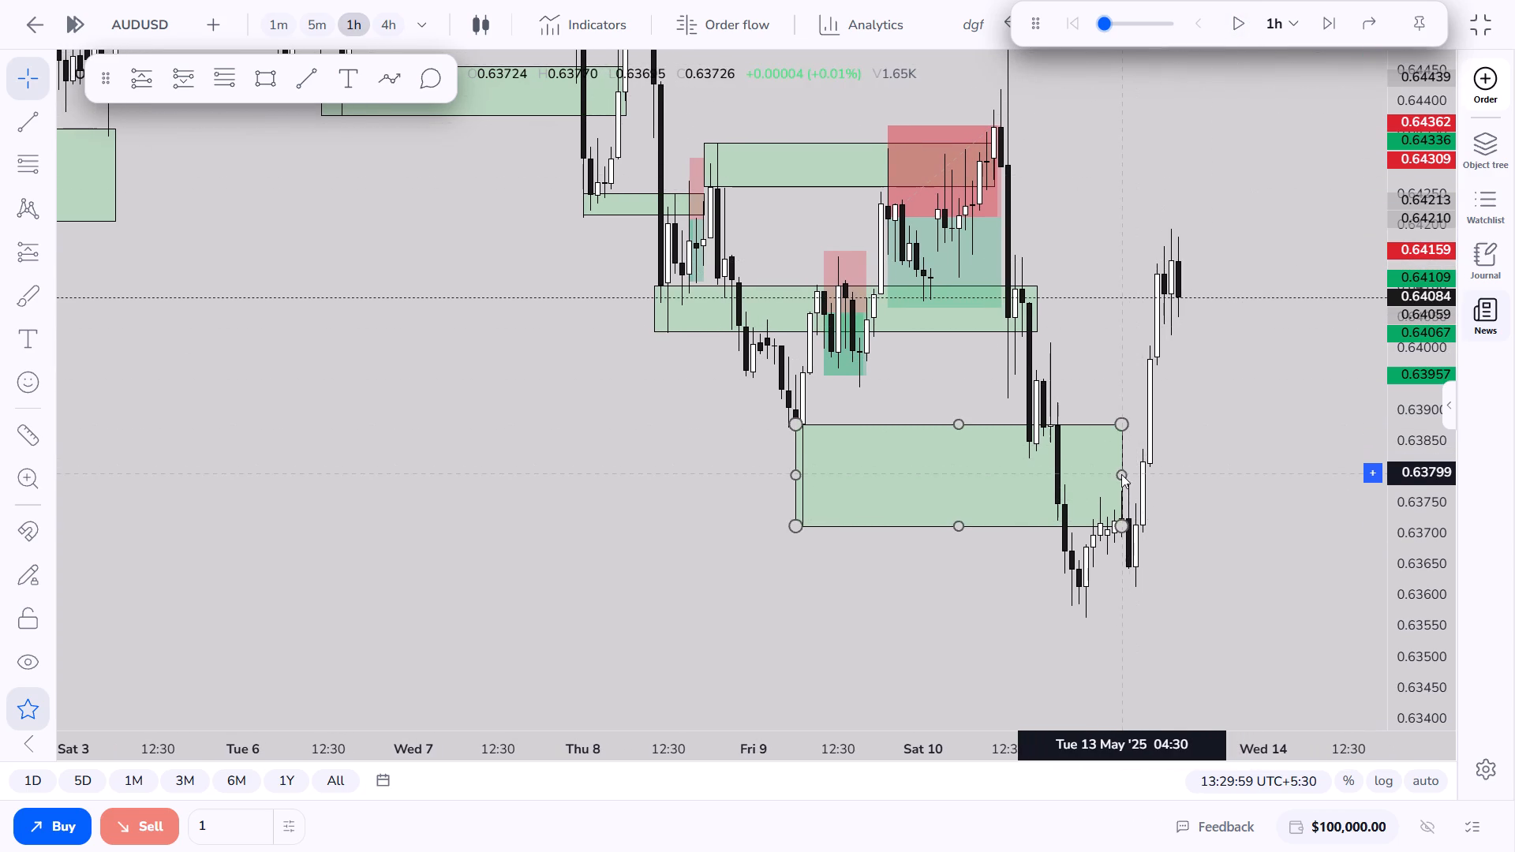
Extend the end of the lowest green zone, starting Fri 9 May, to the Tue 13 May candles where the sharp rally begins.
left_click_drag(1121, 474, 1159, 472)
left_click(1113, 679)
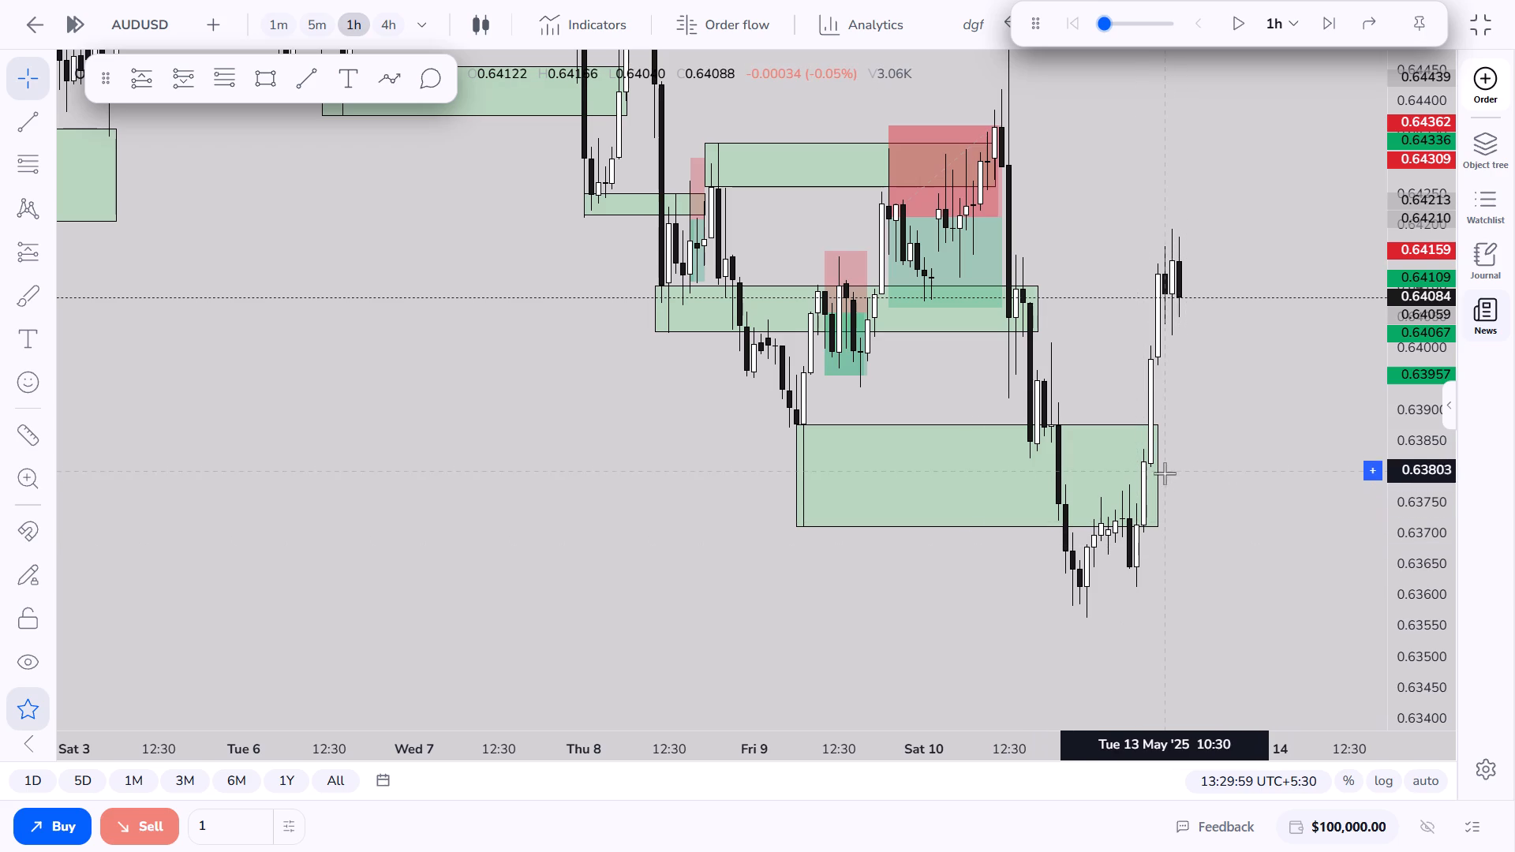
left_click_drag(1162, 477, 1143, 478)
Play the 1h replay forward and pause it at Wed 14 May 11:29:59.
left_click_drag(1218, 478, 1209, 596)
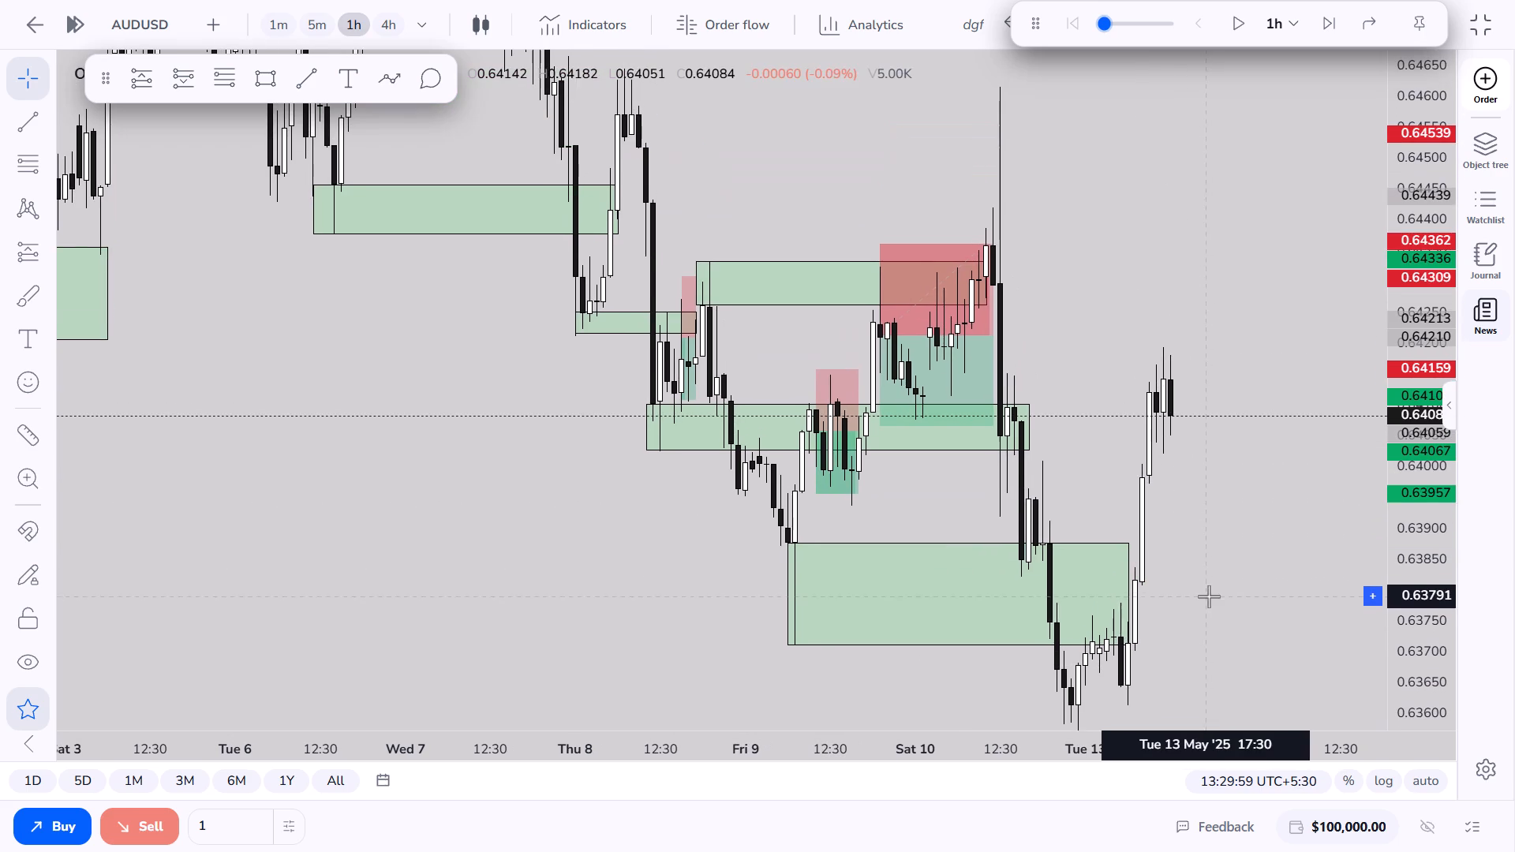
left_click(1242, 13)
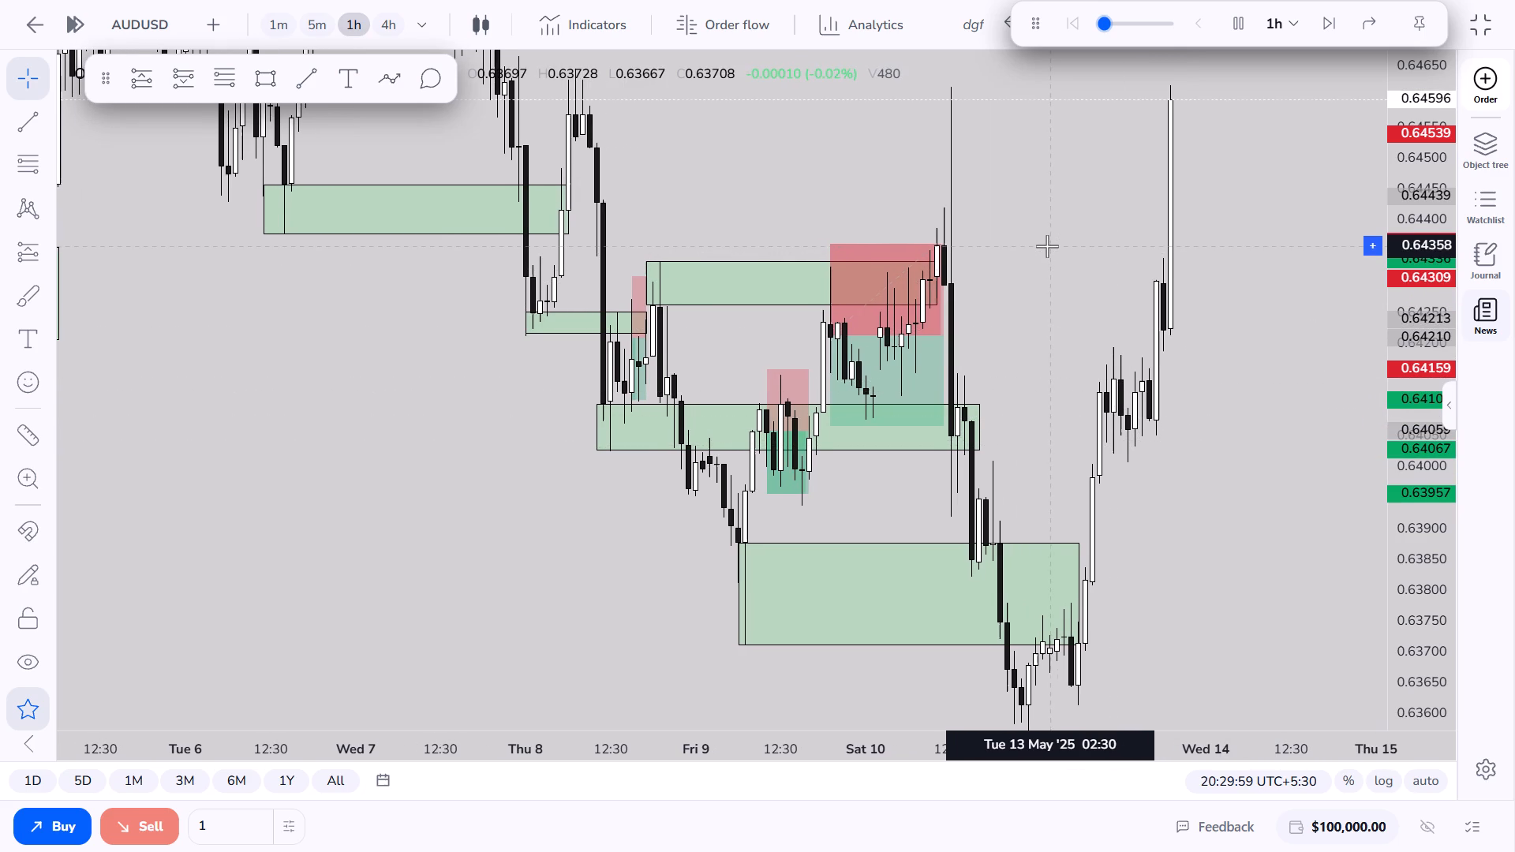
left_click_drag(1049, 240, 1055, 362)
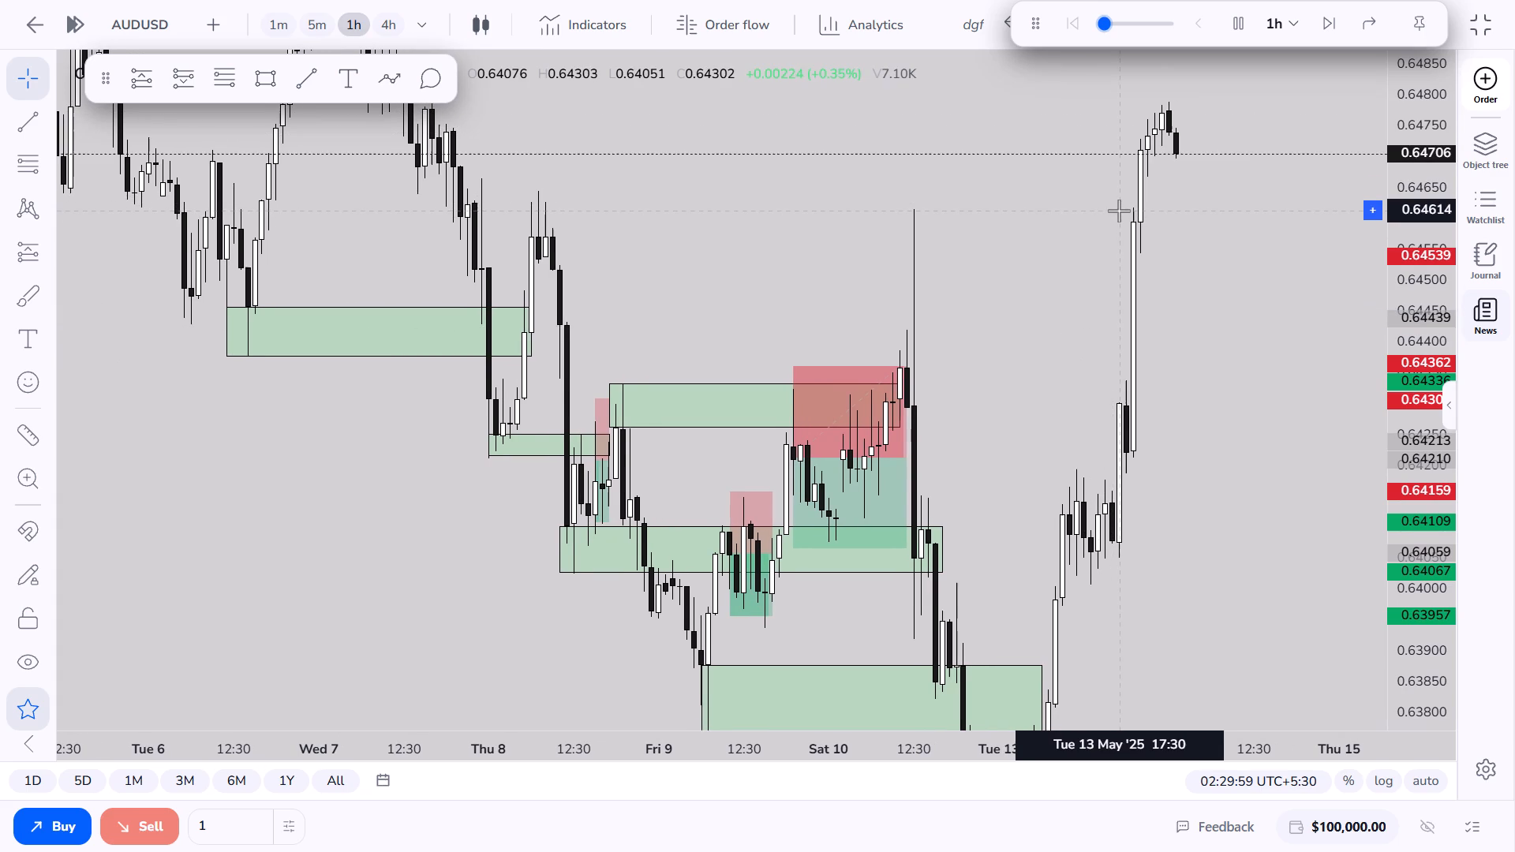
left_click_drag(1111, 481, 1113, 270)
left_click(1113, 270)
left_click_drag(1165, 329, 1158, 562)
left_click(1186, 379)
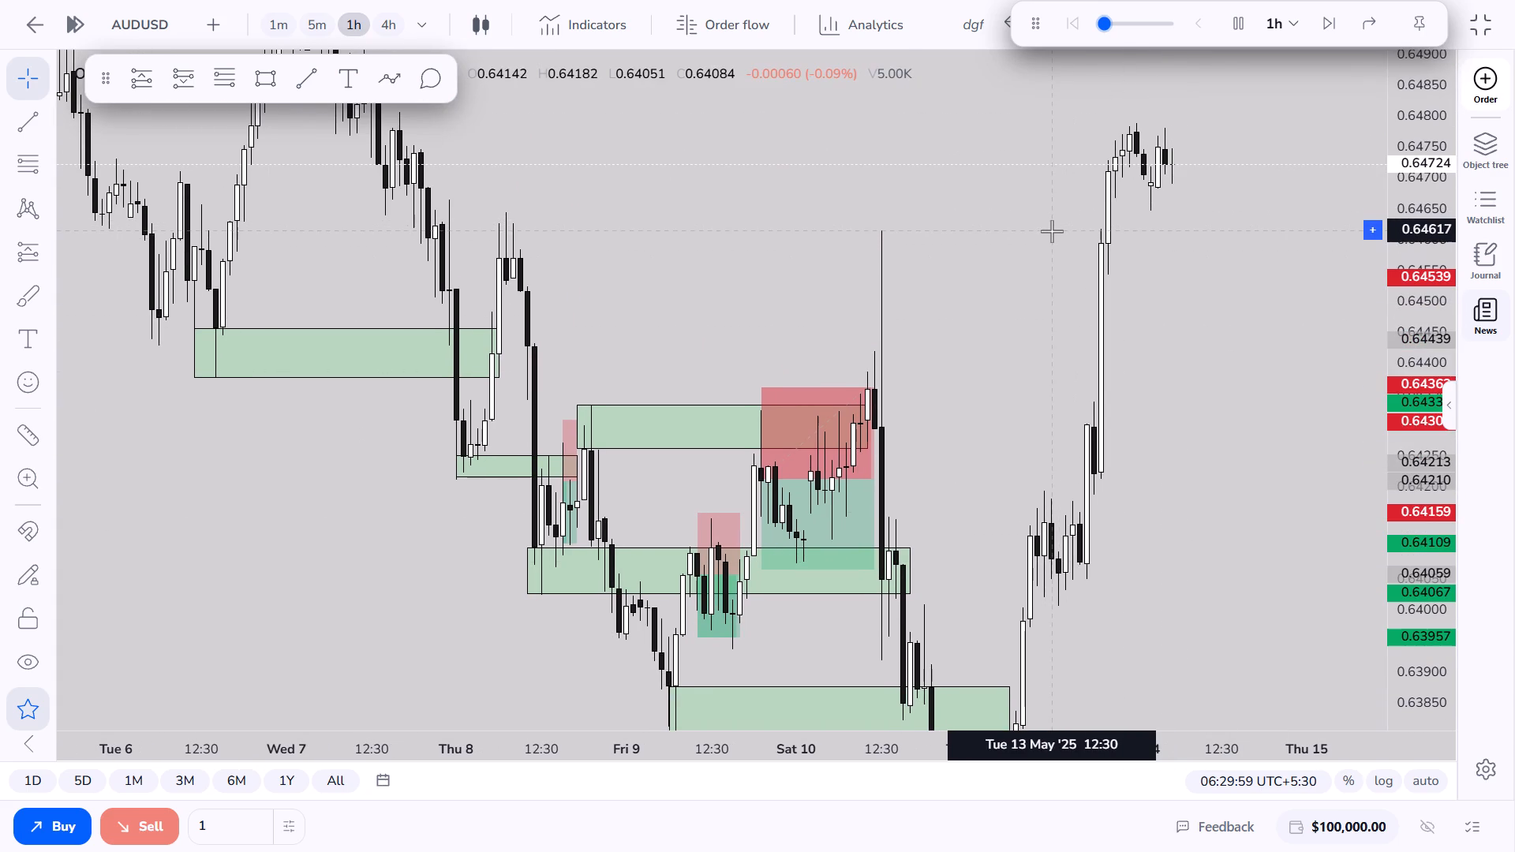
left_click_drag(1052, 231, 1012, 414)
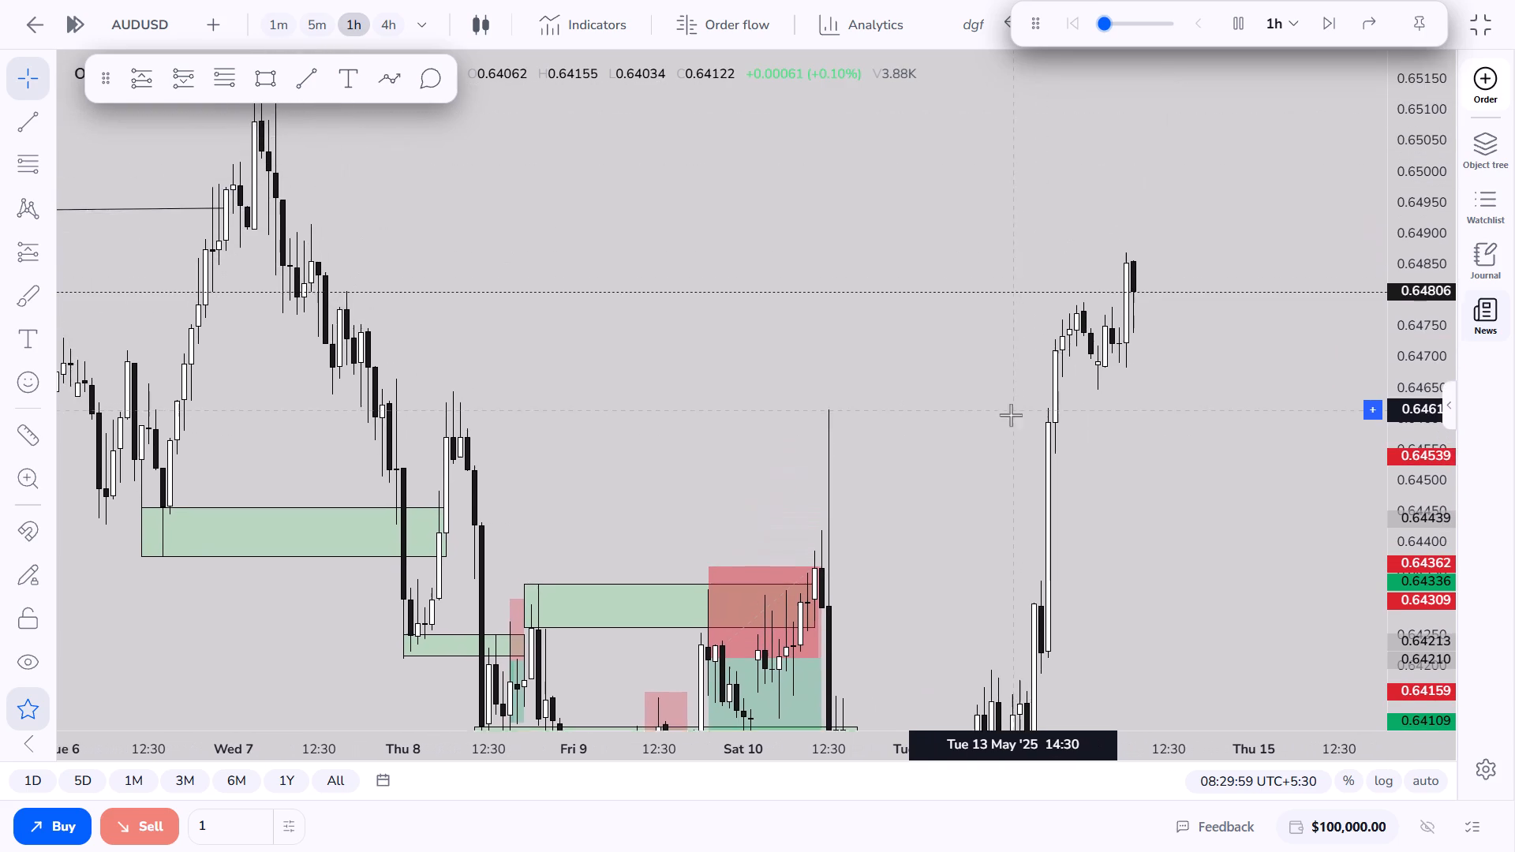
scroll(1076, 425, "up", 2)
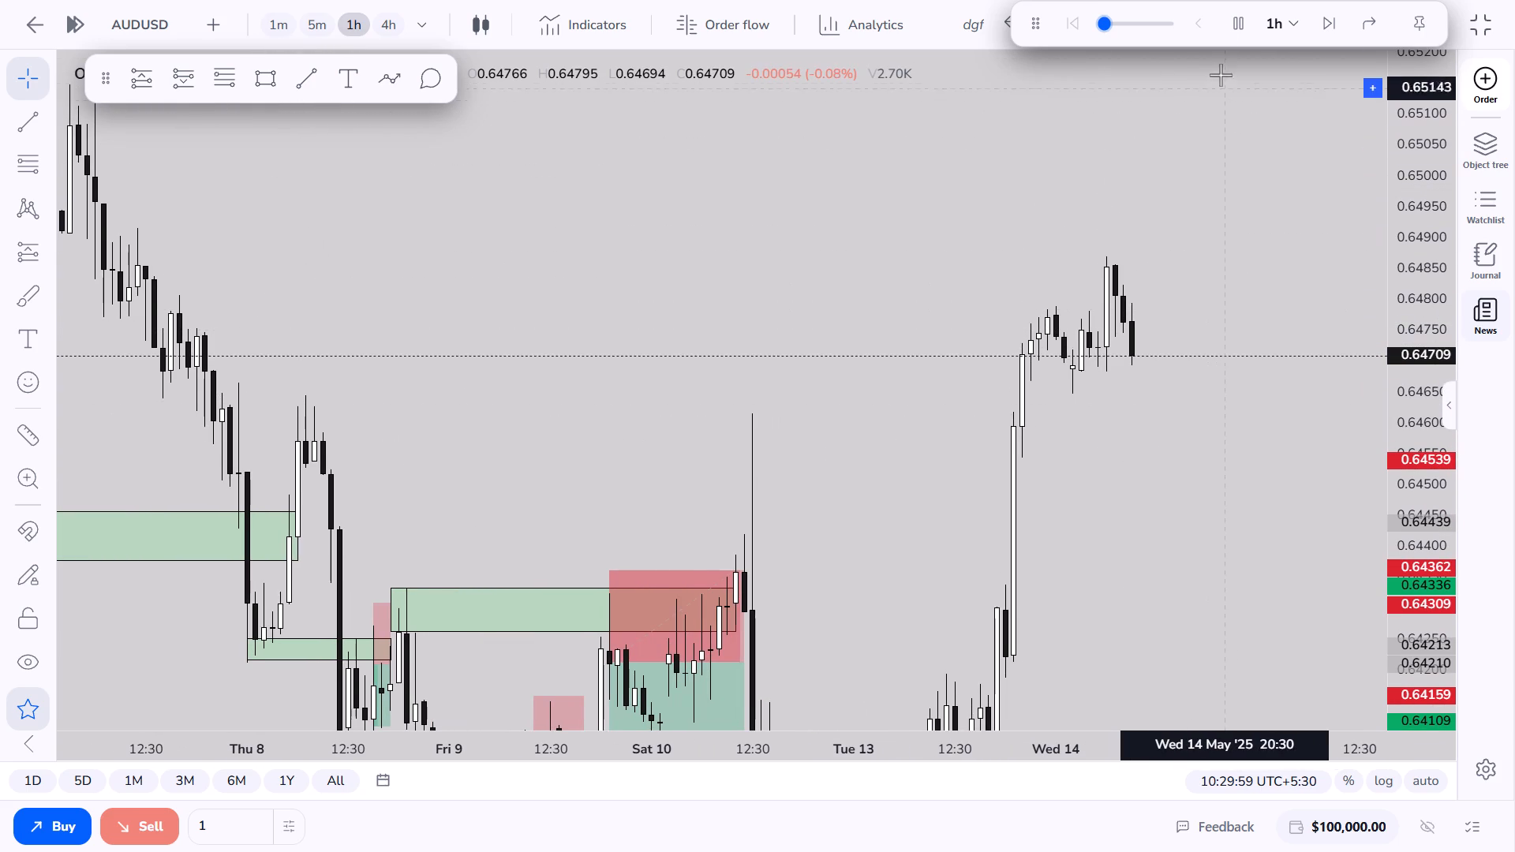
left_click(1229, 18)
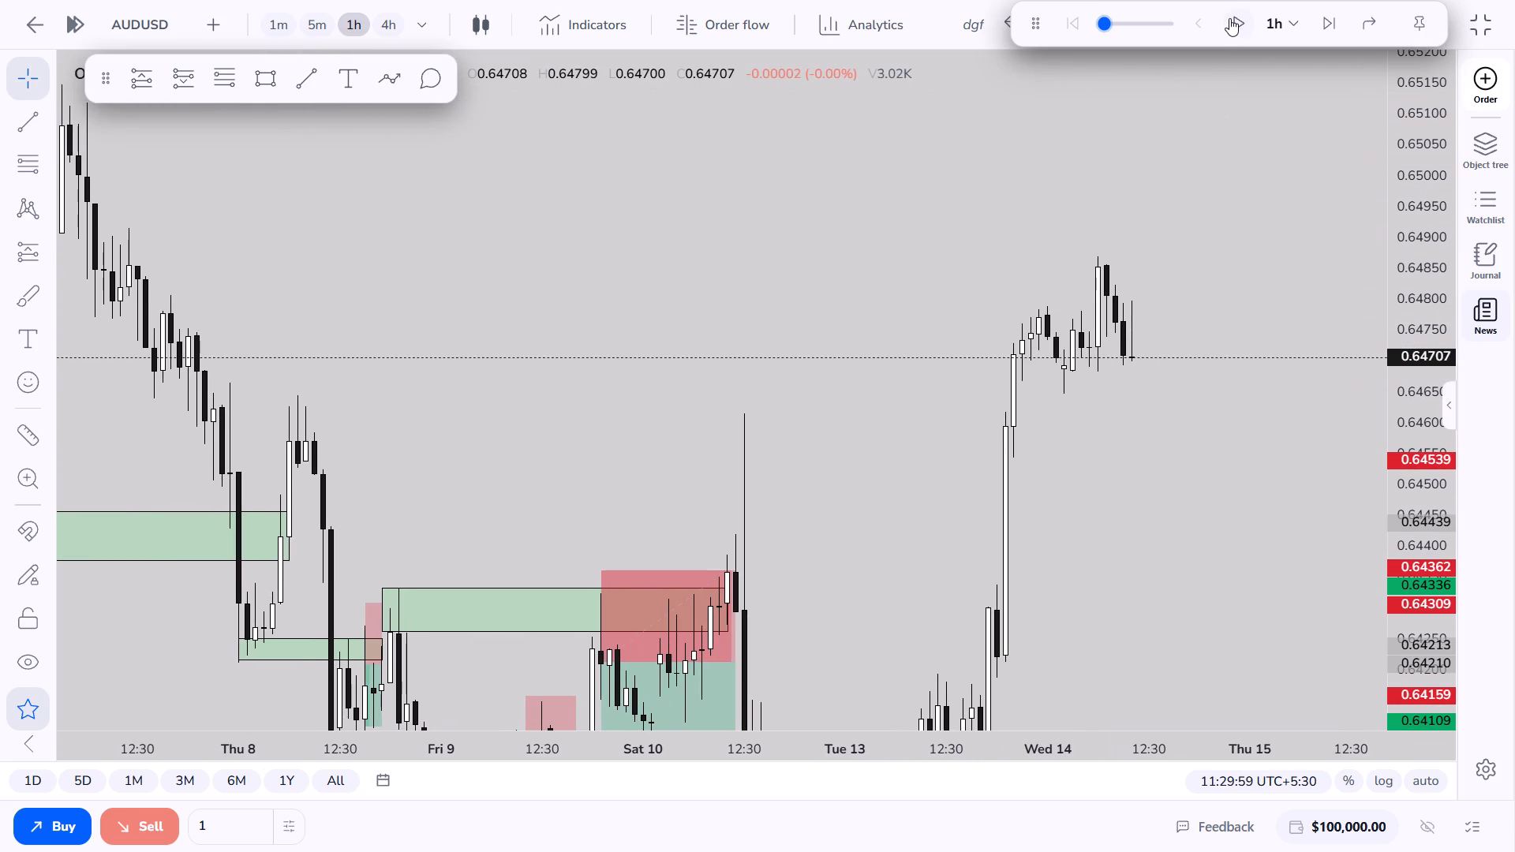
Draw a horizontal trend line at about 0.64794 from the swing high around midnight on Wed 14 May to the 06:30 breakout candle.
left_click(310, 86)
left_click(1048, 304)
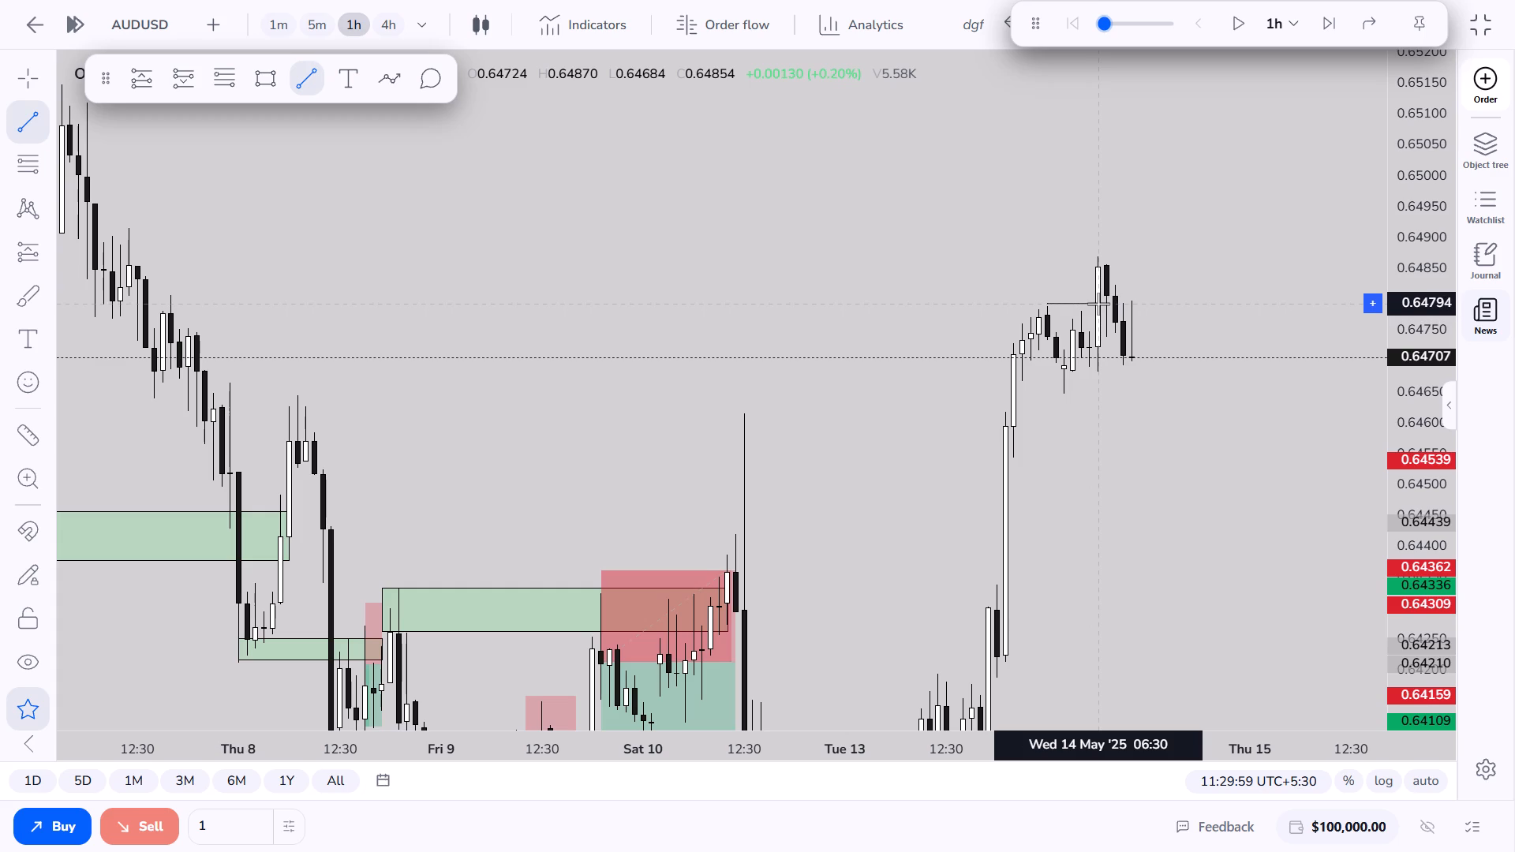
left_click(1098, 304)
left_click(1090, 393)
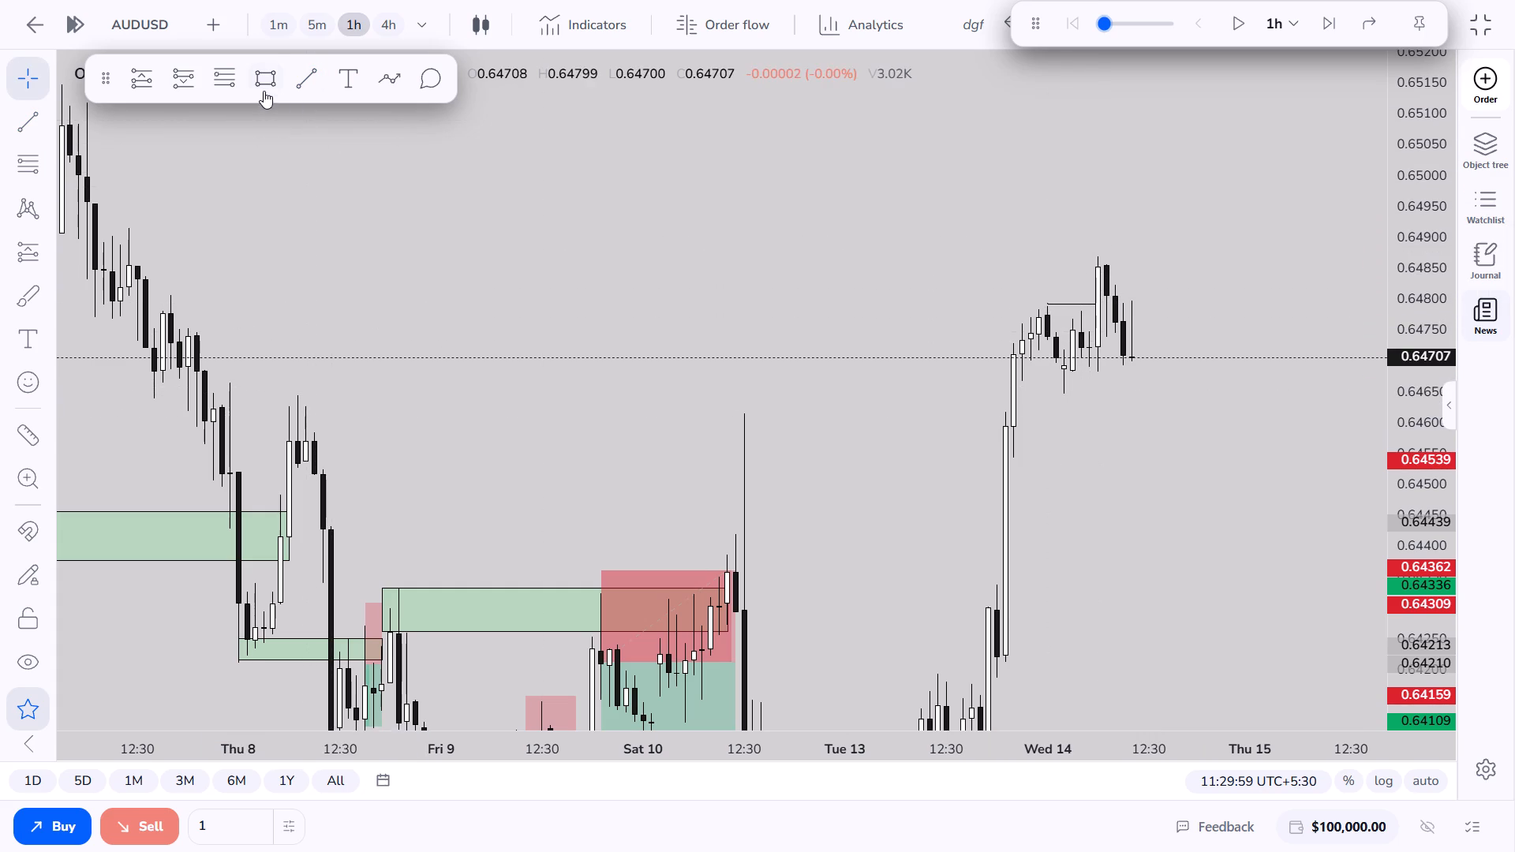
Draw a rectangle zone over the early Wed 14 May swing low from about 0.64686 down to about 0.6465, ending past the latest candle.
left_click(261, 88)
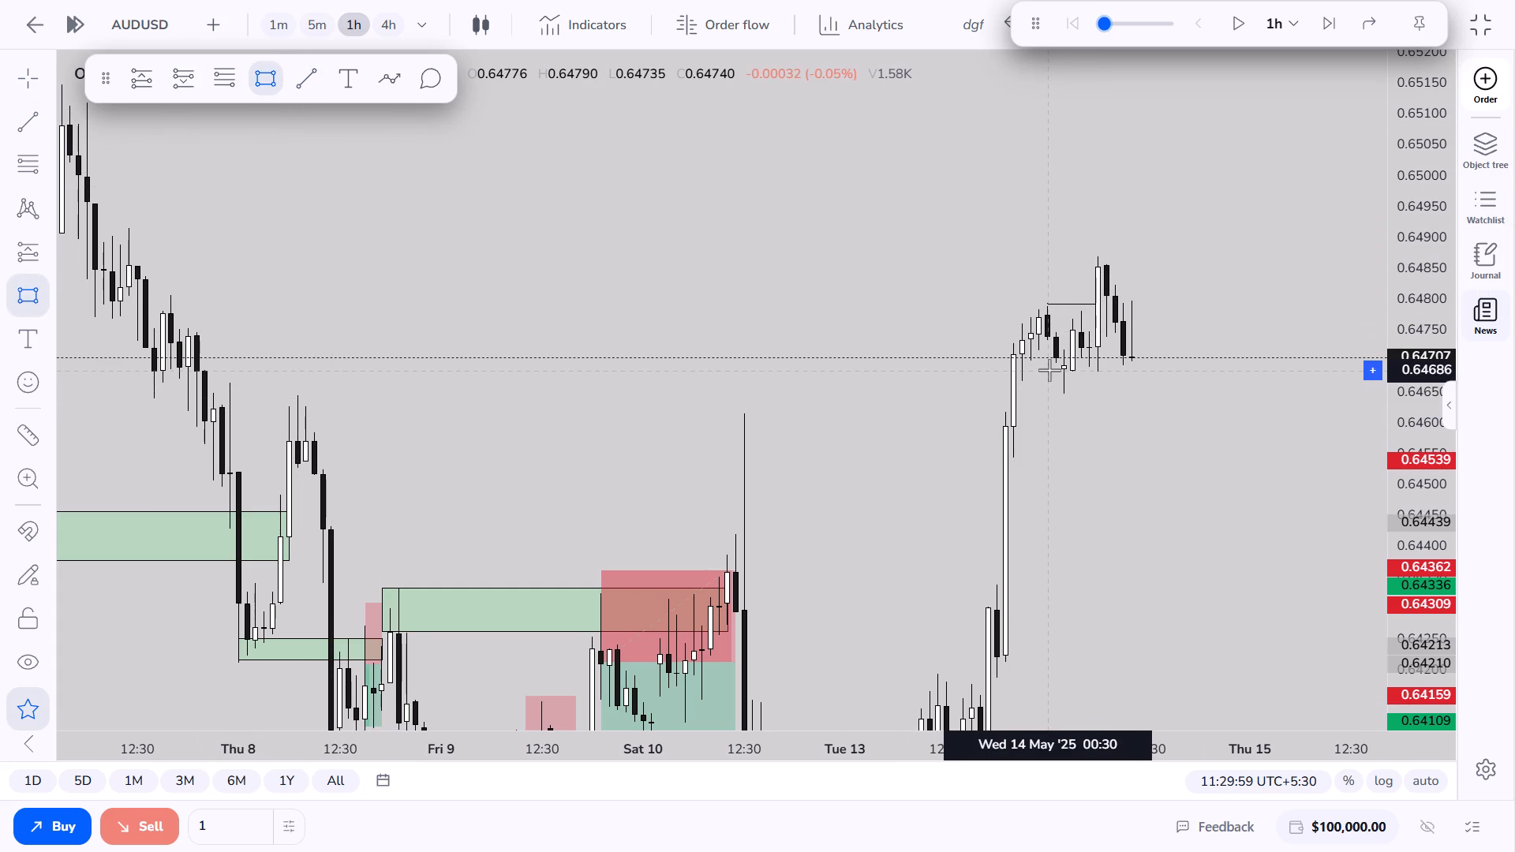
left_click(1052, 369)
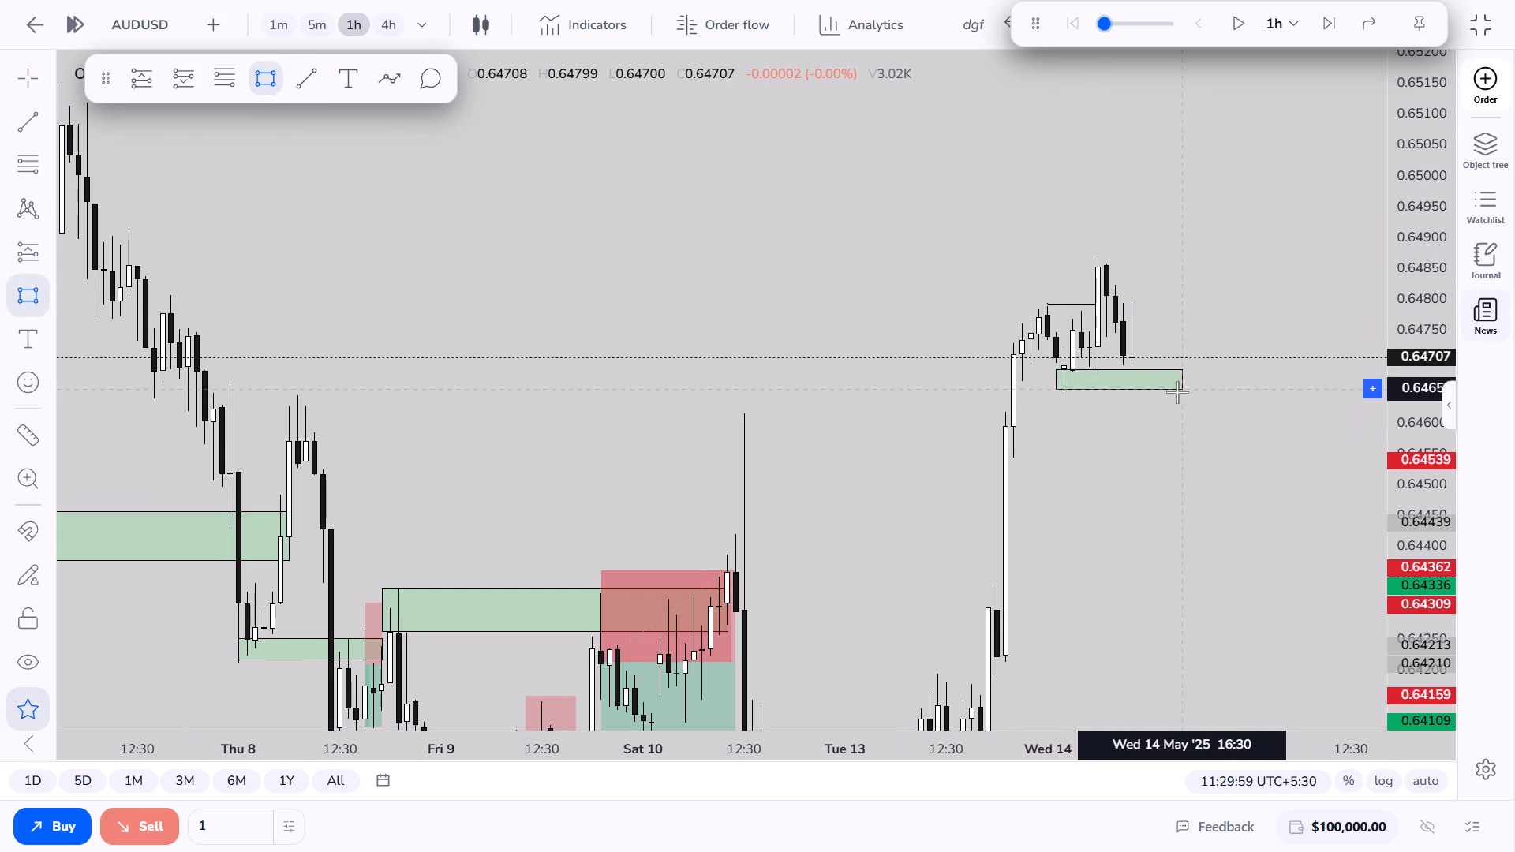
left_click(1176, 393)
Advance the 1h replay by one candle and pause it at Wed 14 May 12:29:59.
left_click_drag(1196, 465, 1195, 613)
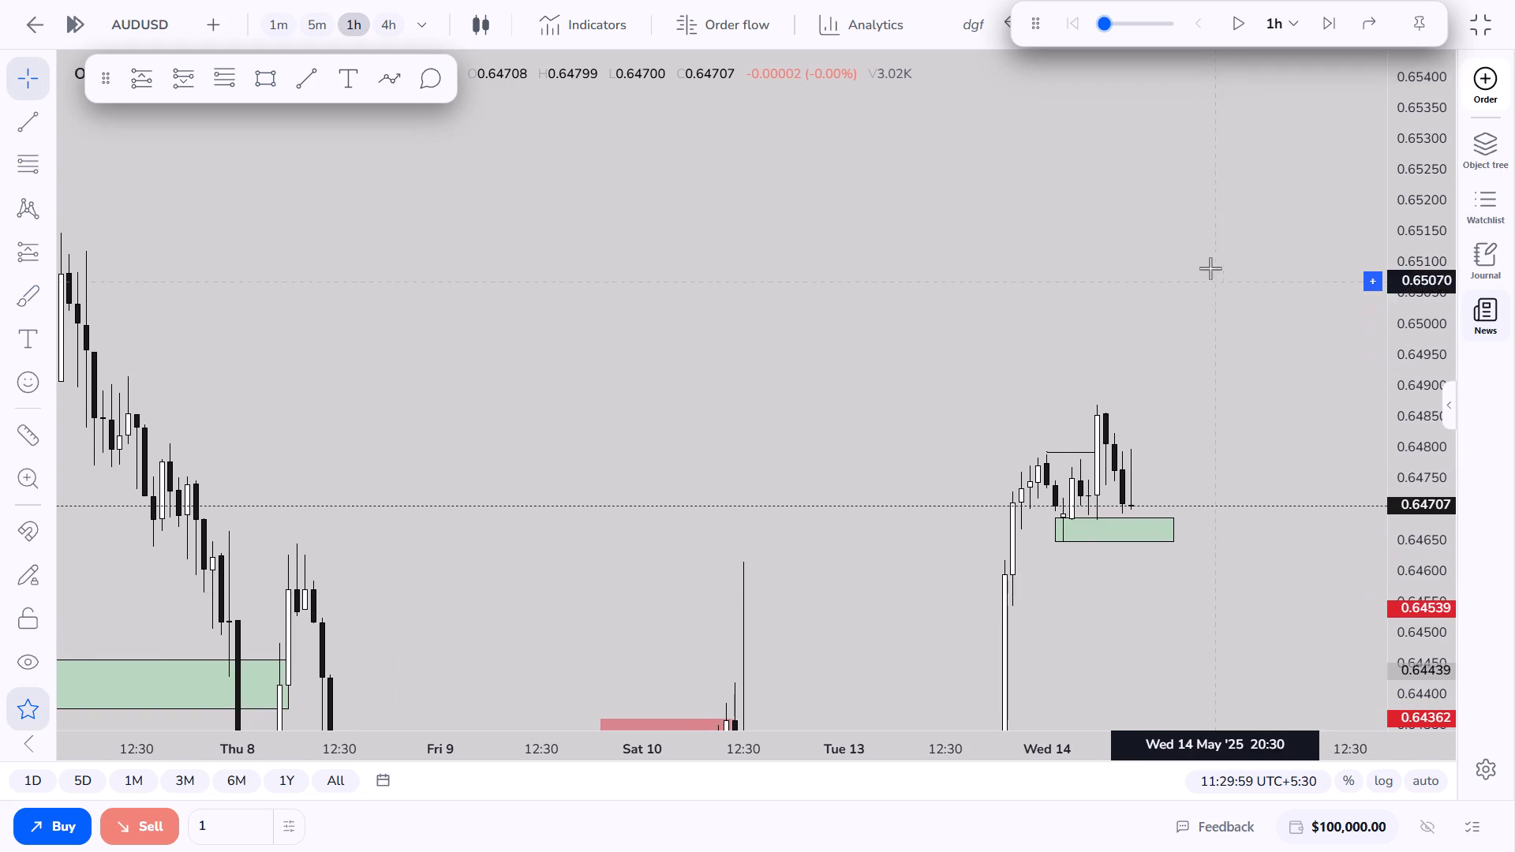
left_click(1232, 27)
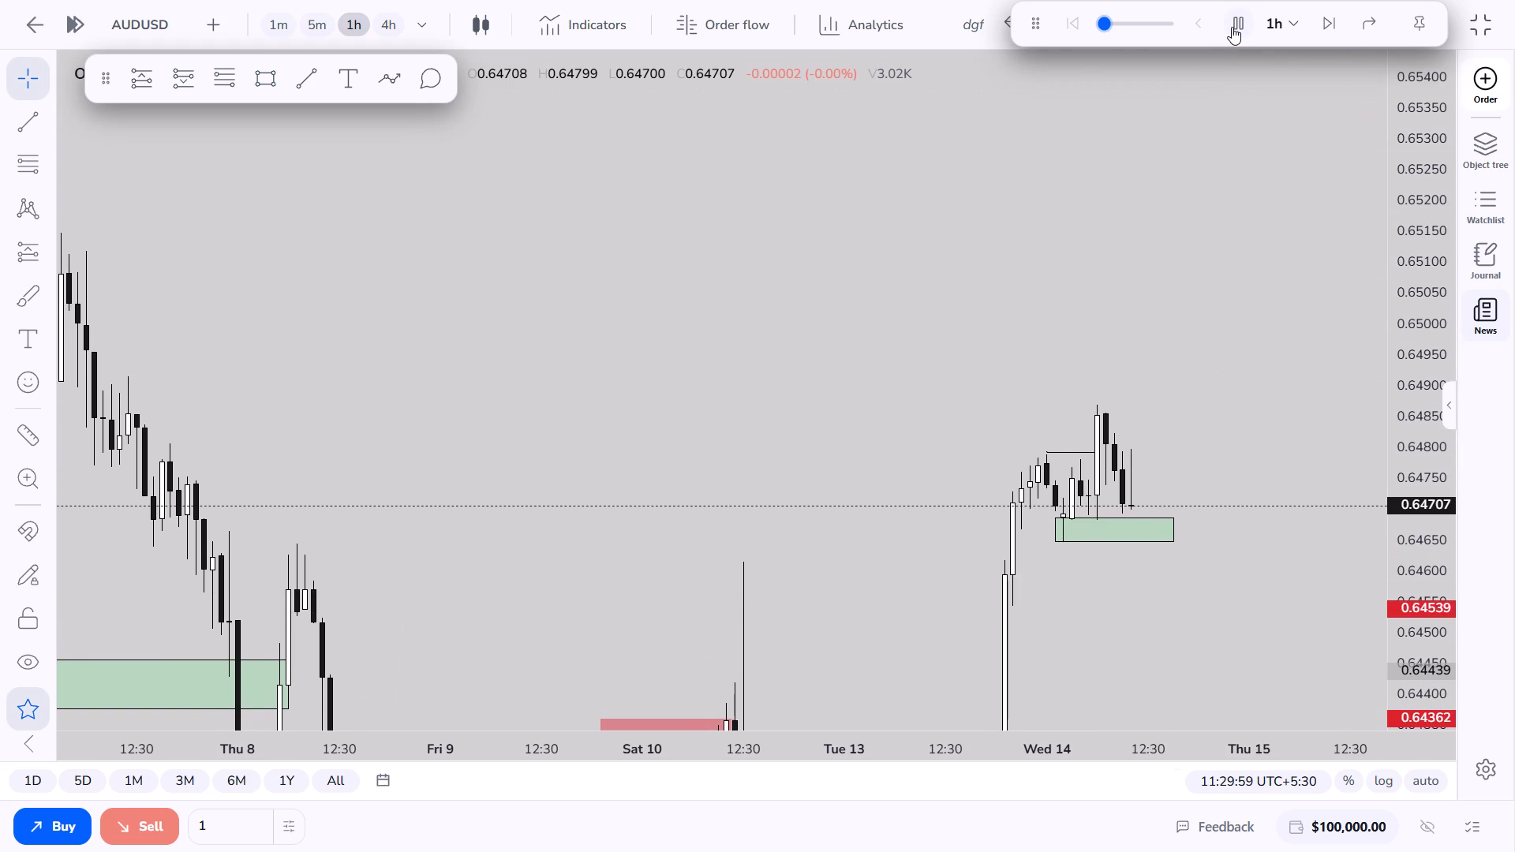
left_click(1232, 27)
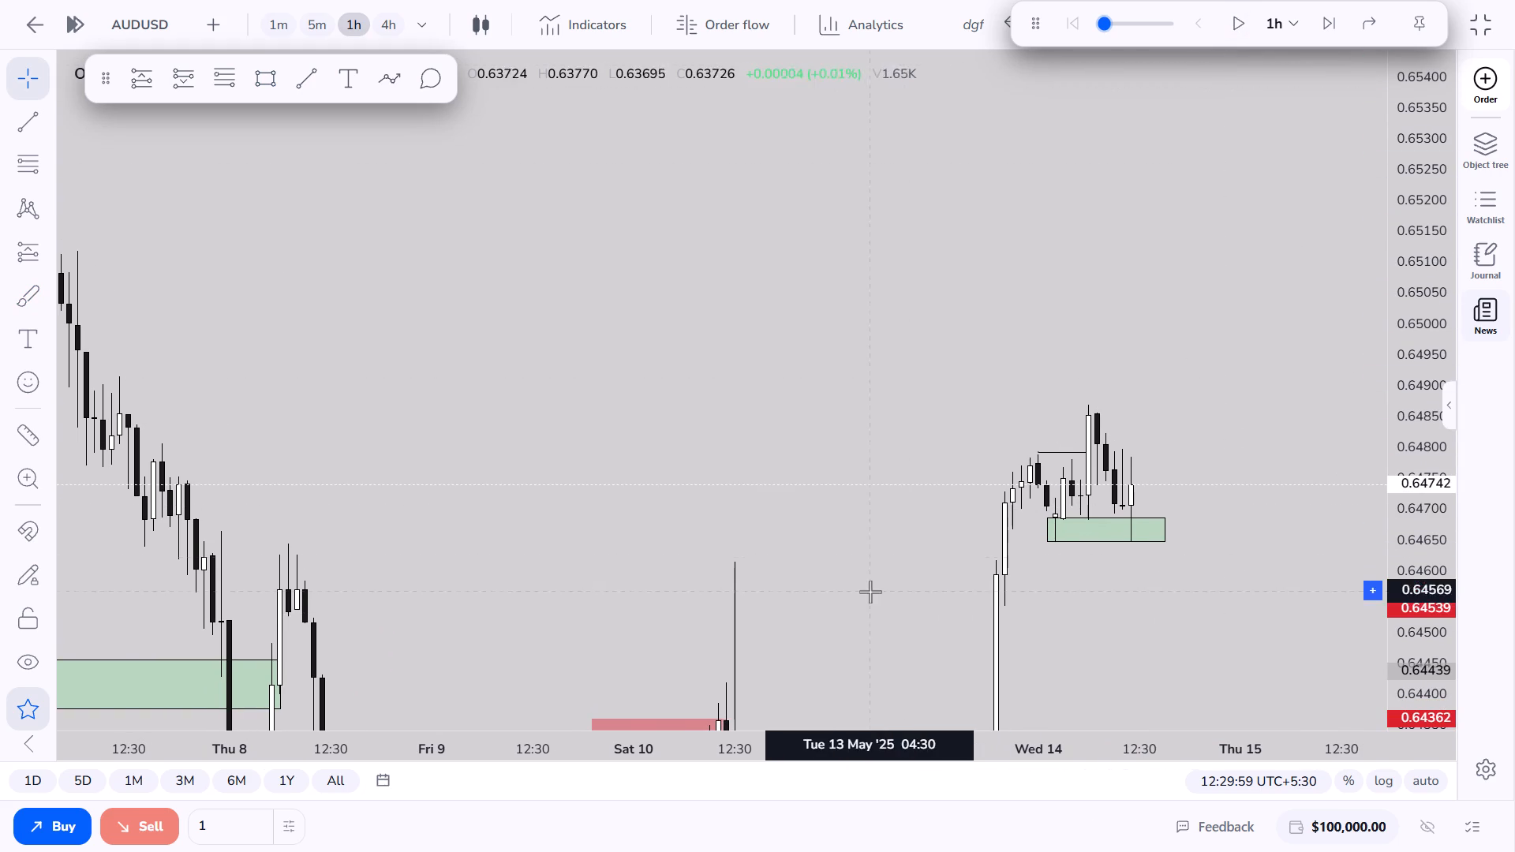
Switch the chart to the 5m timeframe and frame the price action around the new zone.
left_click(301, 21)
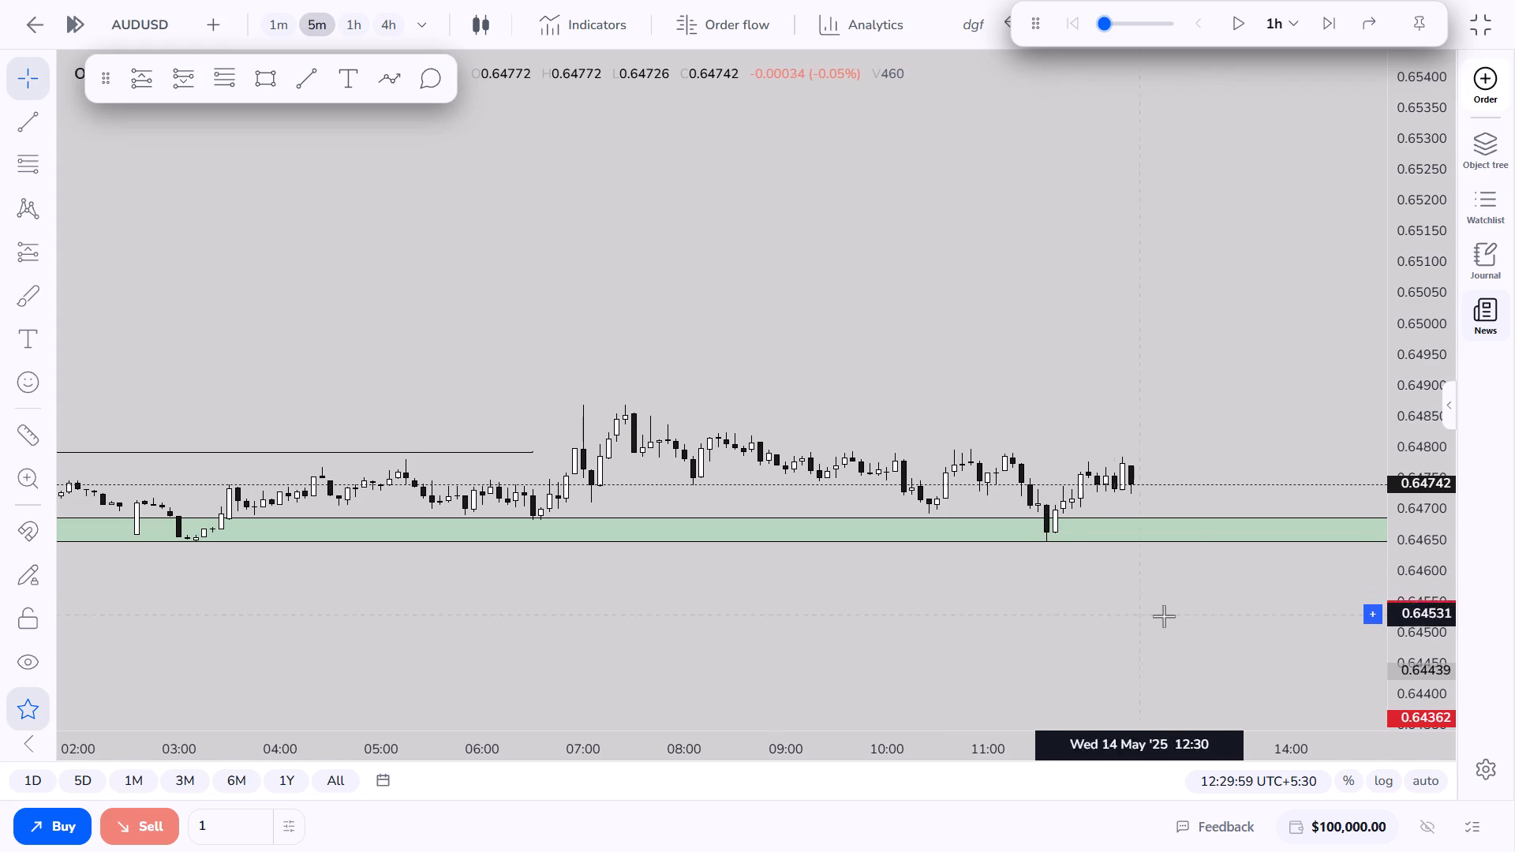
left_click_drag(1429, 678, 1410, 285)
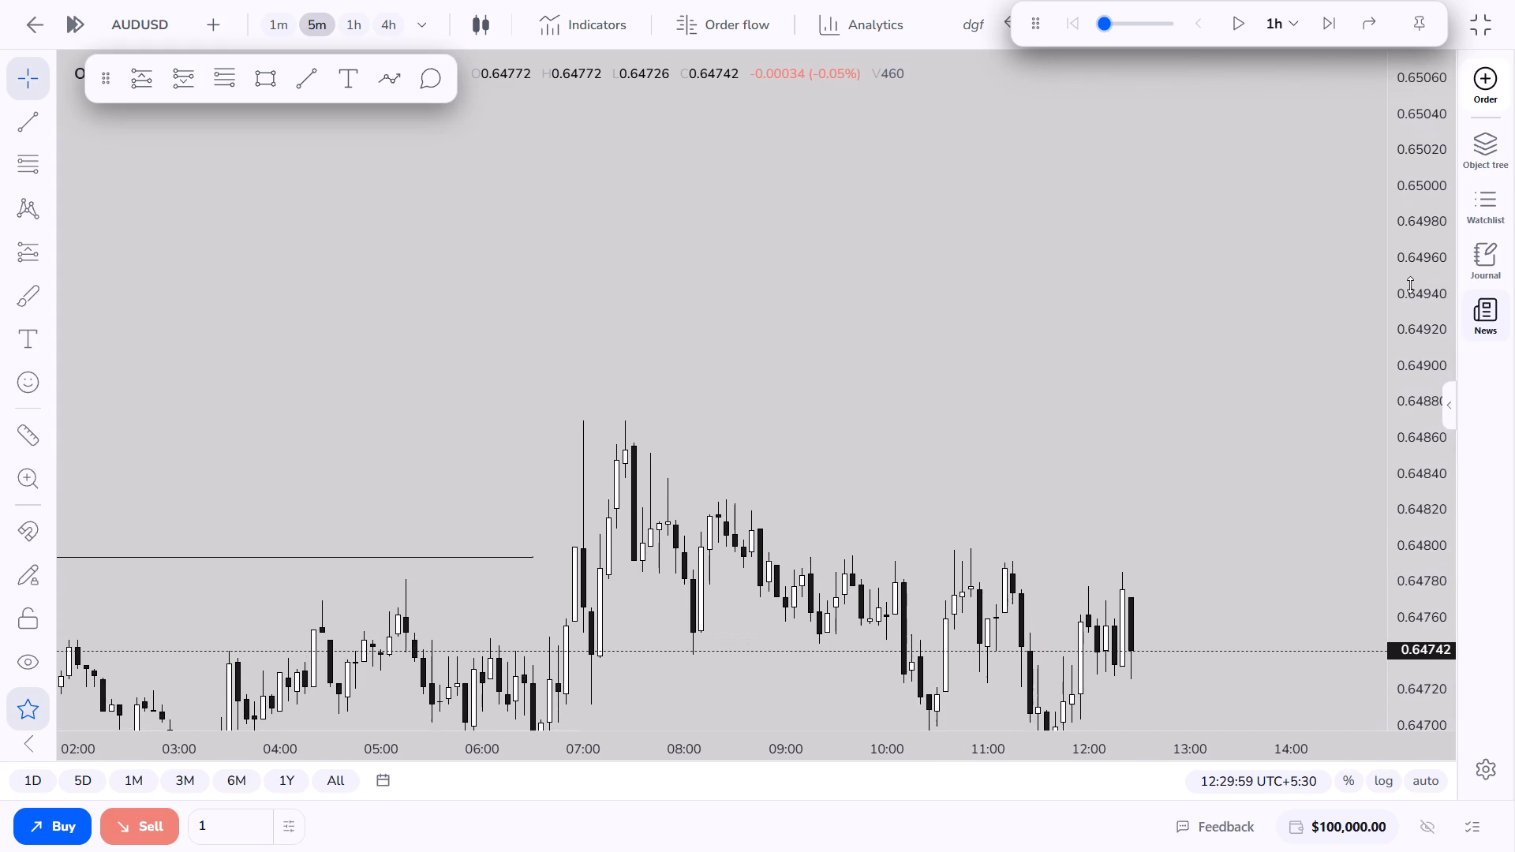
left_click_drag(1410, 285, 1374, 491)
left_click_drag(1121, 518, 1016, 426)
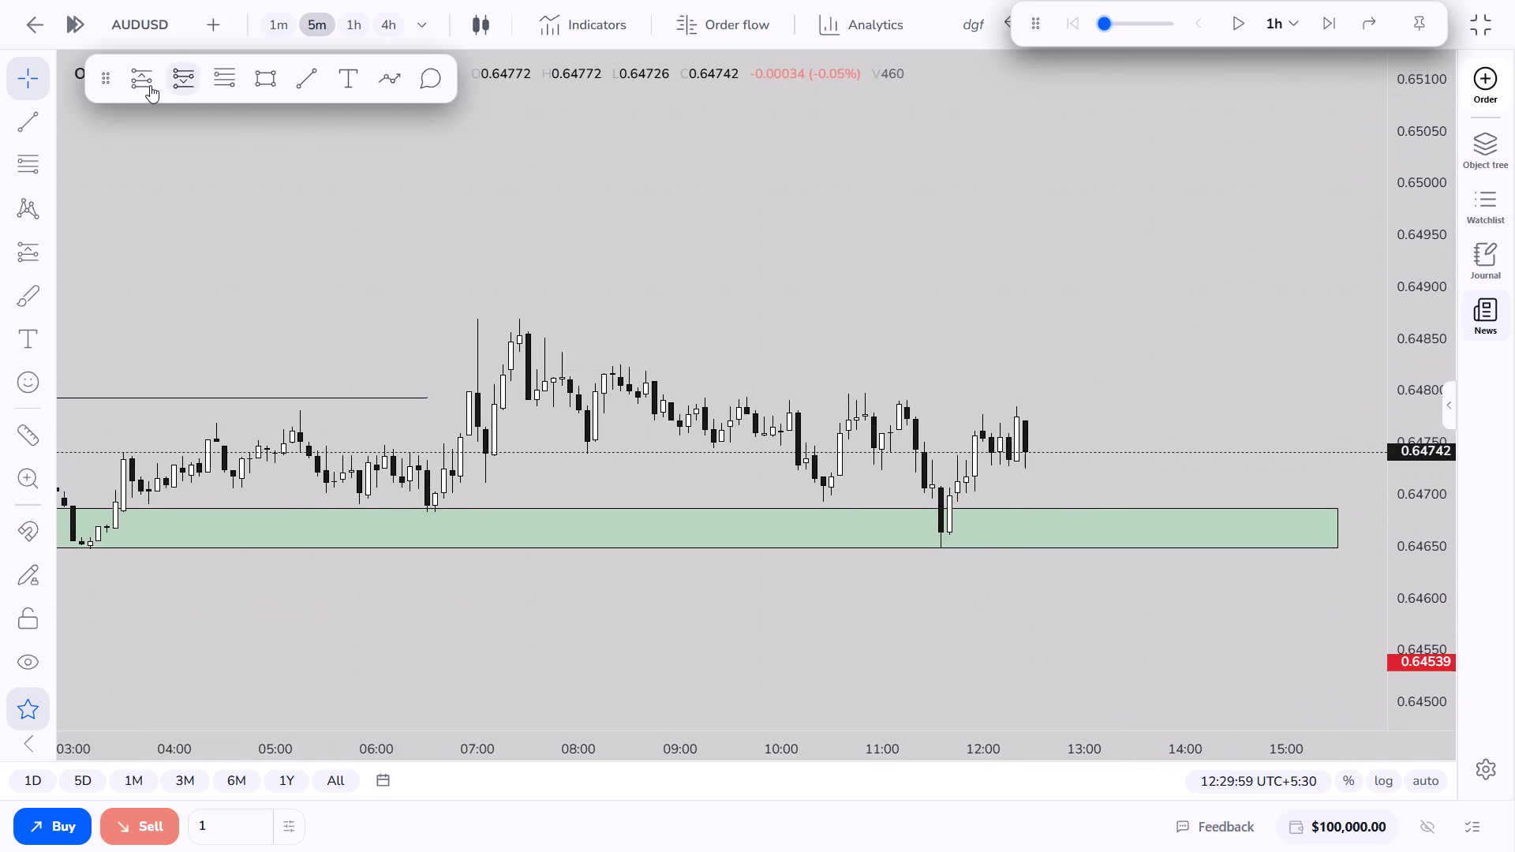
Place a long position at 0.64712 on the Wed 14 May 11:50 candle with its stop at about 0.64606 below the zone.
left_click(145, 84)
left_click(967, 483)
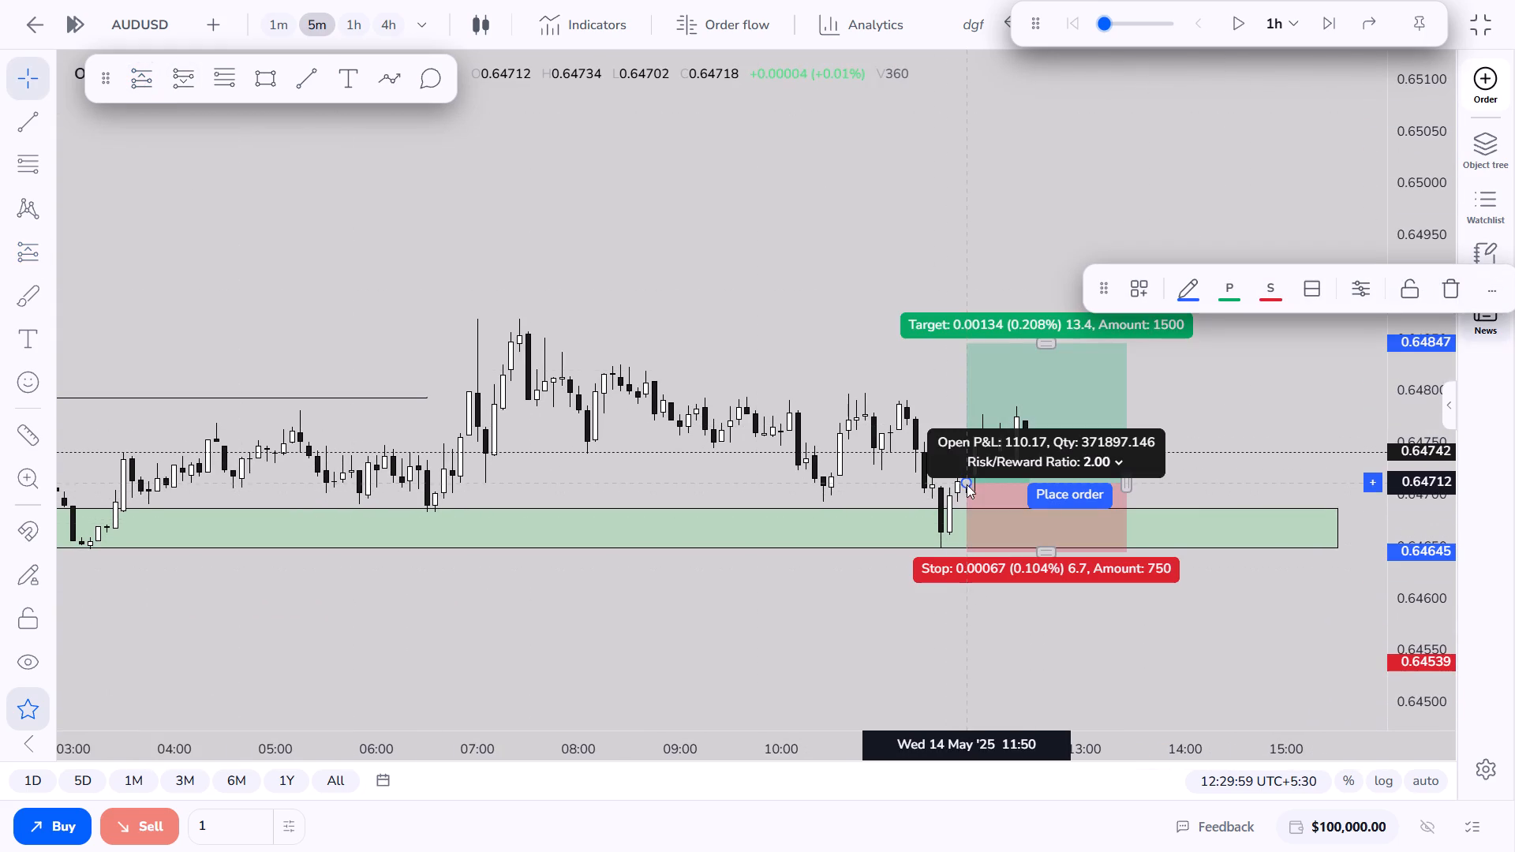
left_click_drag(1041, 554, 1047, 568)
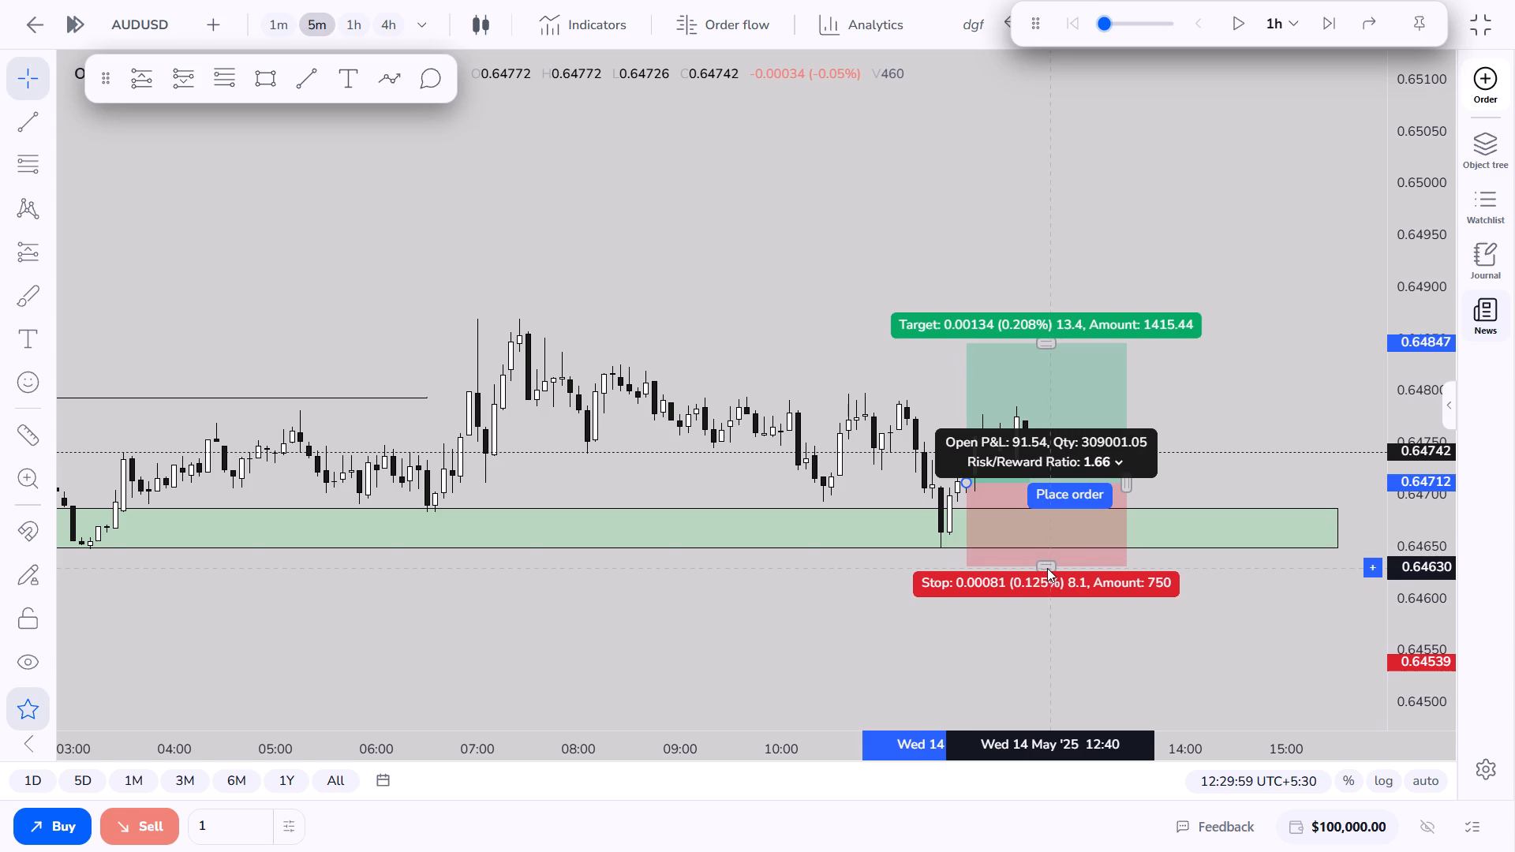
left_click_drag(1047, 568, 1053, 593)
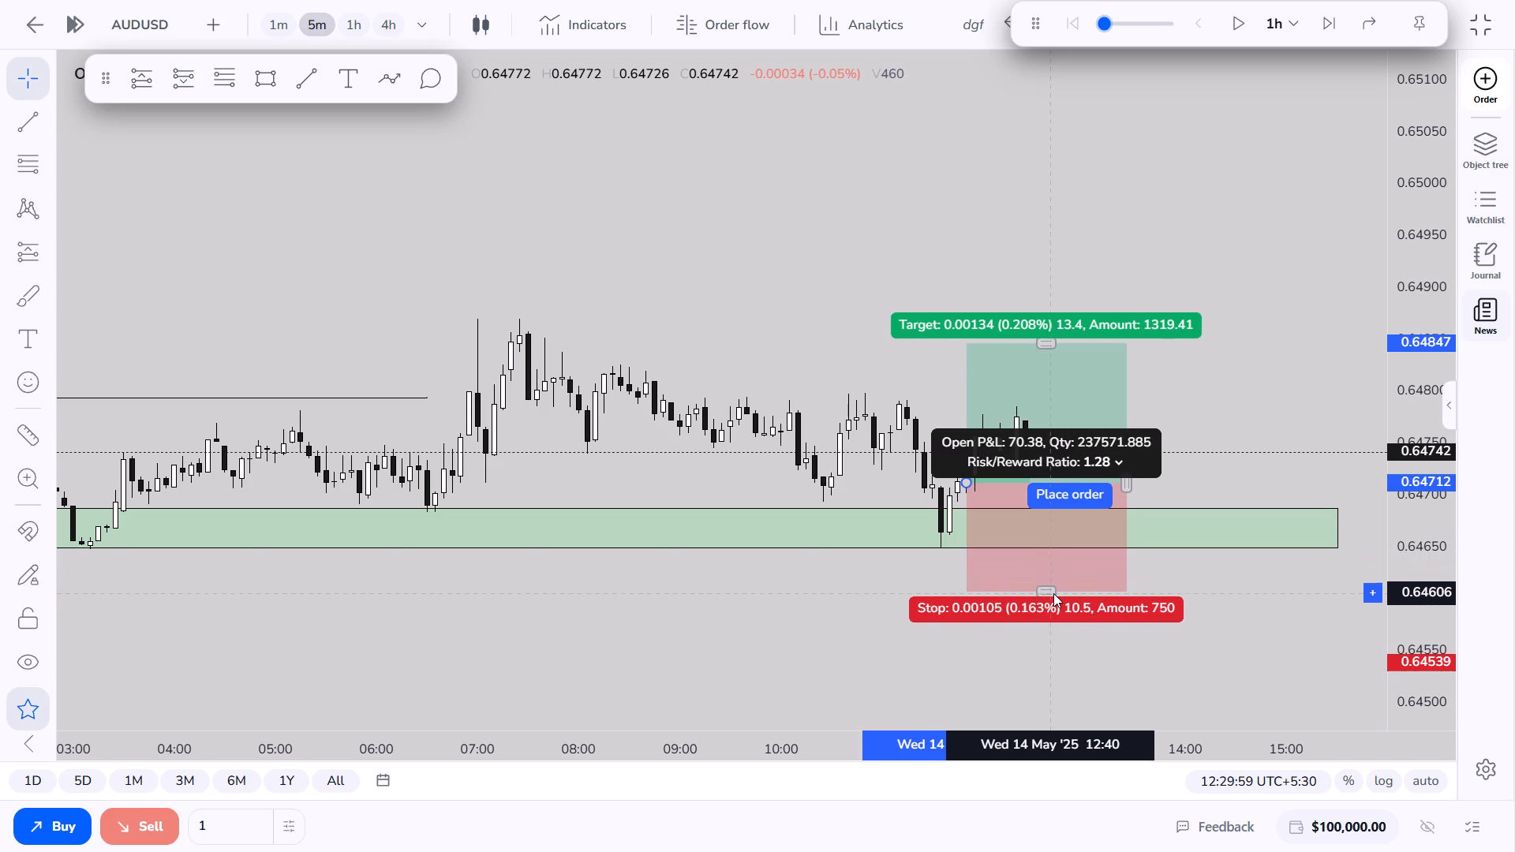
Adjust the long position's stop to 0.64612 and its target to 0.64813 for a 1.00 risk/reward ratio.
left_click_drag(1053, 593, 1046, 589)
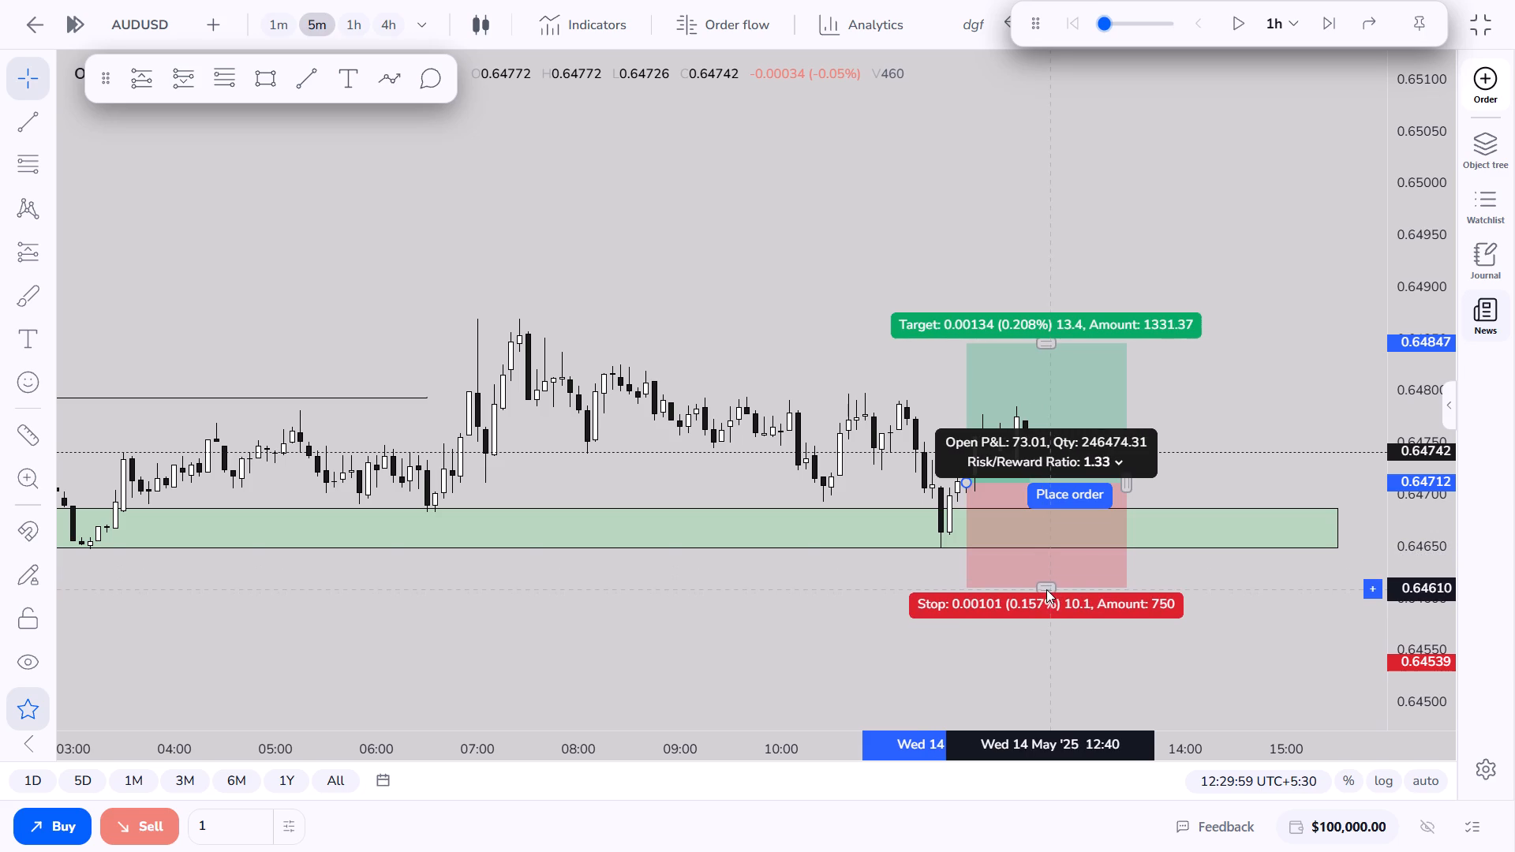
left_click_drag(1046, 589, 1045, 588)
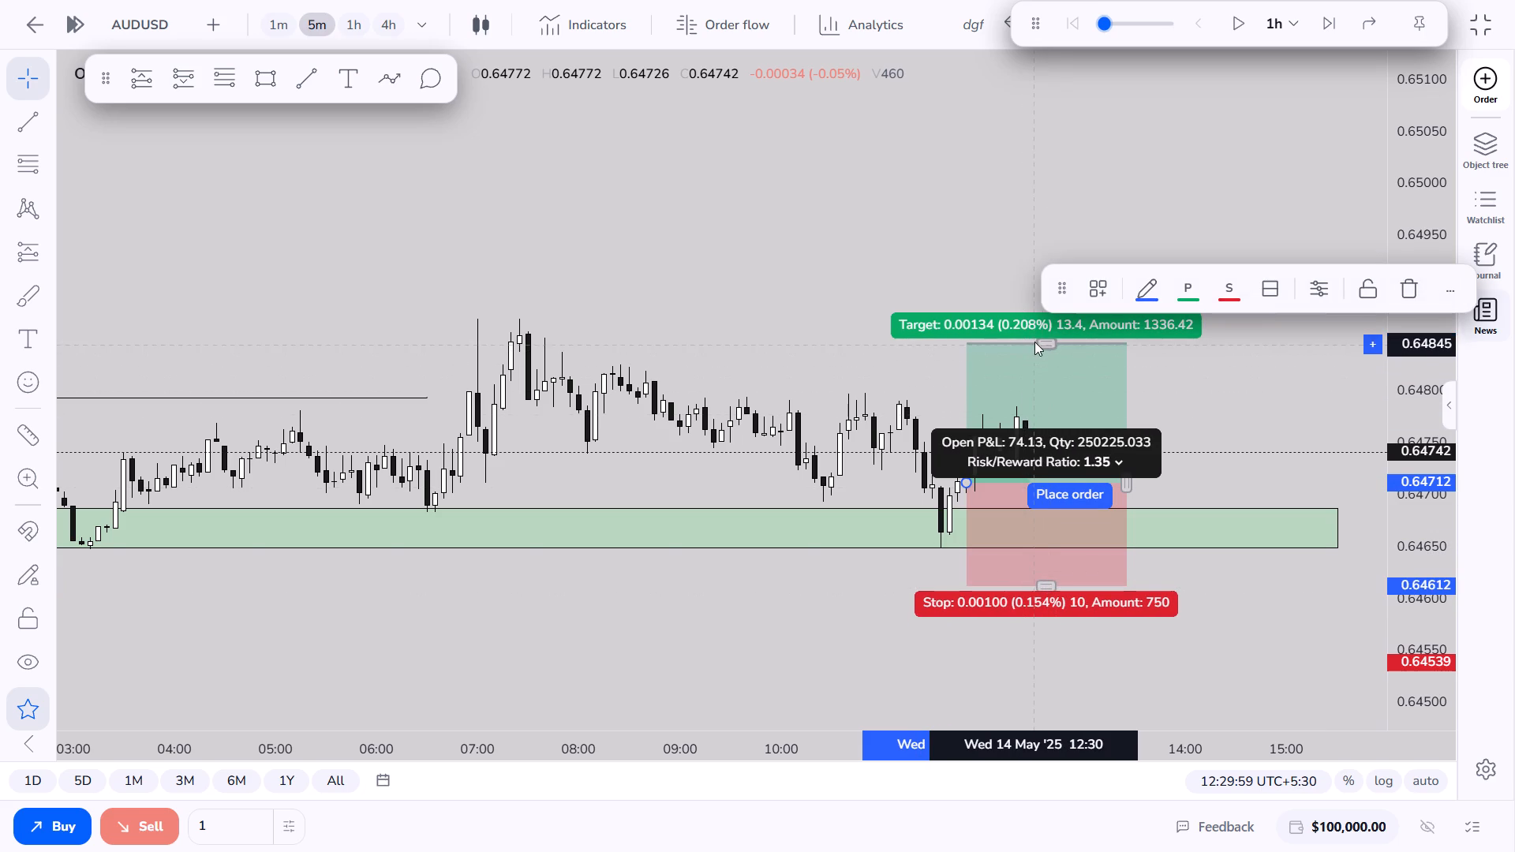
left_click_drag(1035, 341, 1046, 377)
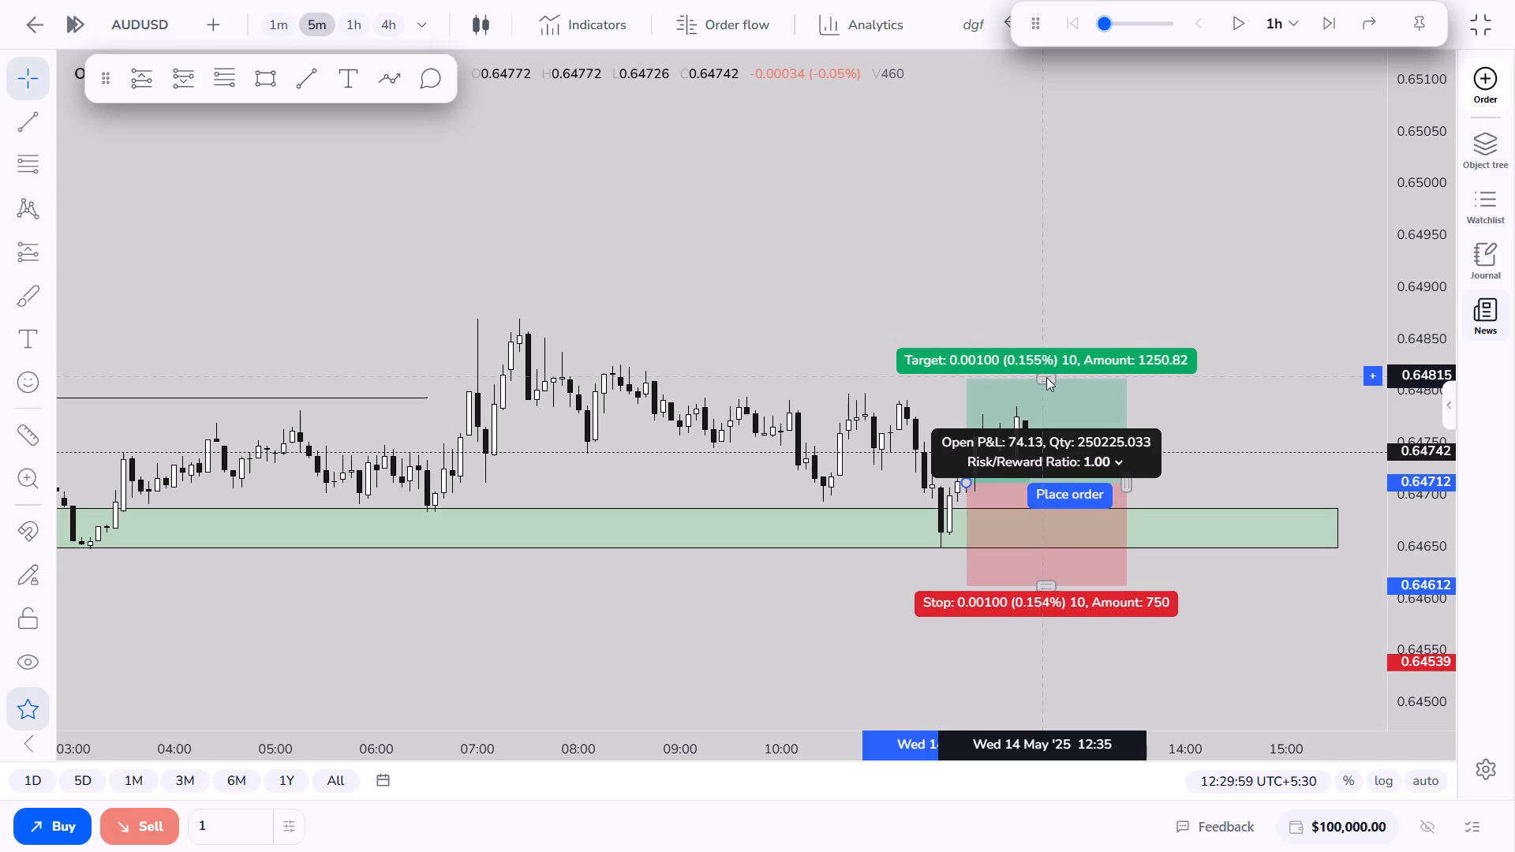
left_click_drag(1046, 377, 1045, 376)
left_click(1126, 306)
left_click(1124, 258)
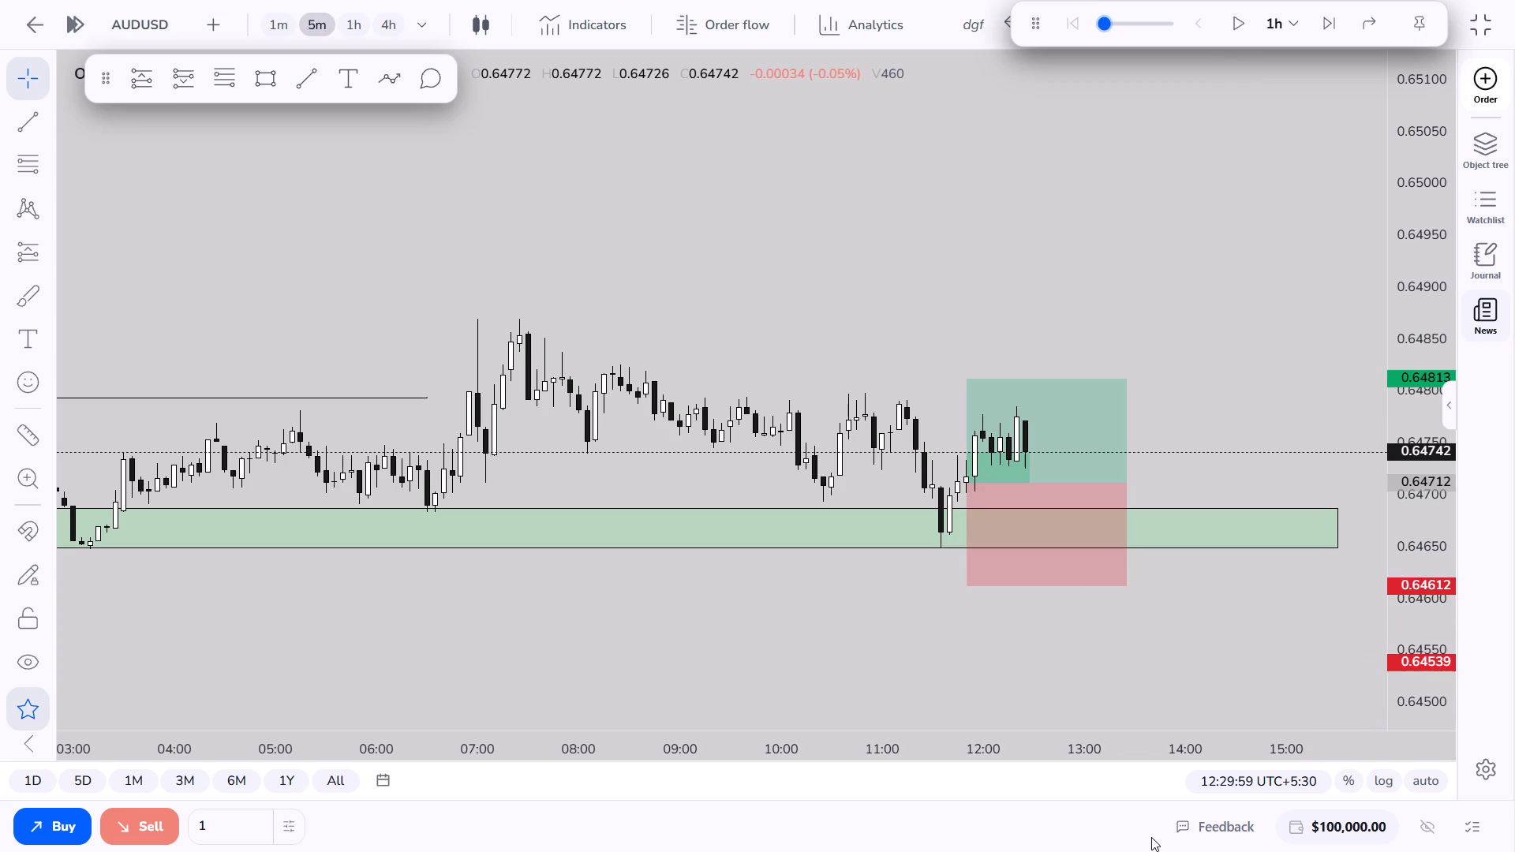
Advance the 1h replay by one candle to Wed 14 May 13:29:59.
left_click(1335, 30)
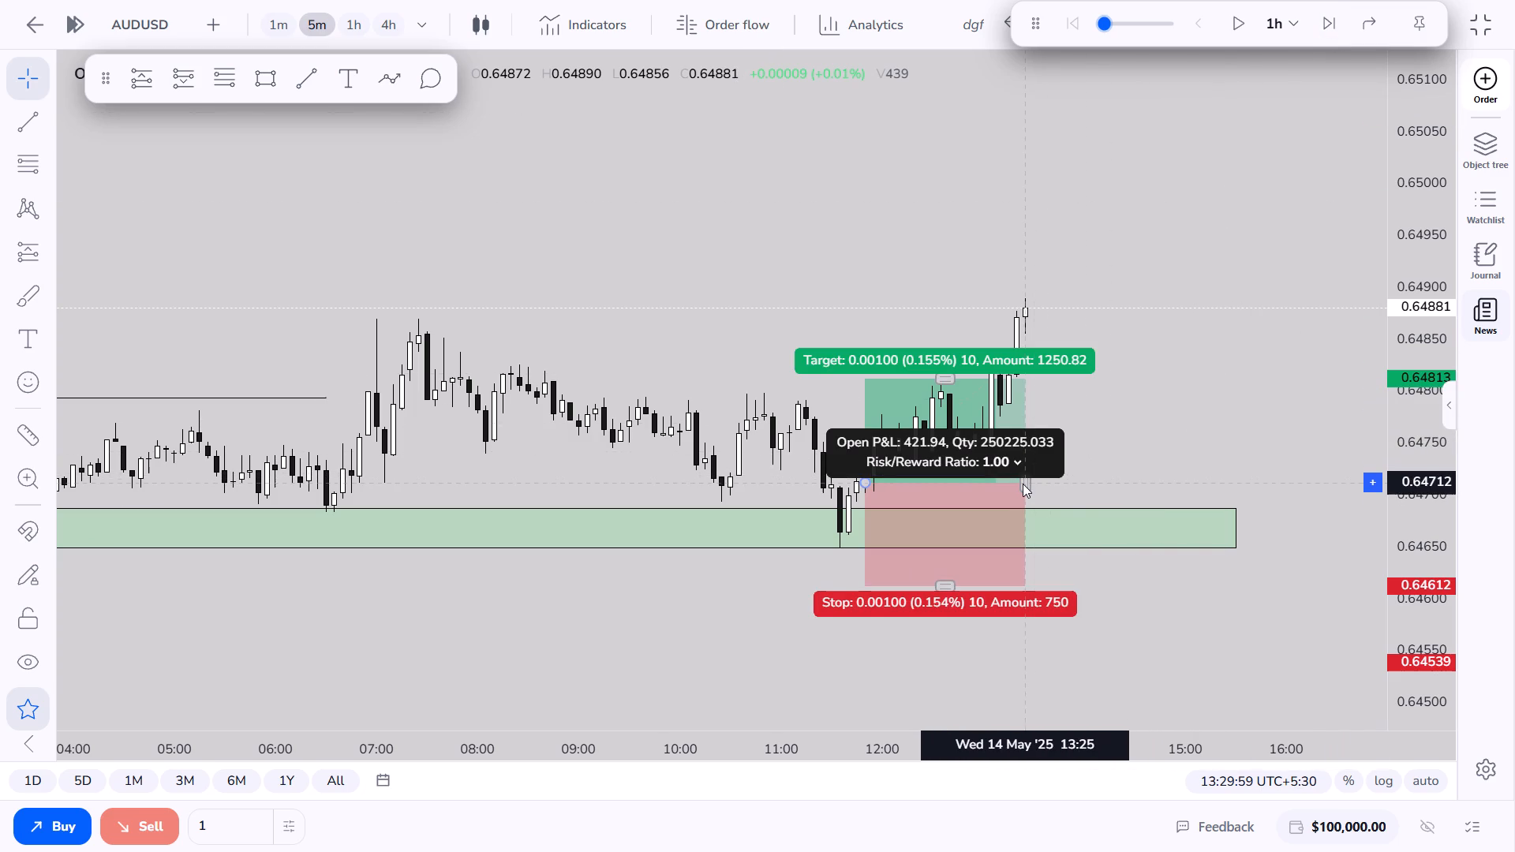
Shorten the long position so that it ends at the Wed 14 May 13:10 candle.
left_click_drag(1023, 484, 997, 474)
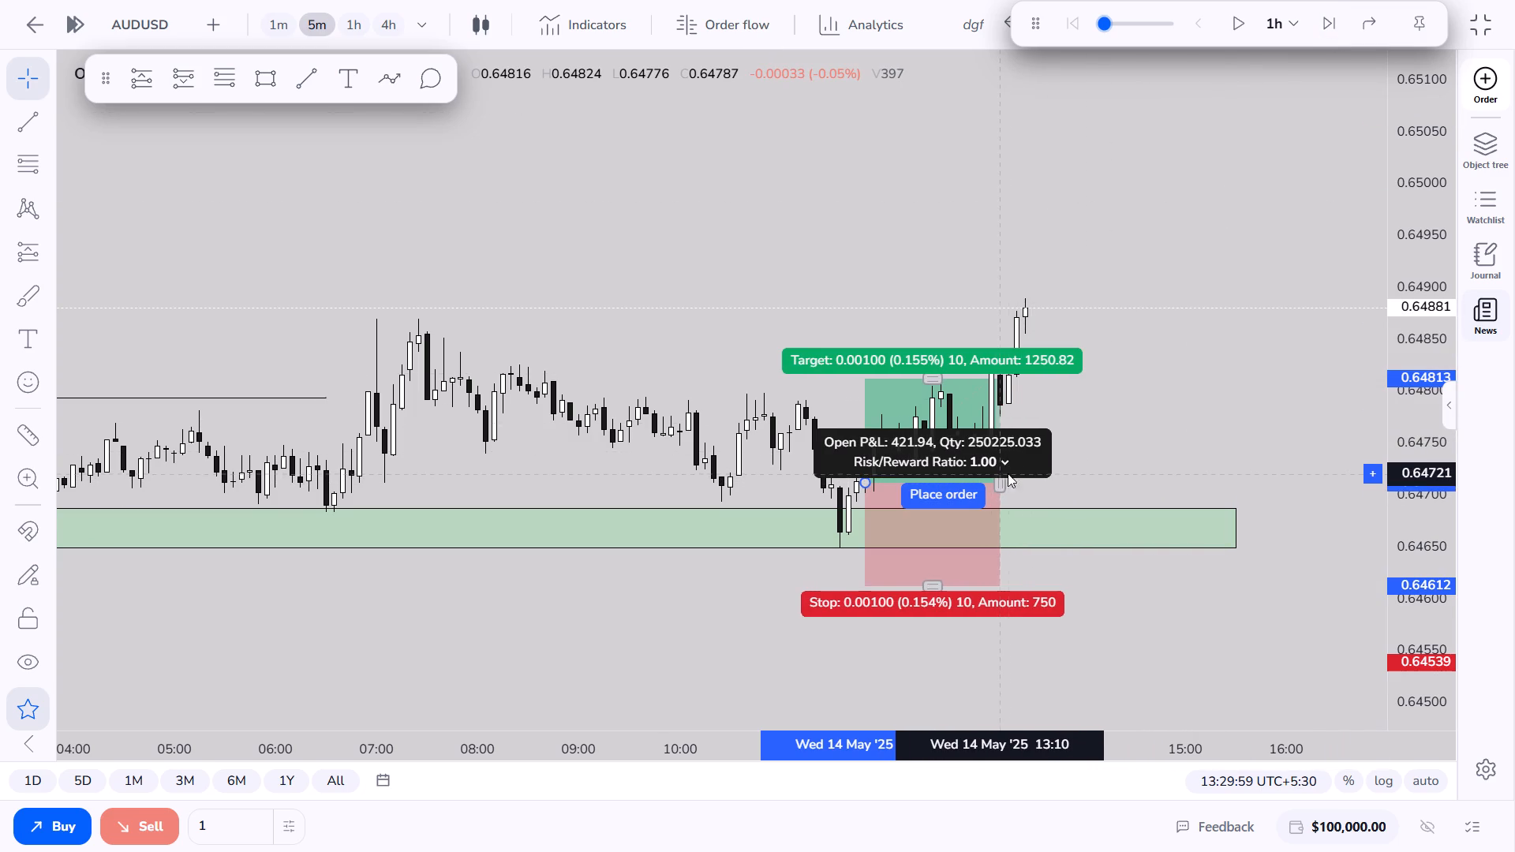
left_click(1147, 409)
left_click_drag(1150, 409, 1136, 413)
Switch the chart to the 1h timeframe and frame the Wed 14 May rally against the earlier swings.
left_click_drag(917, 260, 963, 340)
scroll(1001, 346, "down", 2)
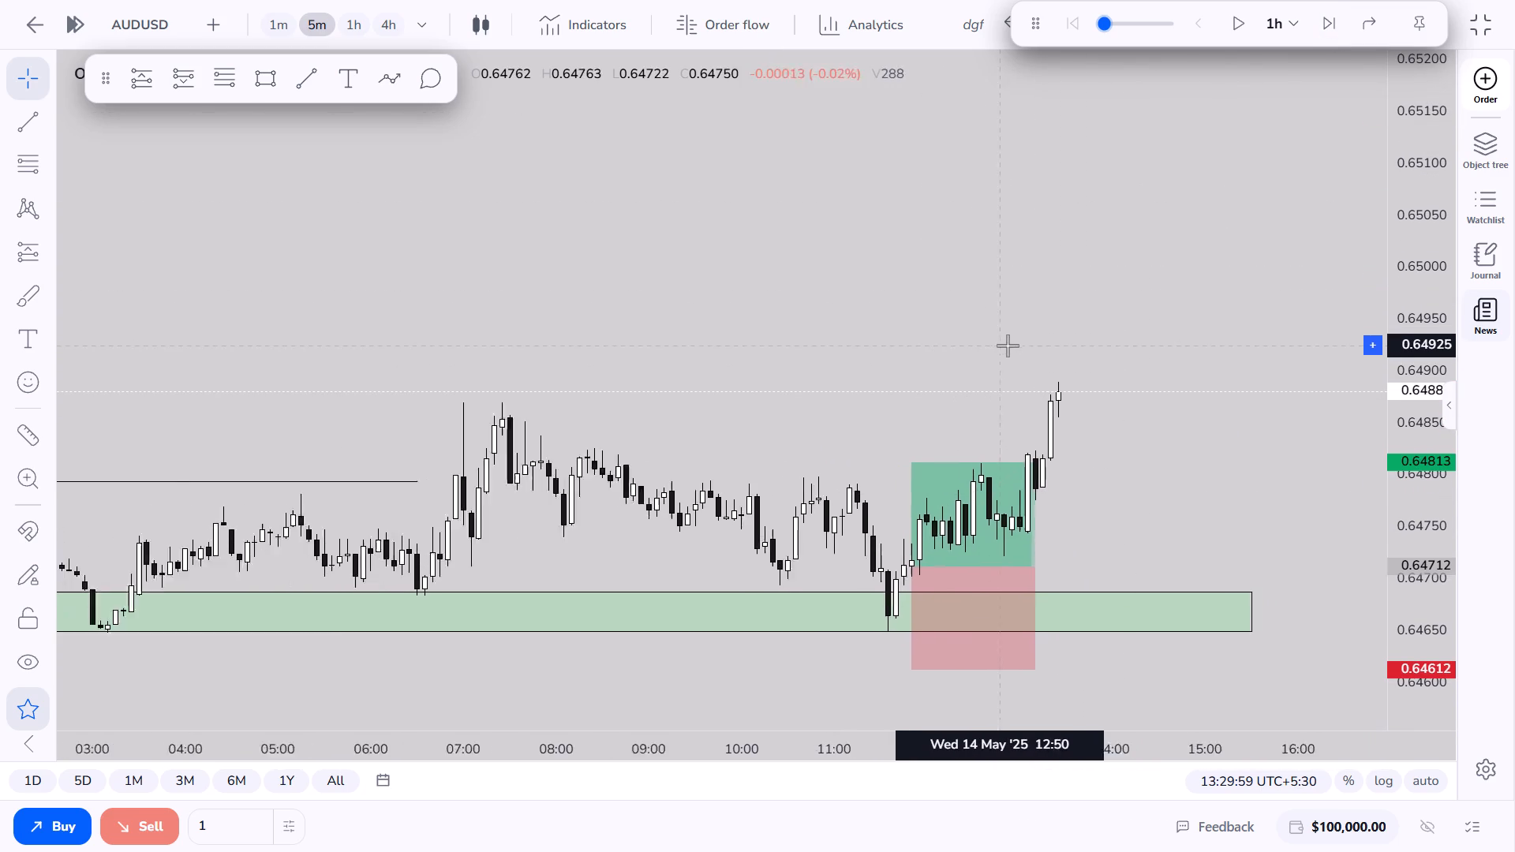
scroll(1008, 346, "down", 15)
left_click_drag(1034, 342, 1163, 206)
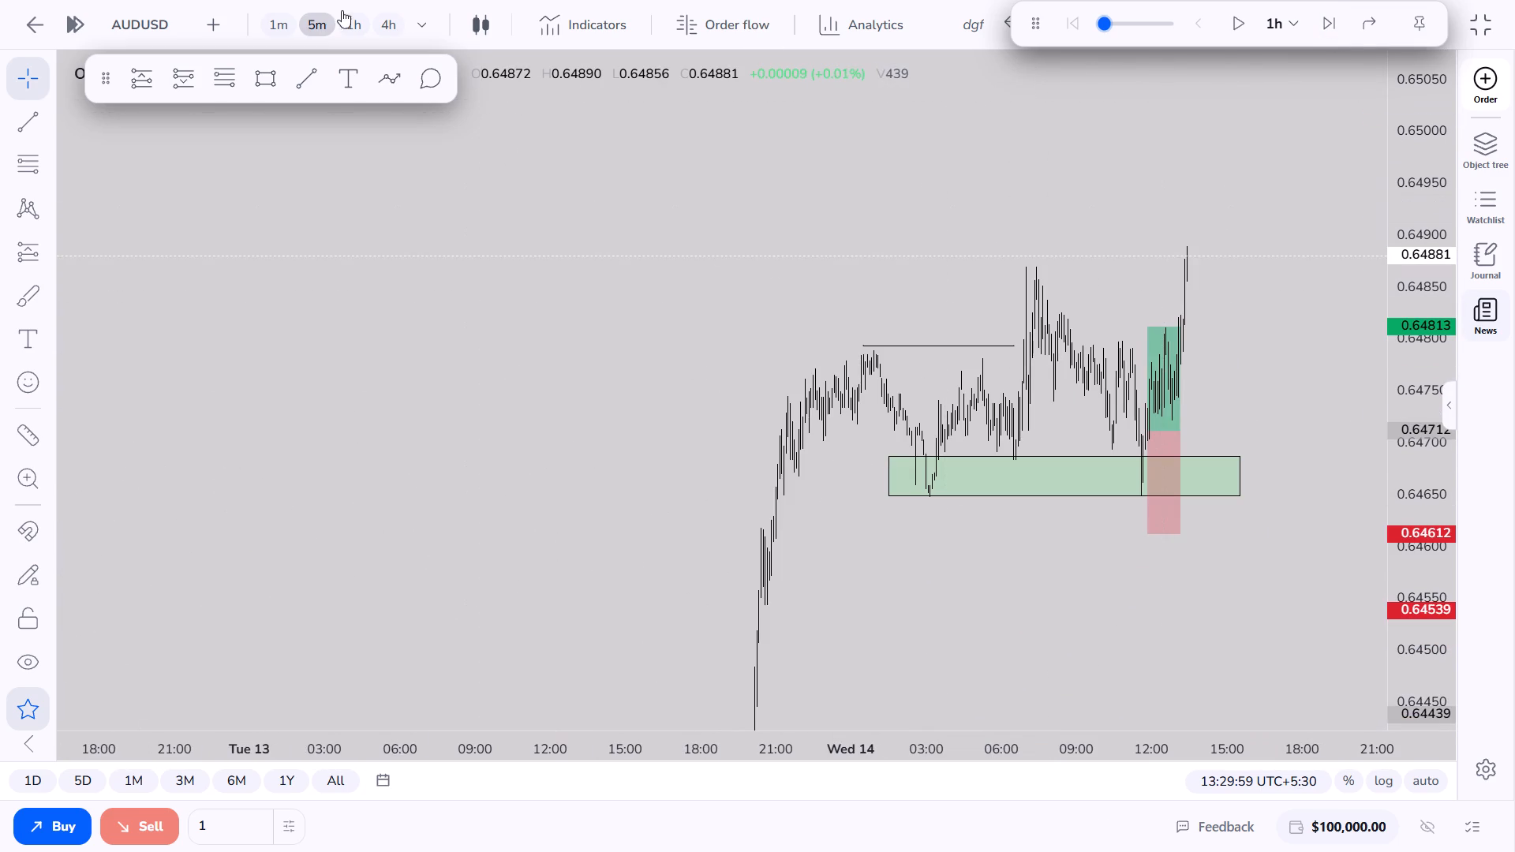
left_click(358, 23)
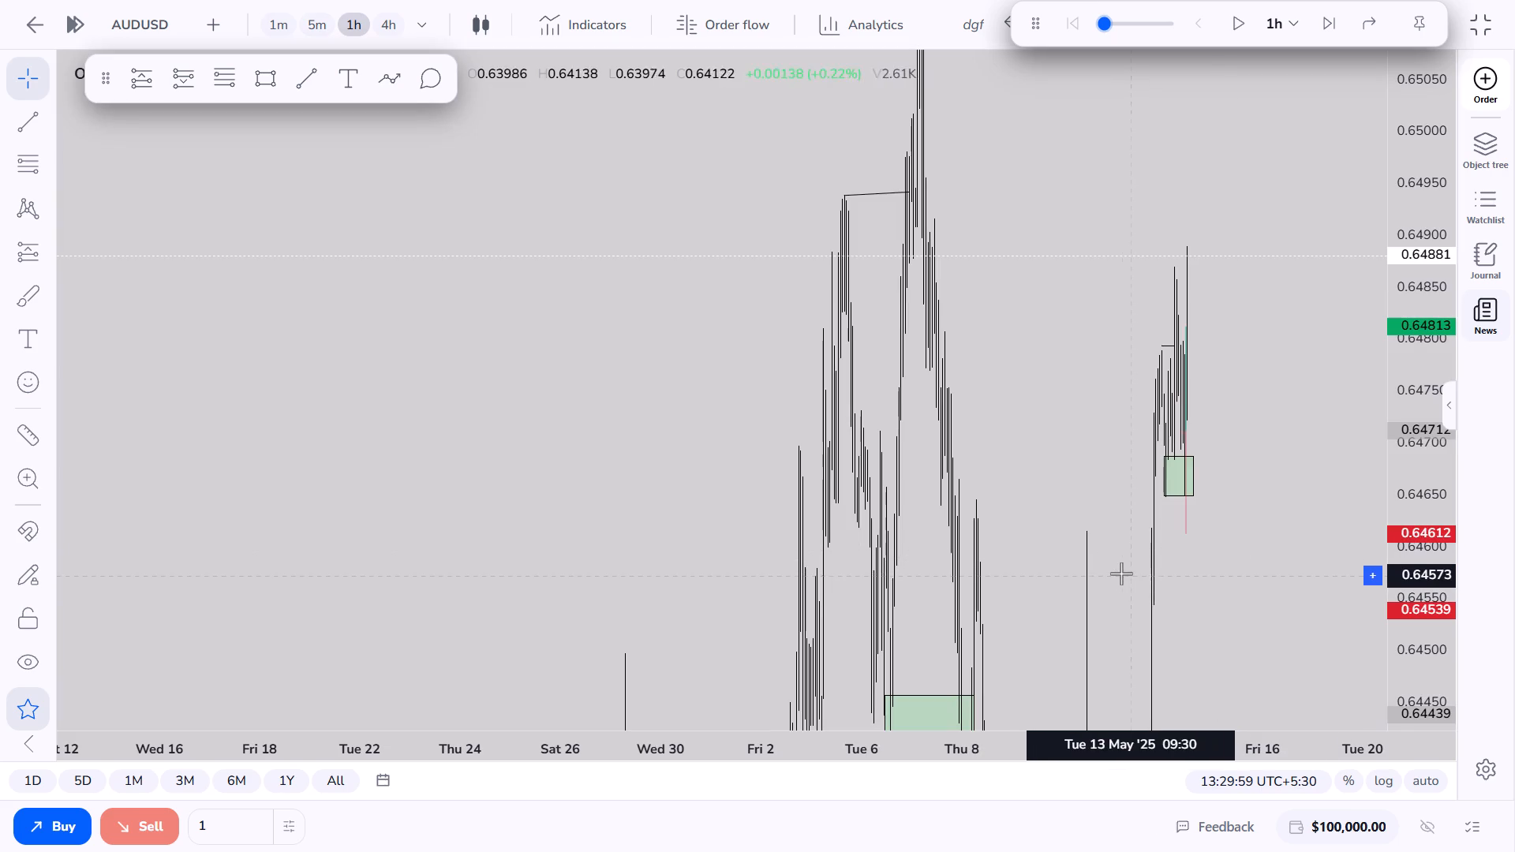
scroll(1119, 572, "up", 20)
scroll(1119, 572, "up", 3)
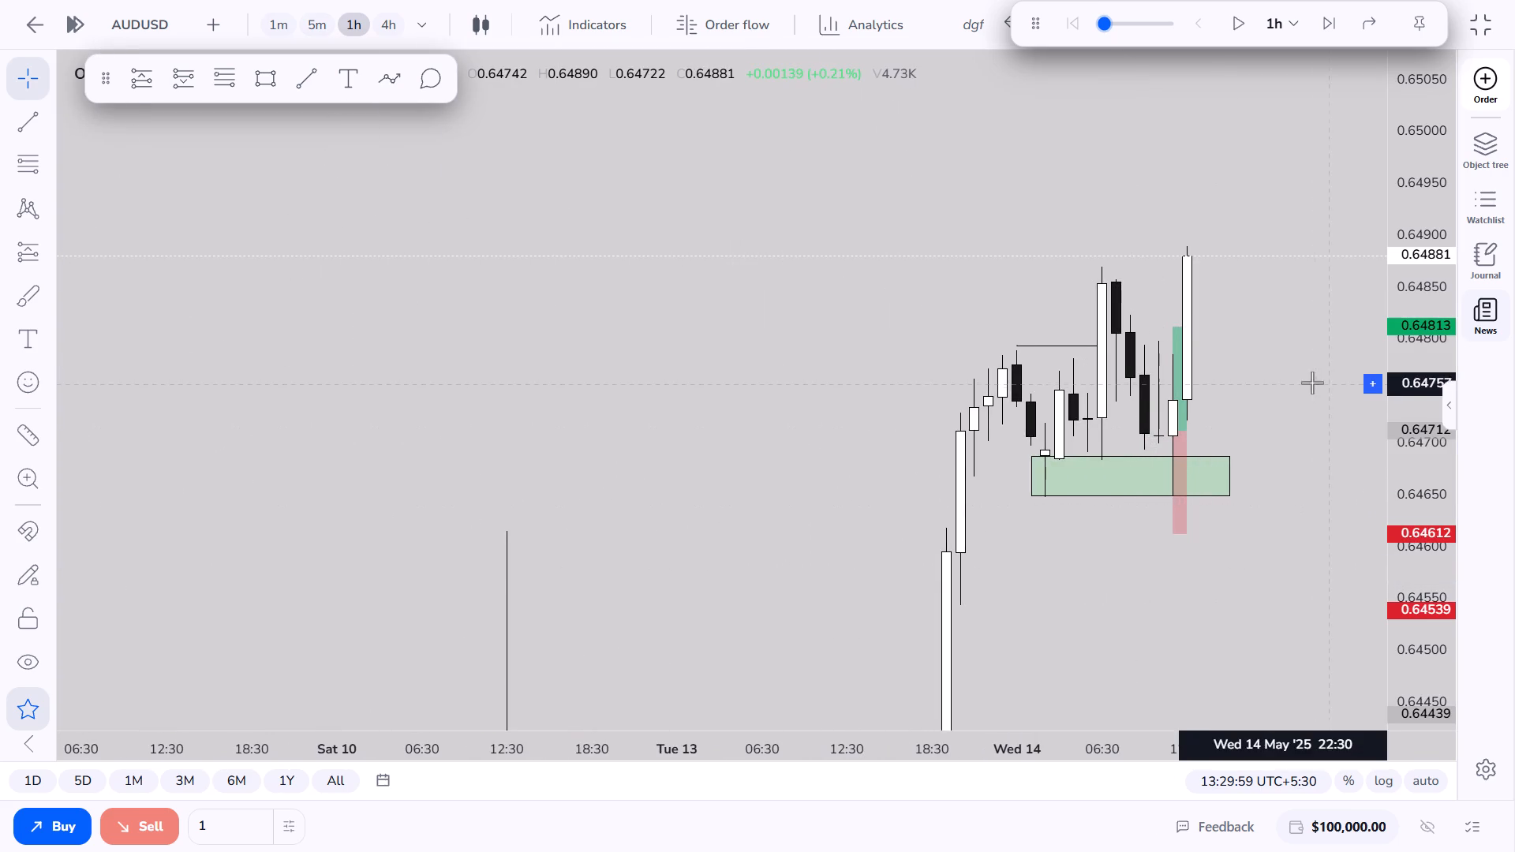
left_click_drag(1286, 383, 1206, 387)
left_click_drag(1412, 331, 1372, 501)
left_click_drag(1195, 603, 1130, 407)
scroll(1135, 419, "down", 3)
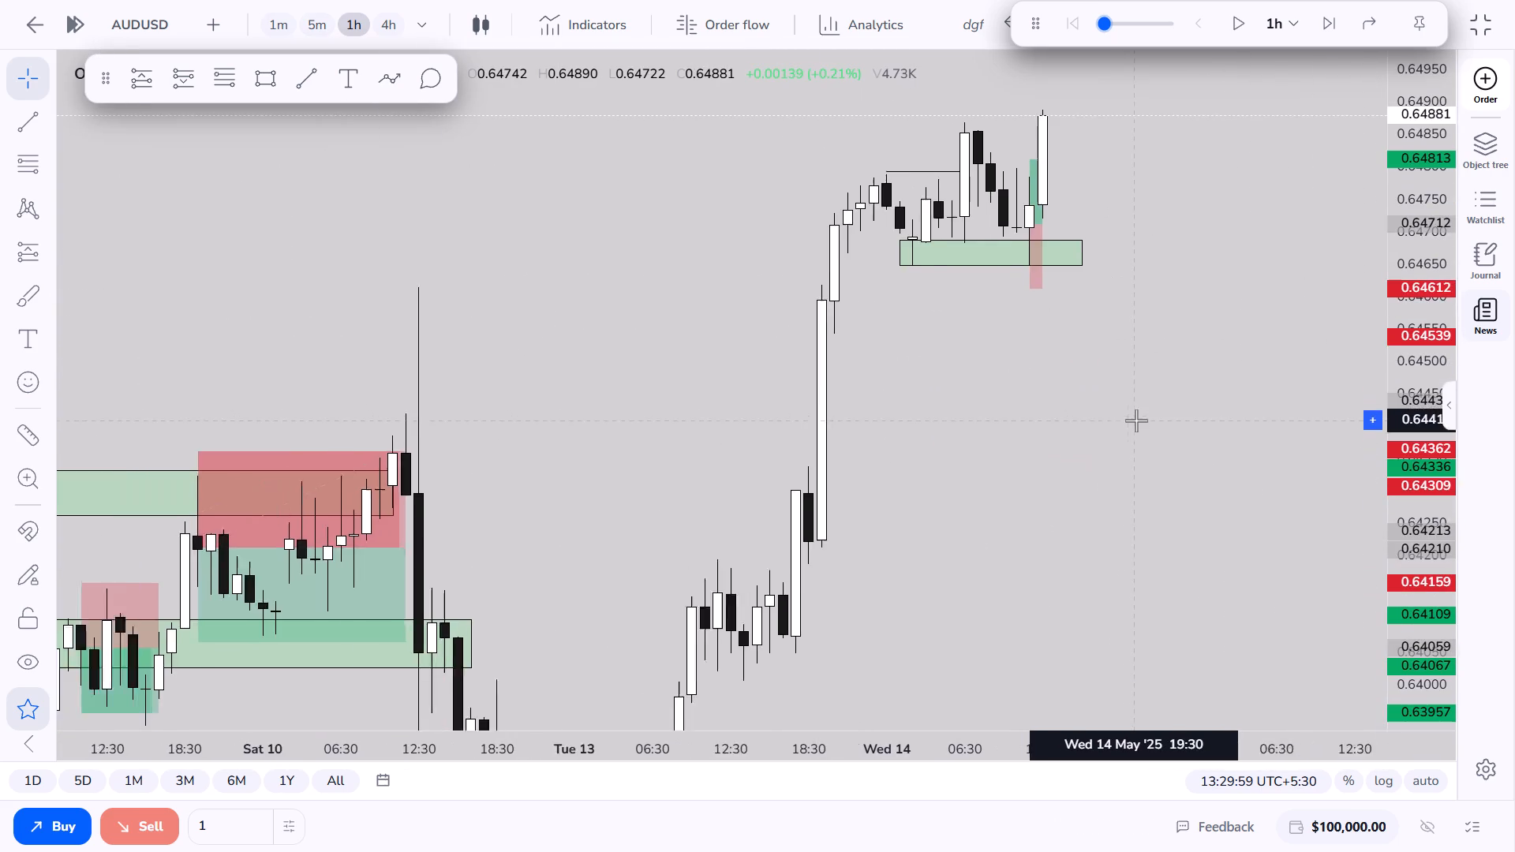
scroll(1136, 420, "down", 2)
left_click_drag(1135, 500, 1287, 373)
scroll(971, 445, "down", 5)
left_click_drag(1221, 292, 1118, 595)
left_click_drag(1112, 459, 1106, 552)
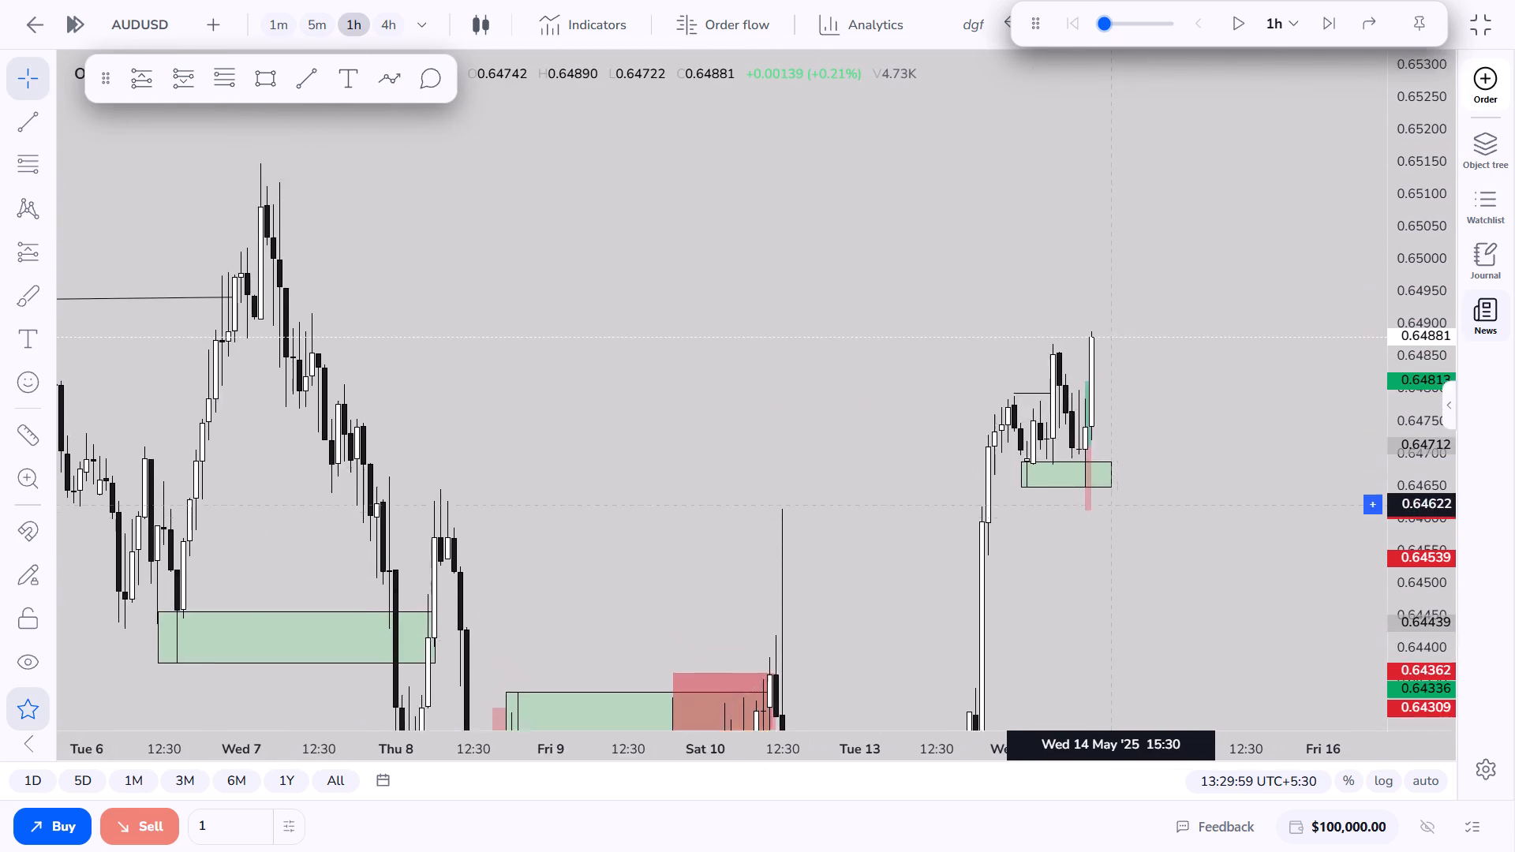
left_click_drag(1106, 552, 1105, 555)
scroll(1105, 555, "up", 5)
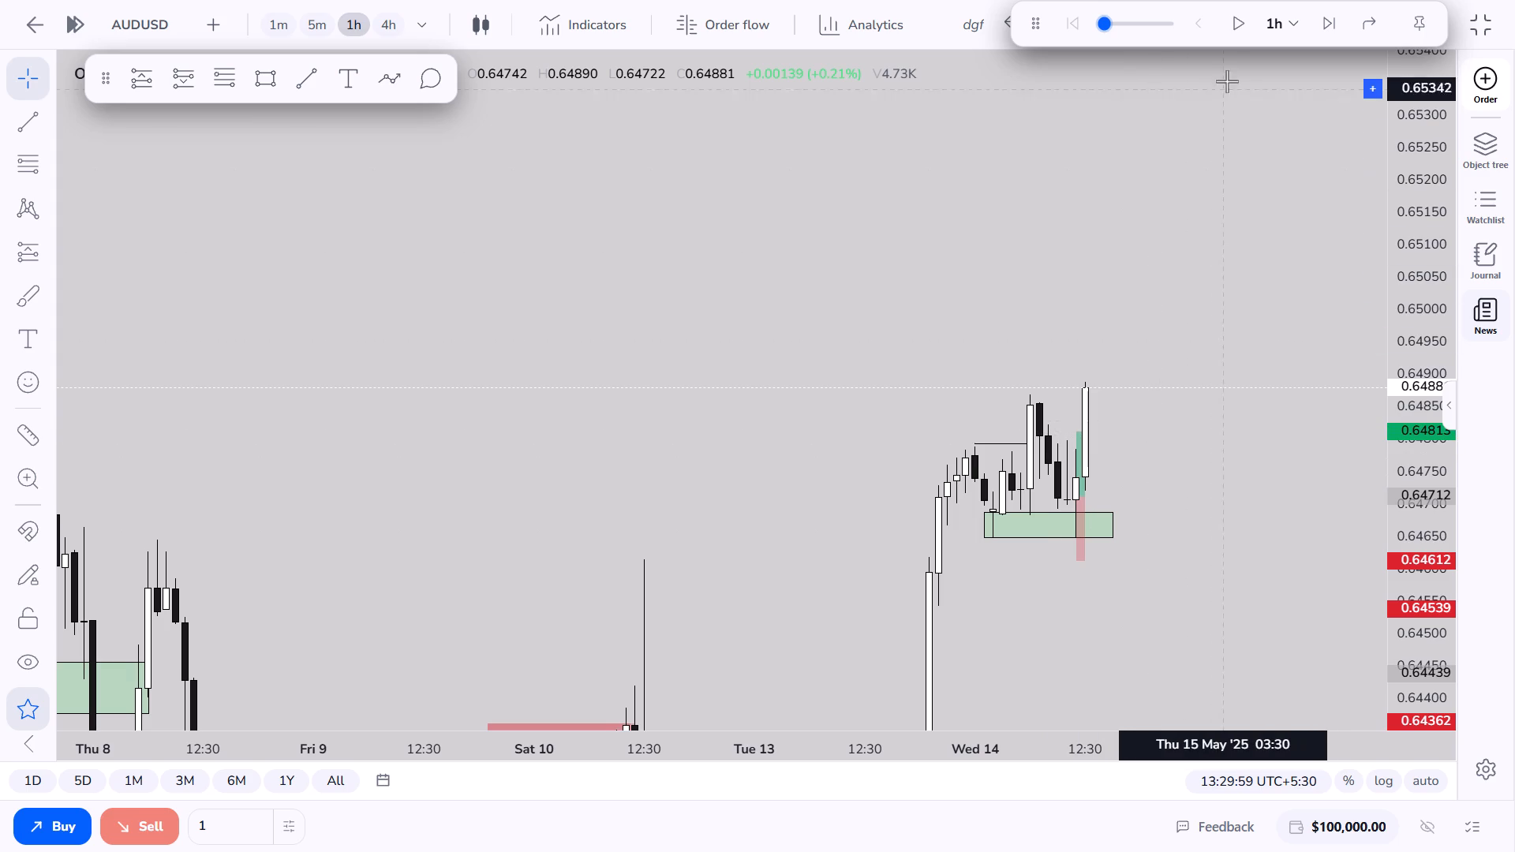
Play the 1h replay and pause it at Wed 14 May 19:29:59.
left_click(1227, 41)
left_click(1235, 24)
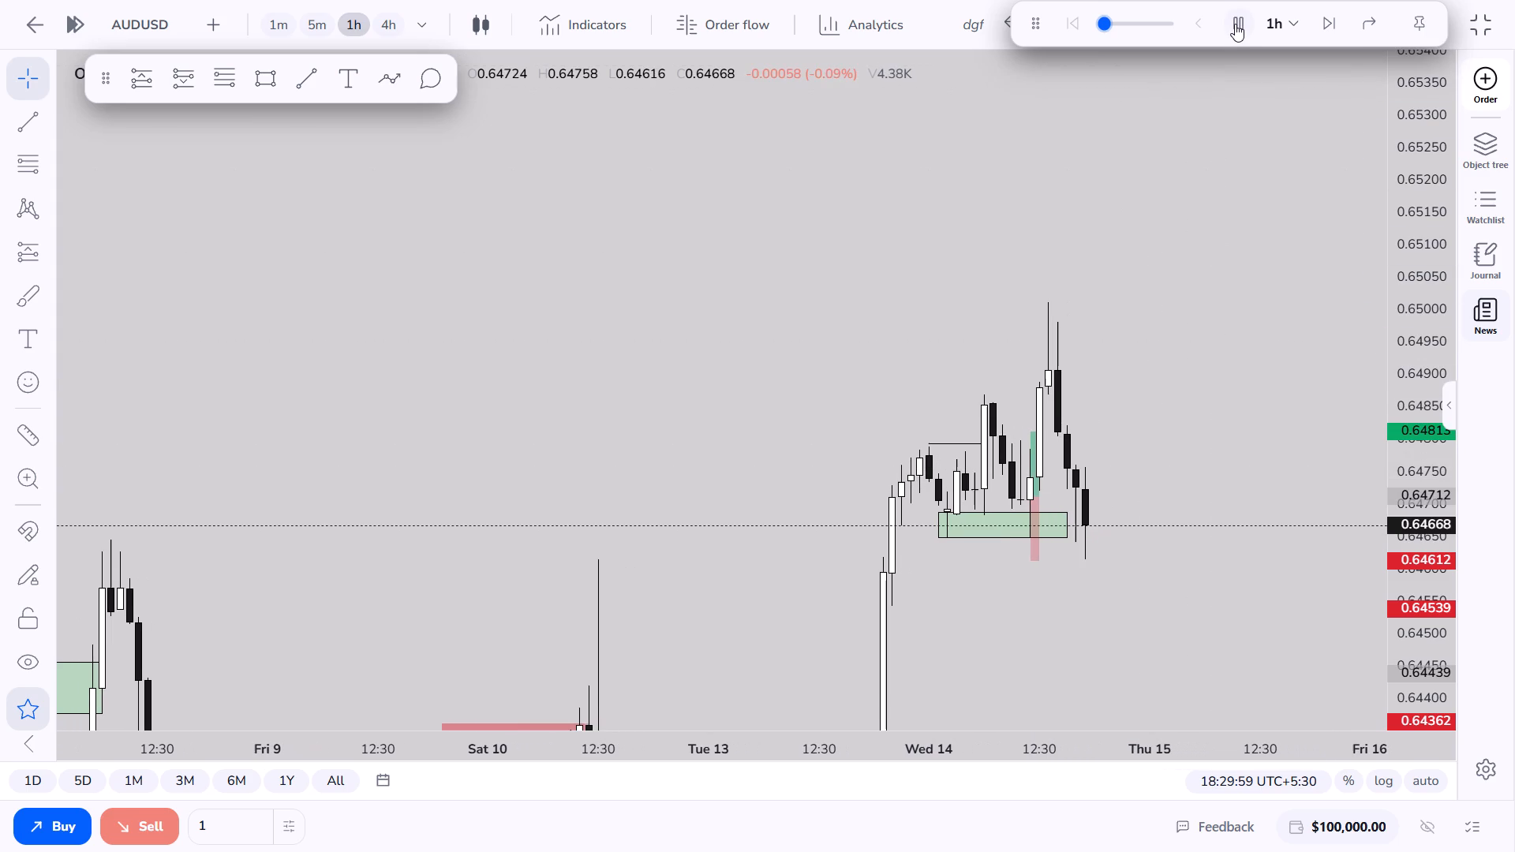
left_click(1235, 24)
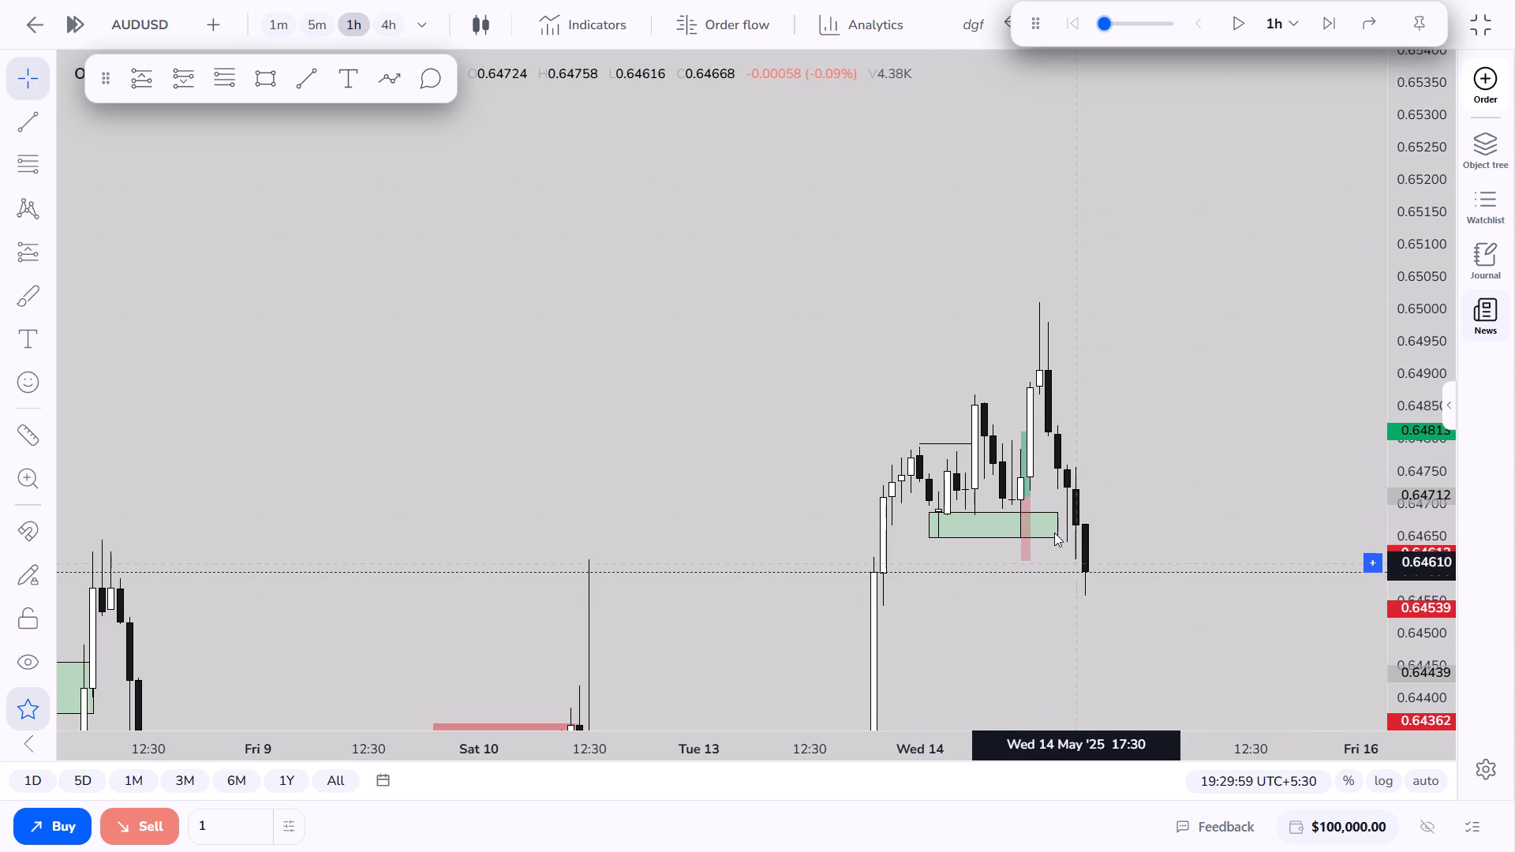
Move the green zone from the swing low up to the Wed 14 May morning swing high, covering about 0.6486 to 0.6483.
left_click(1058, 521)
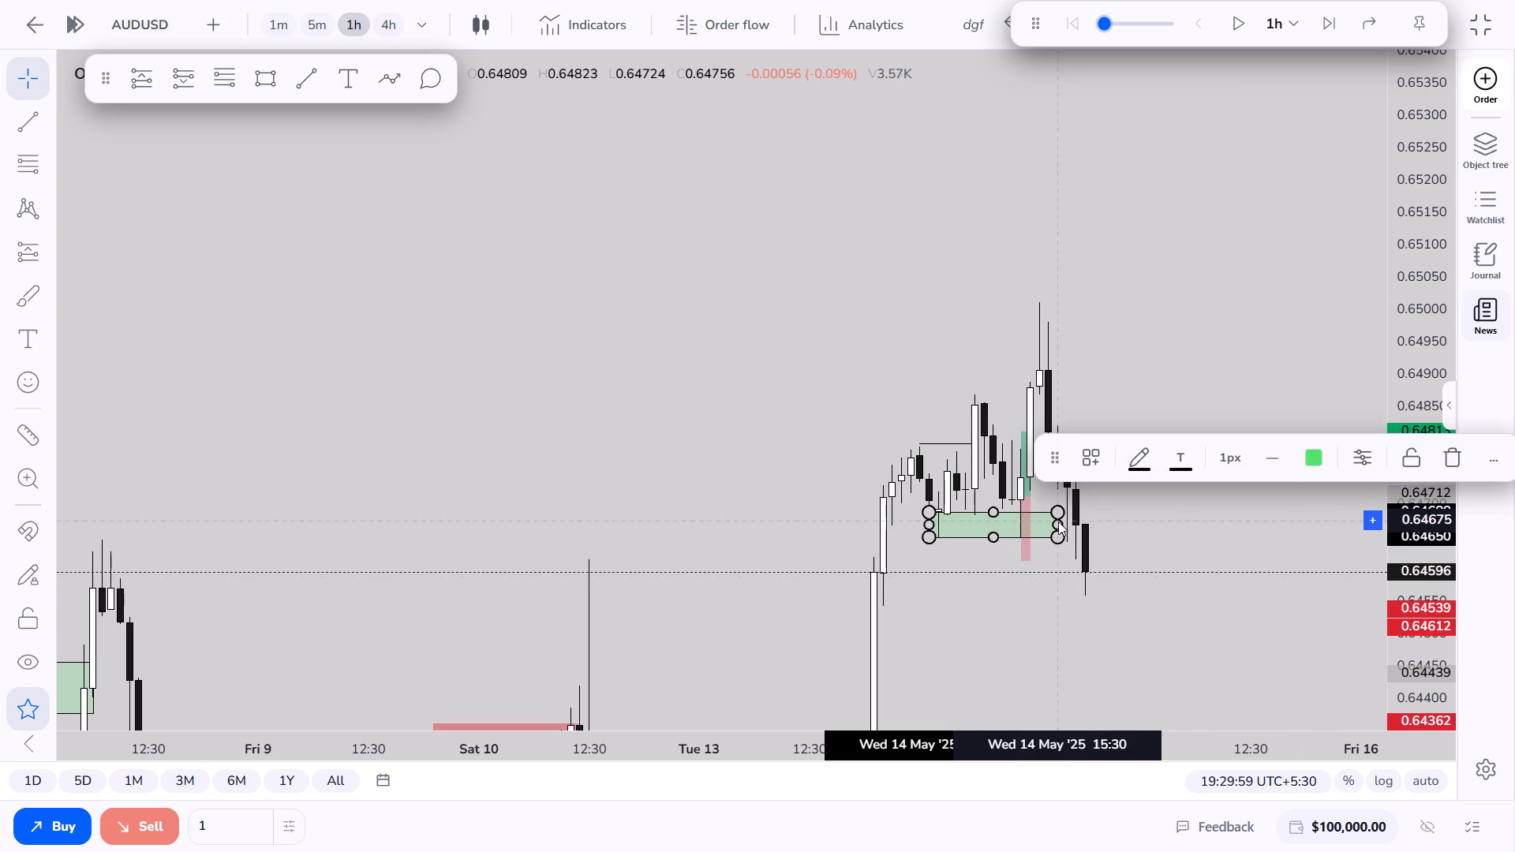
left_click_drag(1042, 513, 1106, 502)
left_click(1051, 619)
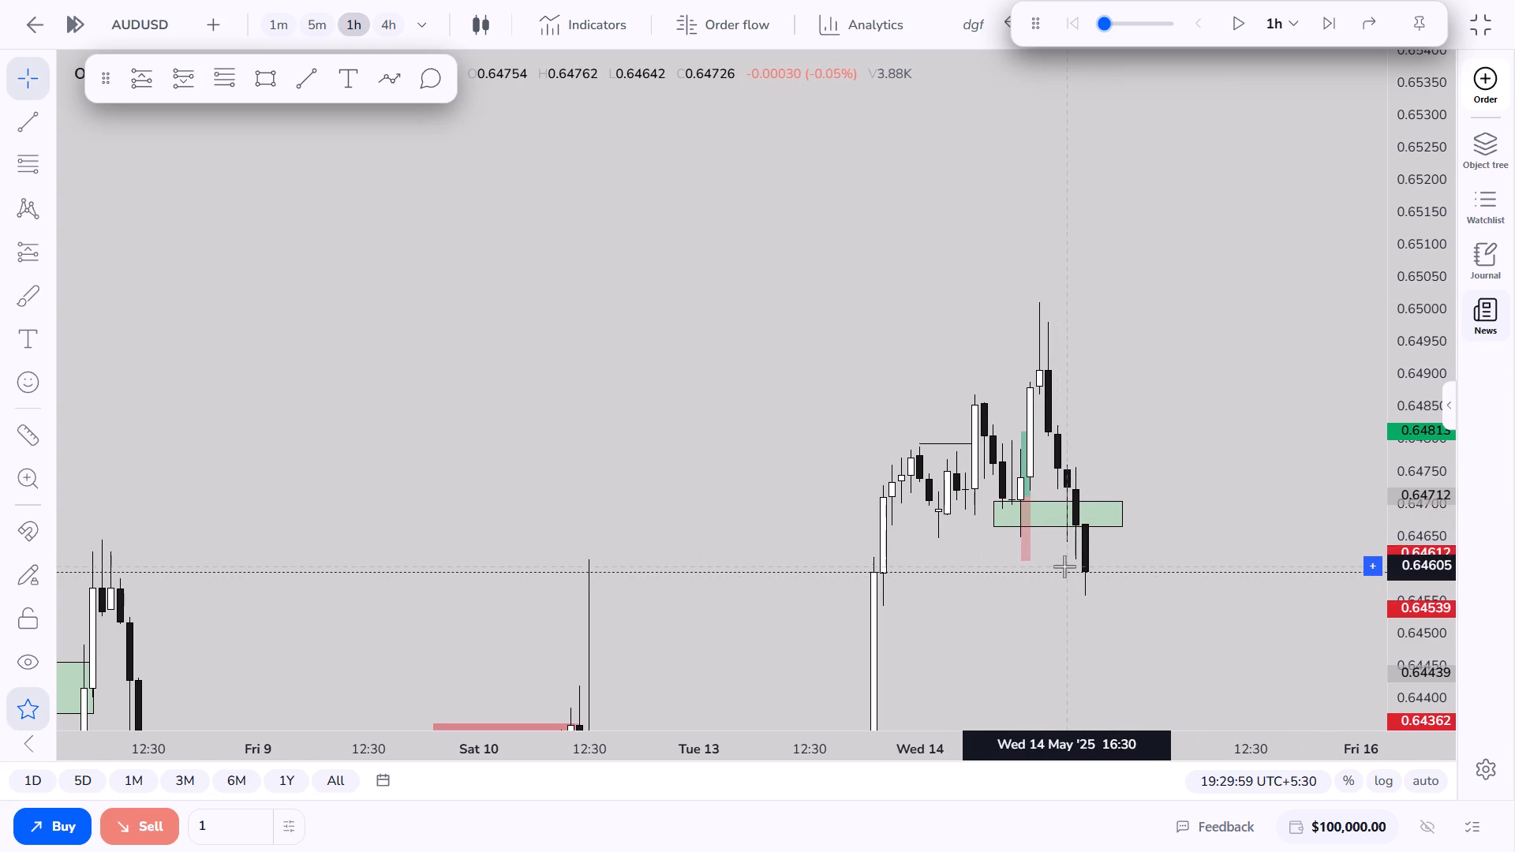
left_click(1064, 572)
scroll(1048, 602, "up", 4)
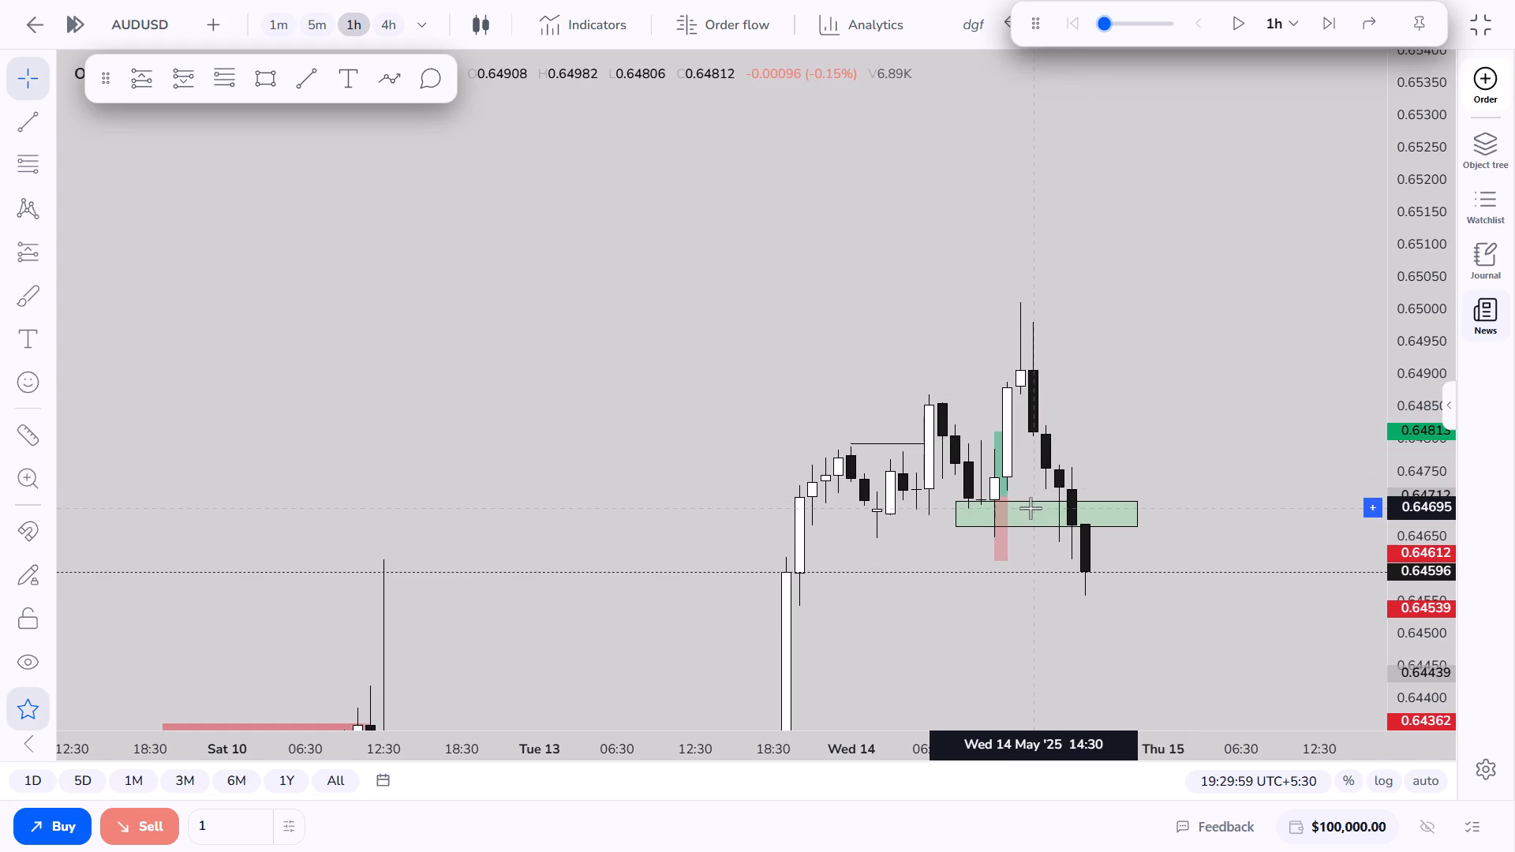
left_click_drag(1031, 506, 998, 388)
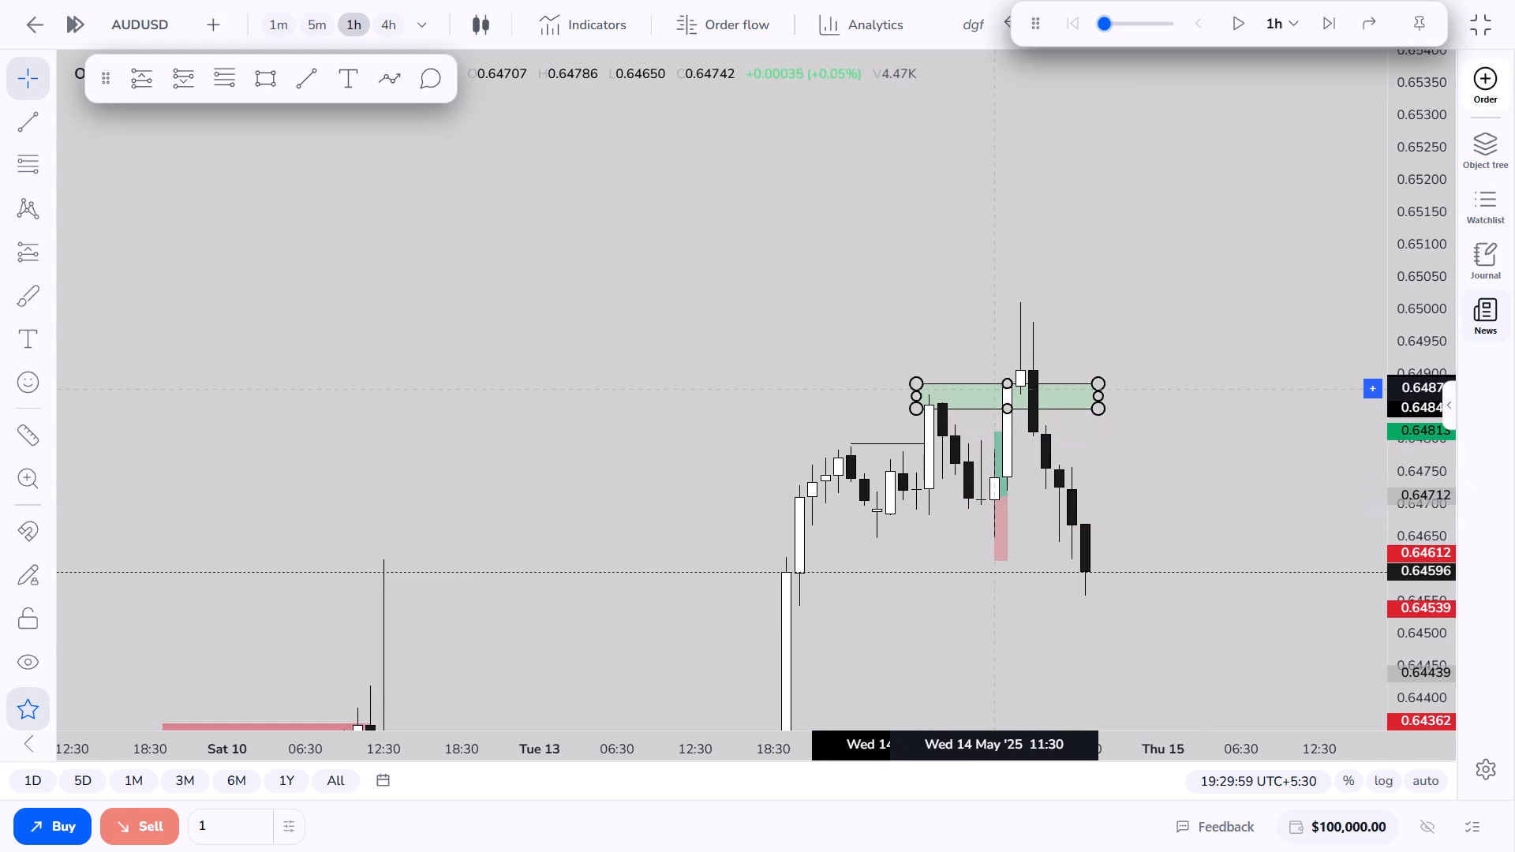
left_click_drag(998, 388, 990, 401)
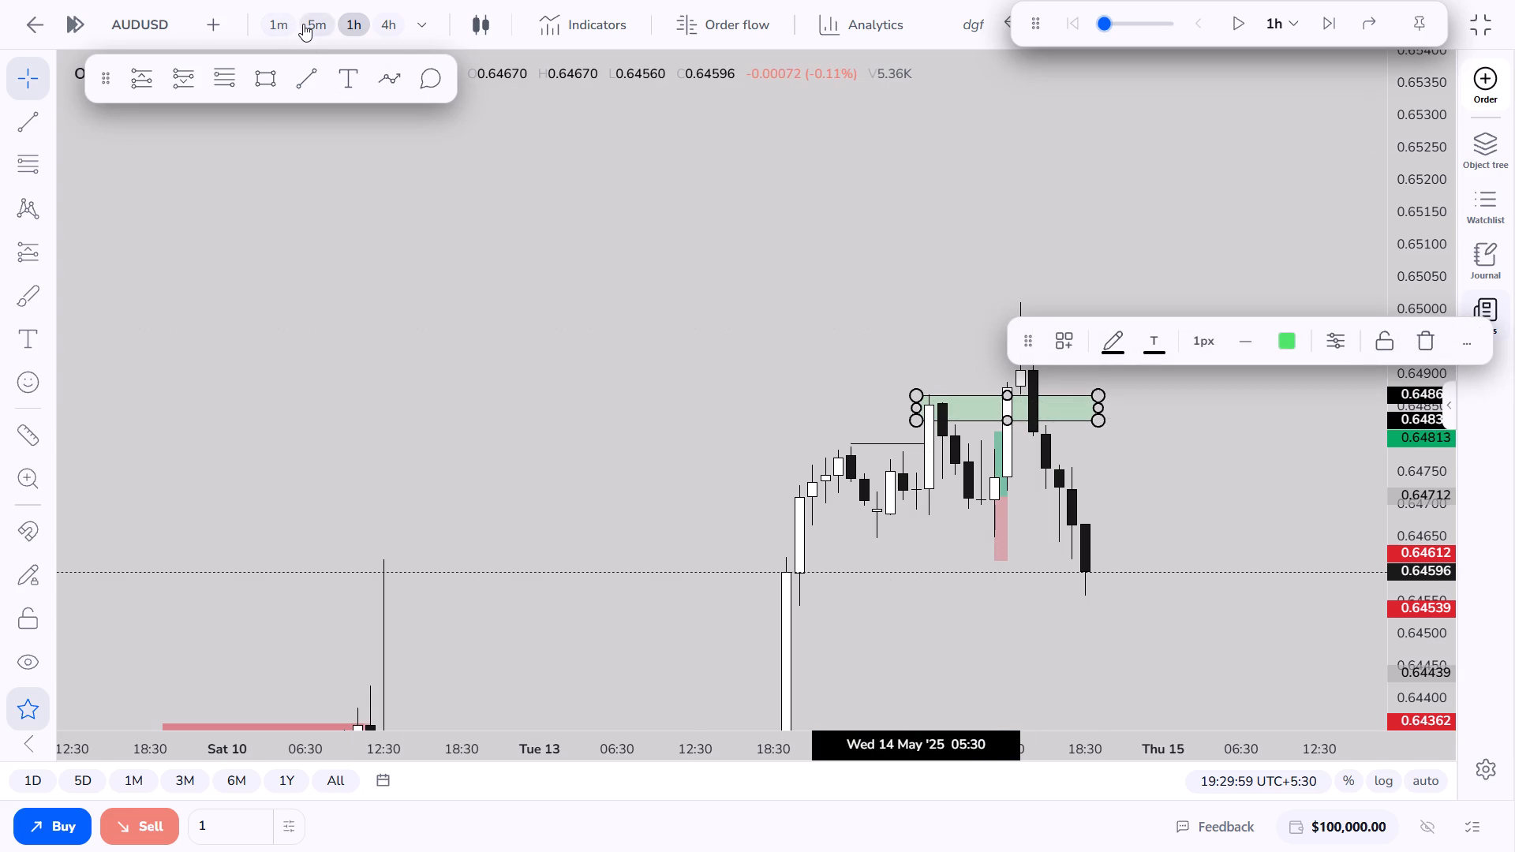
On the 5m timeframe, trim the moved zone to start at about Wed 14 May 06:35 with its upper edge at about 0.6487.
left_click(303, 24)
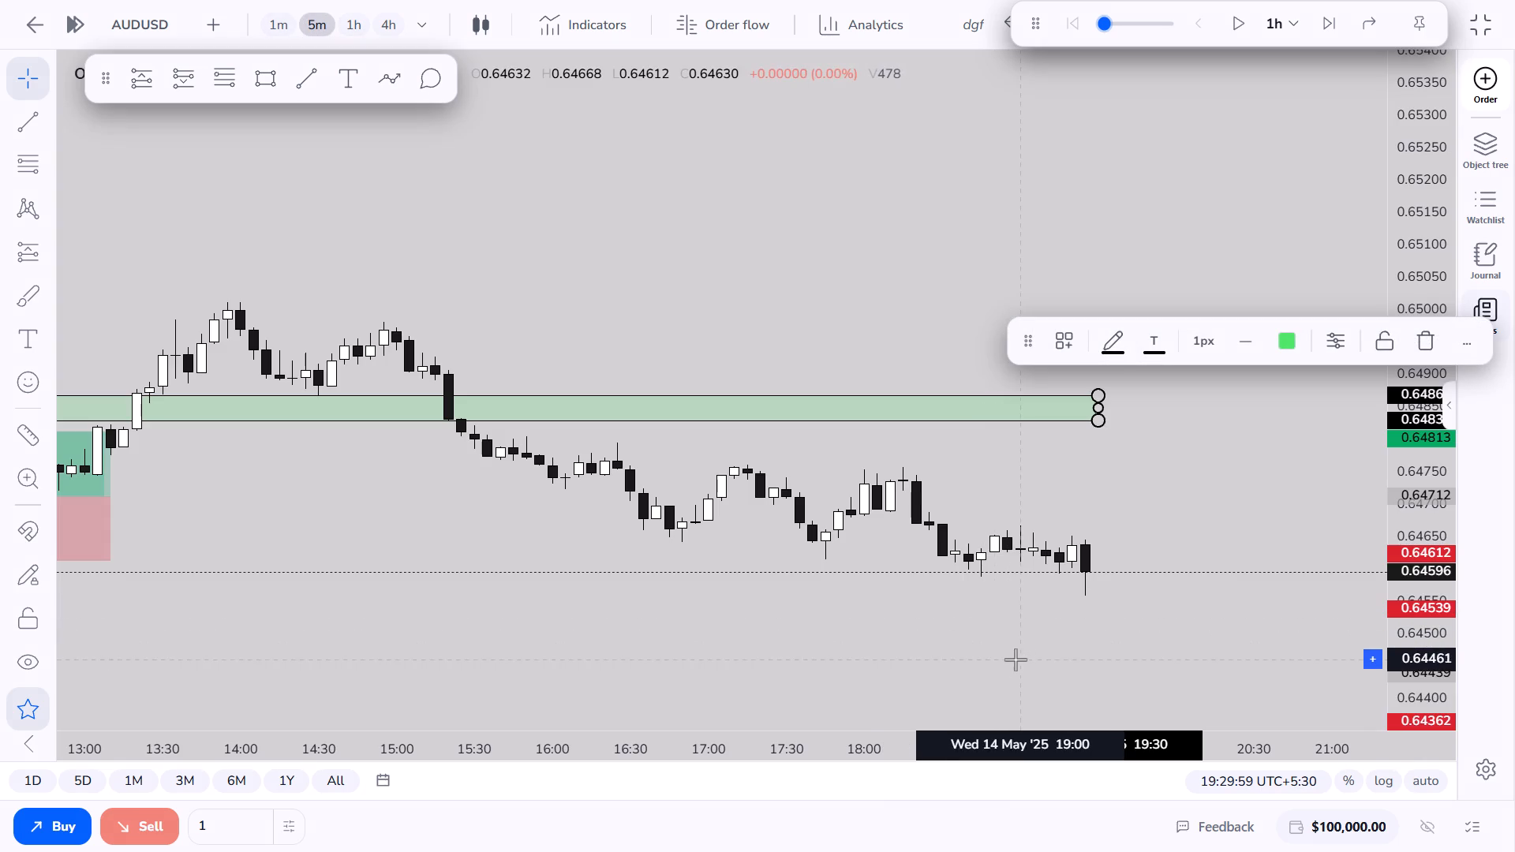
left_click(799, 649)
scroll(793, 628, "down", 10)
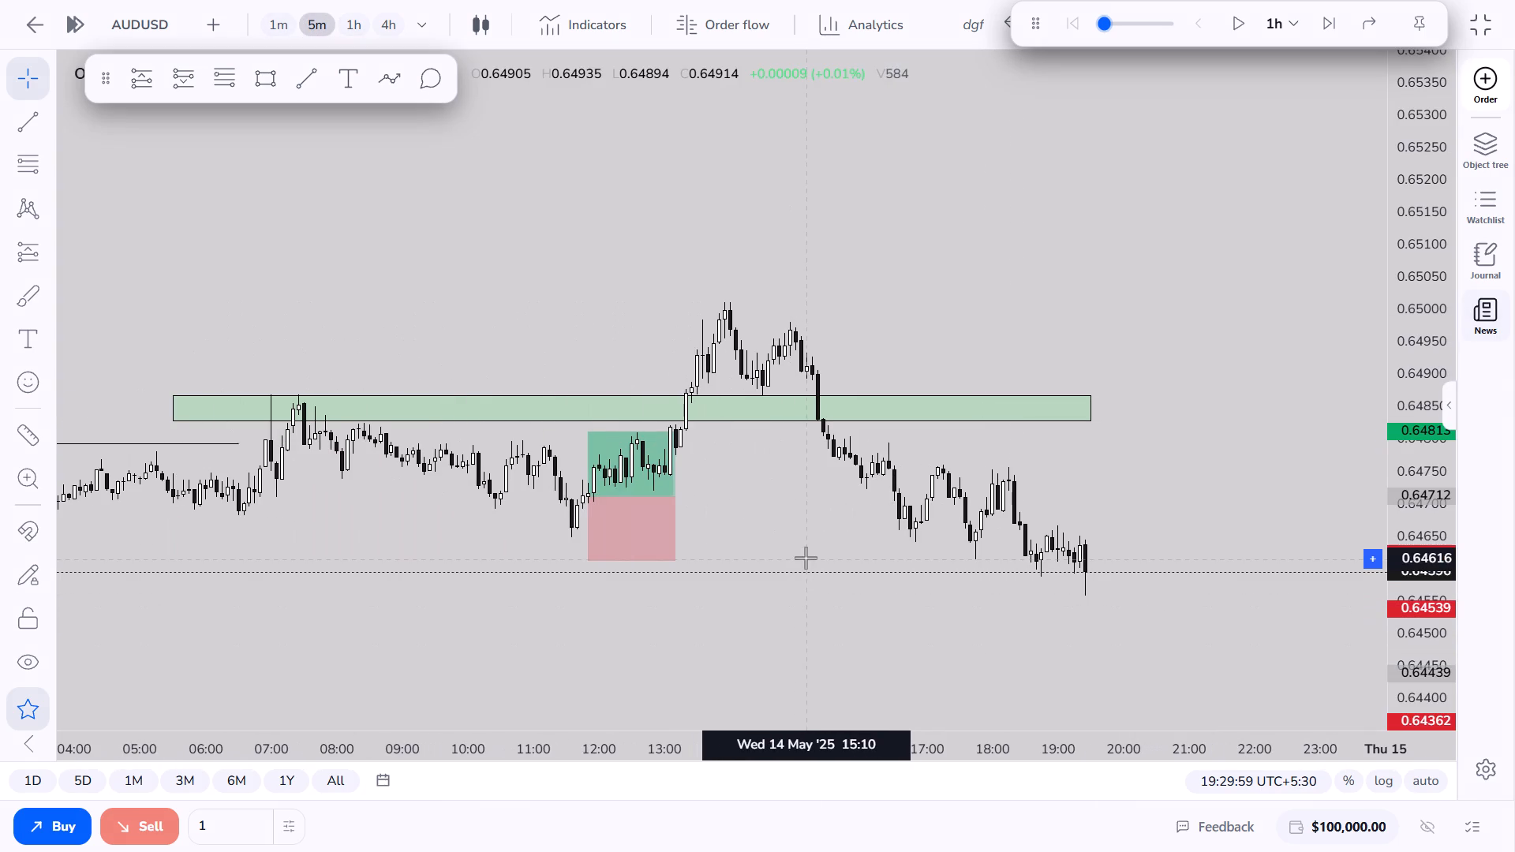
left_click(806, 558)
left_click_drag(1446, 660, 1444, 652)
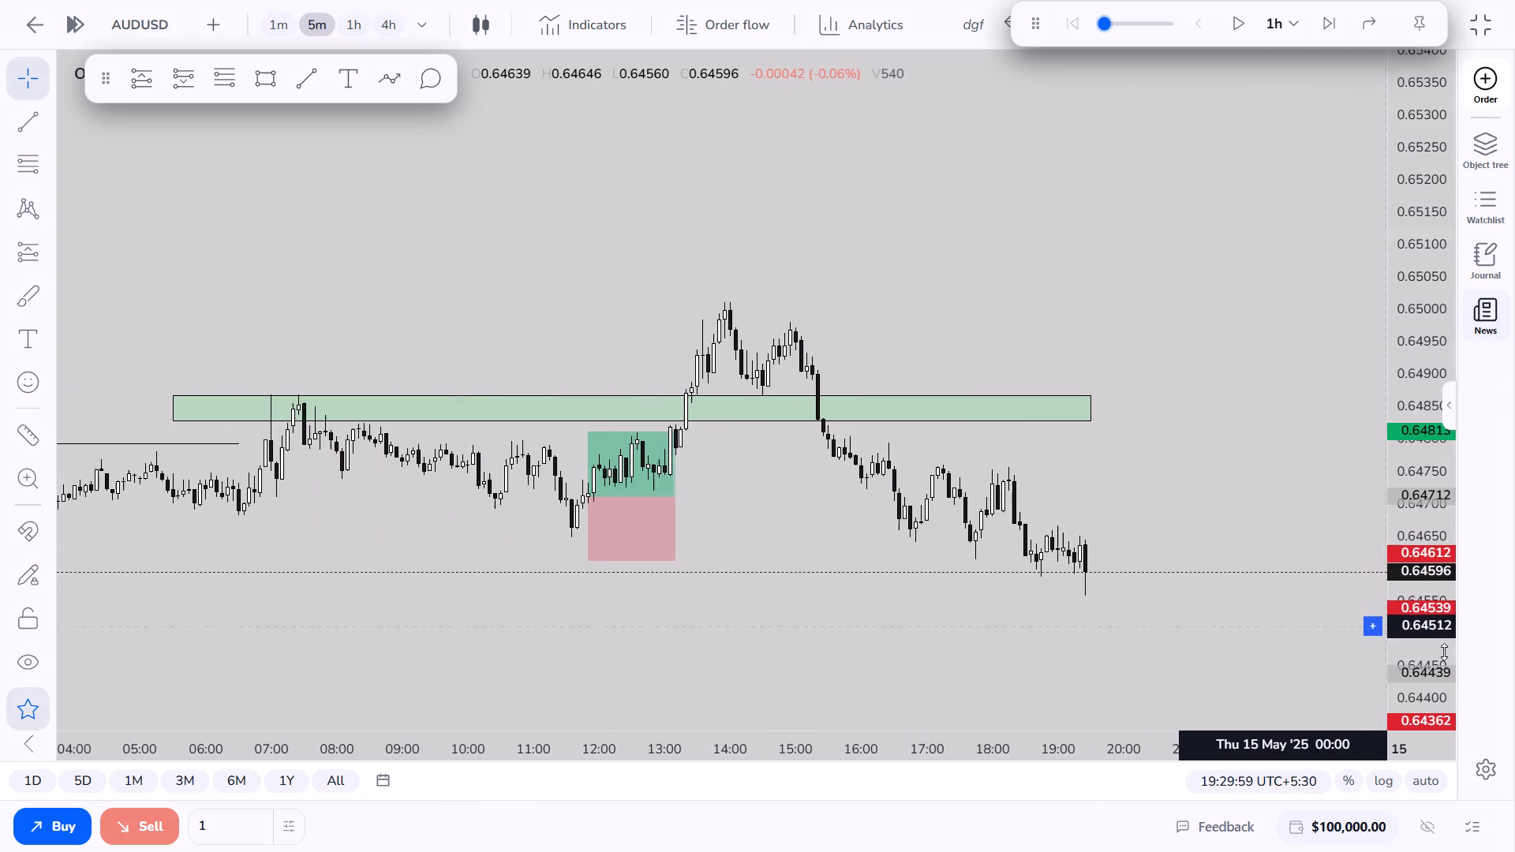
left_click_drag(1444, 652, 1357, 447)
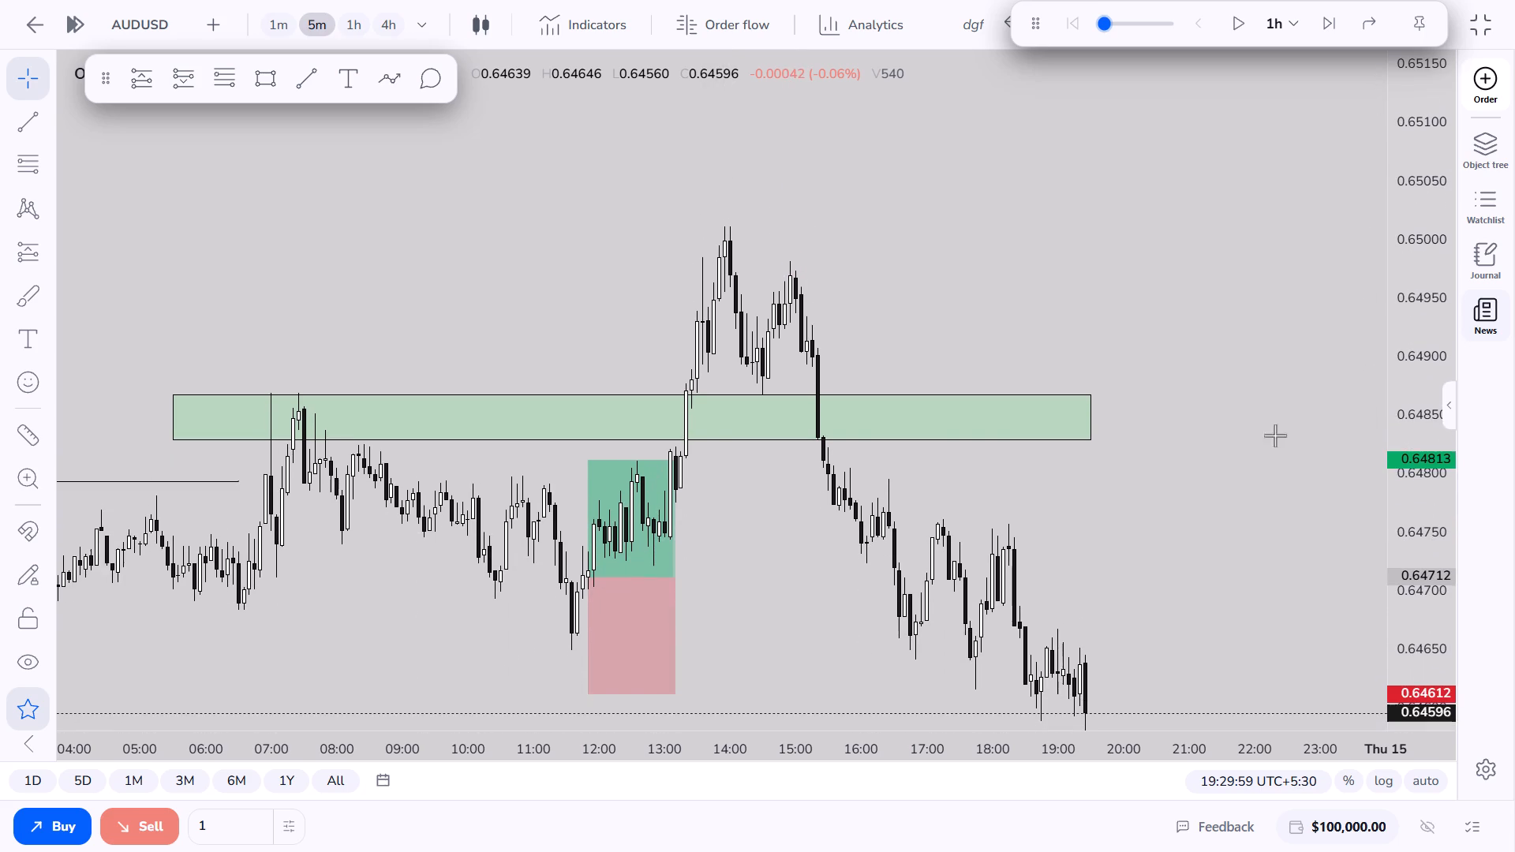
left_click_drag(177, 395, 243, 392)
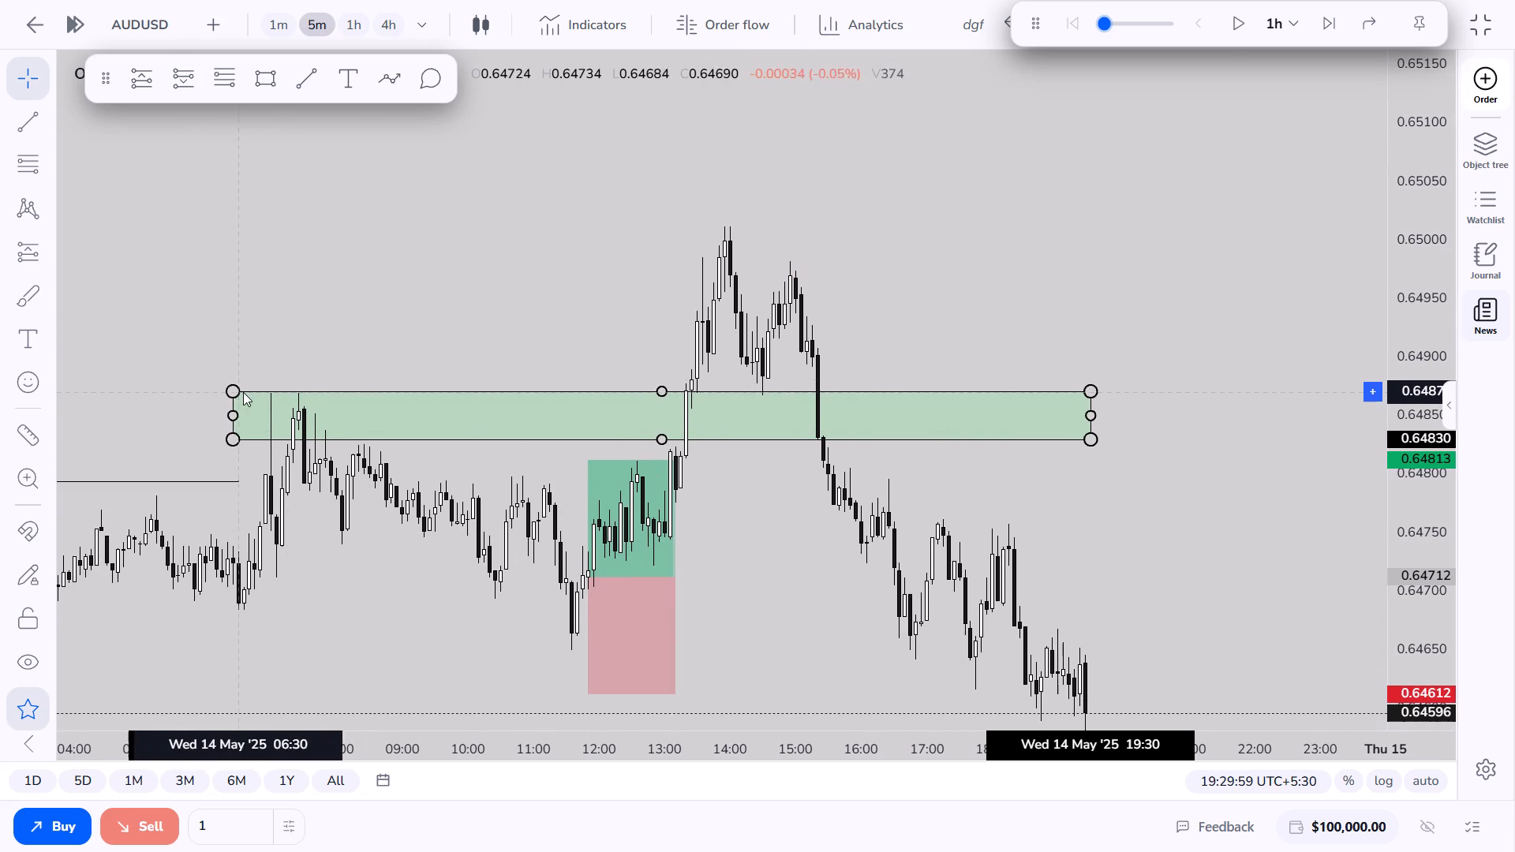
left_click_drag(243, 392, 248, 392)
left_click(803, 581)
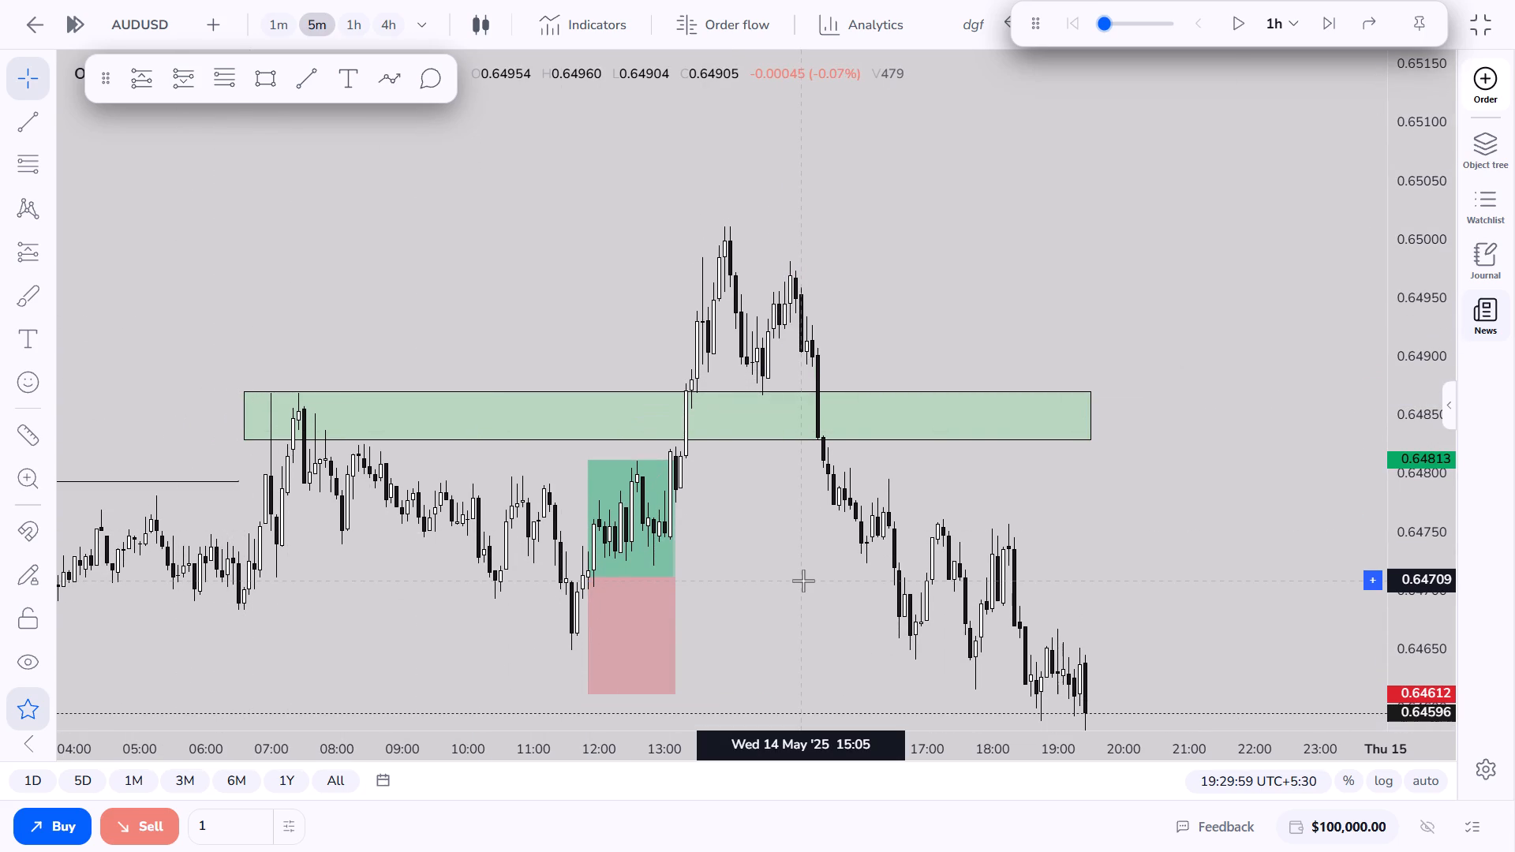
Place a long position at 0.64924 on the Wed 14 May 14:40 candle, stop 0.64824, target 0.65044, ending at about 15:30.
left_click_drag(777, 558, 852, 594)
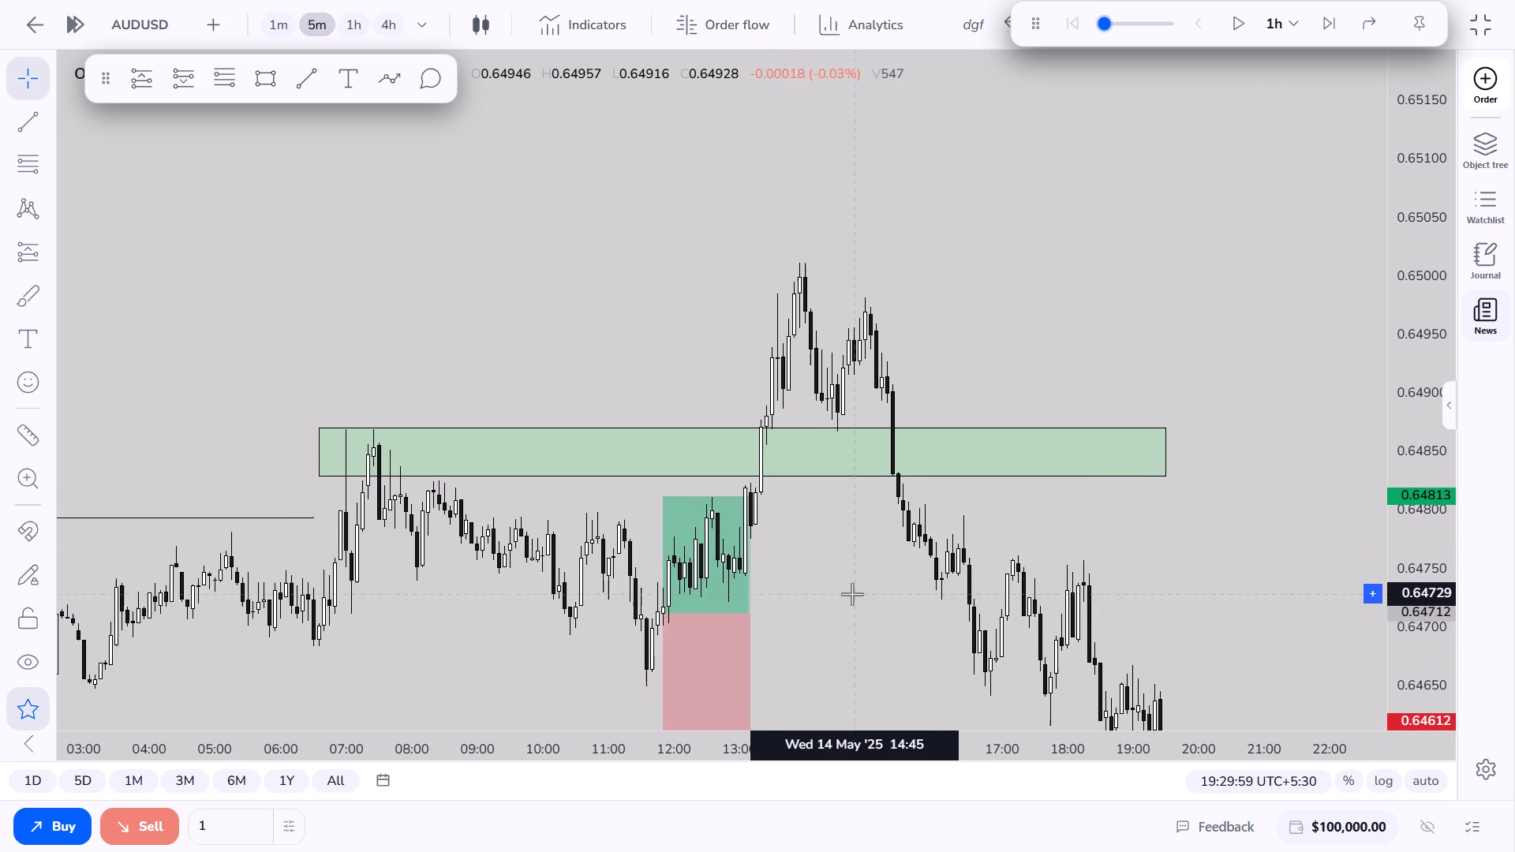
left_click_drag(878, 581, 880, 632)
scroll(877, 633, "up", 2)
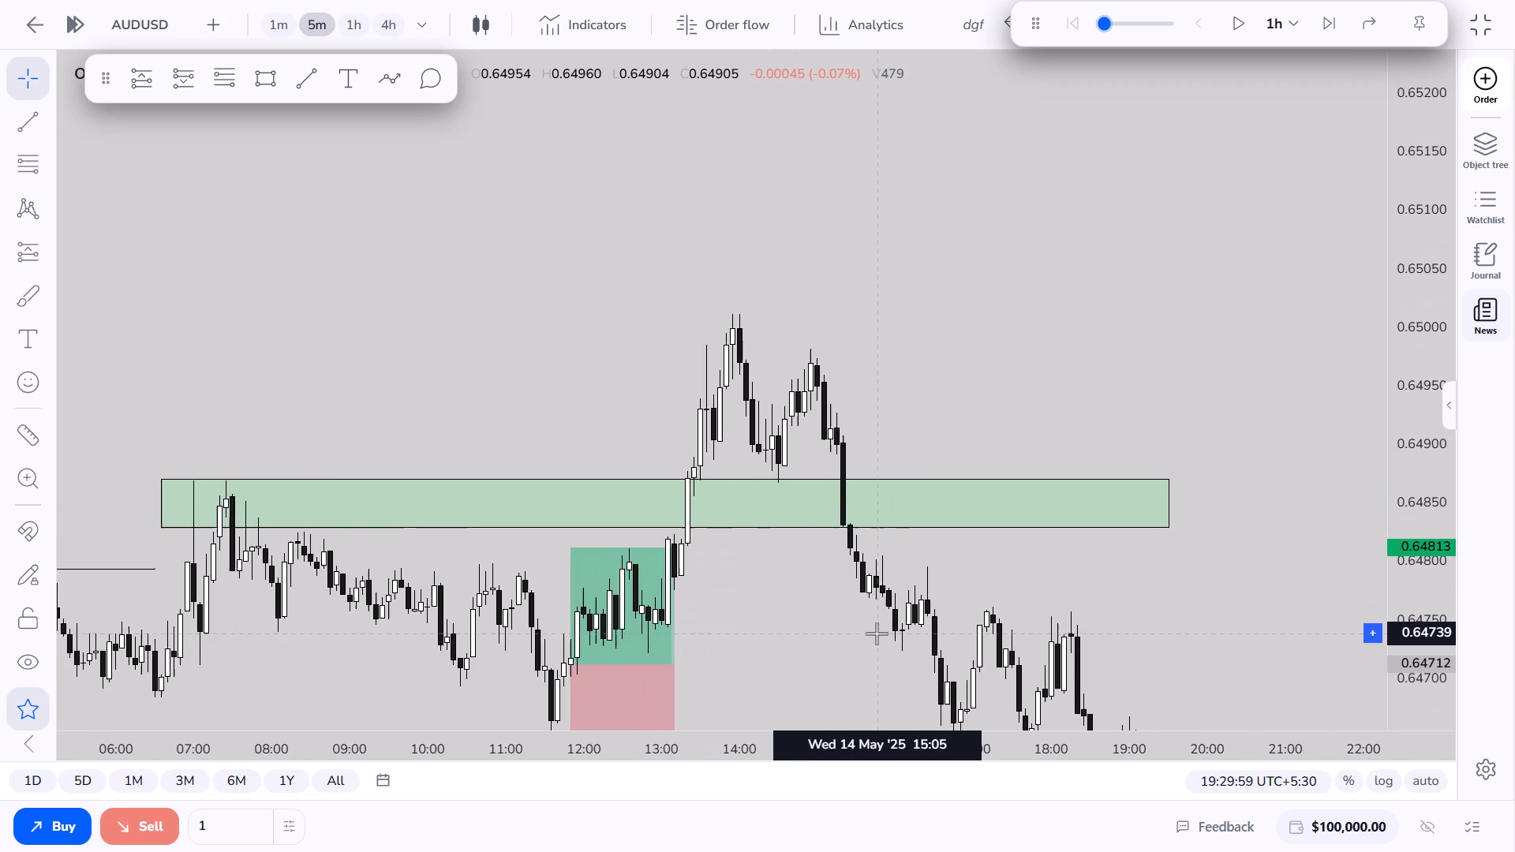
left_click(135, 84)
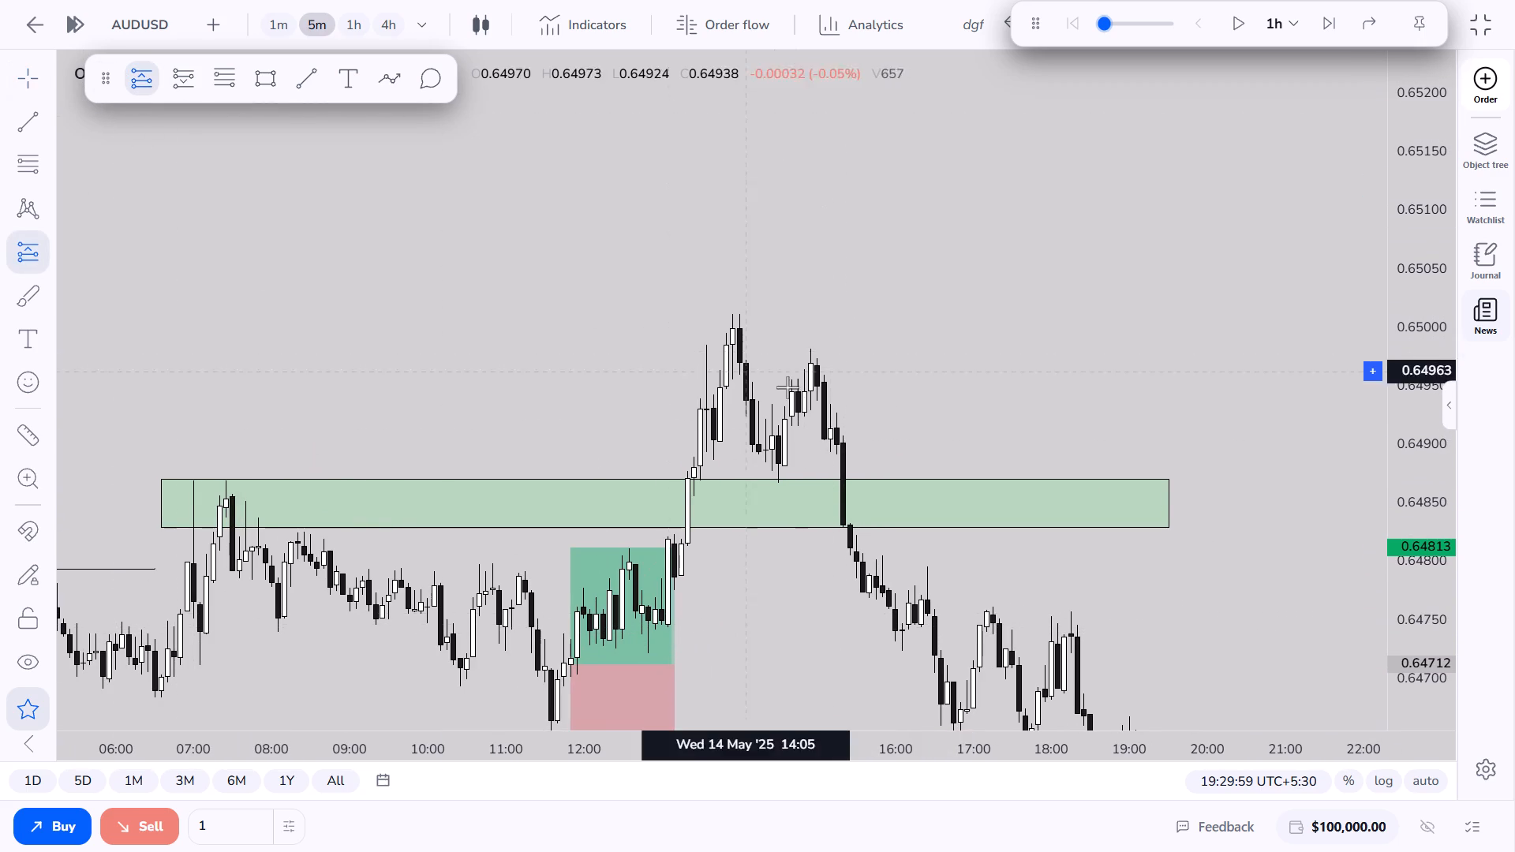
left_click(788, 417)
left_click(892, 491)
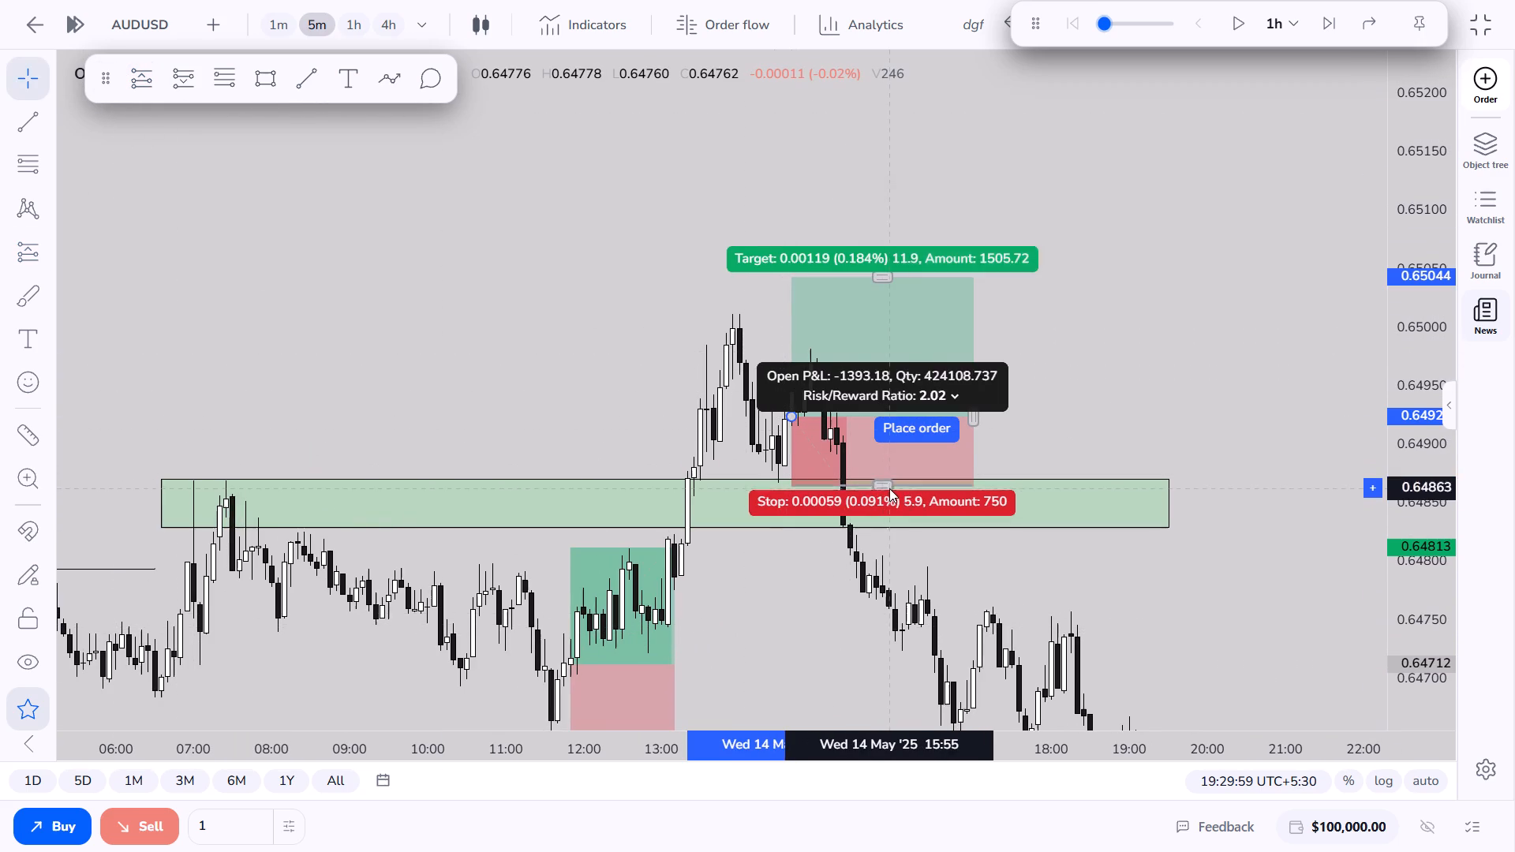
left_click_drag(889, 488, 890, 563)
left_click_drag(881, 558, 883, 532)
left_click_drag(973, 413, 858, 413)
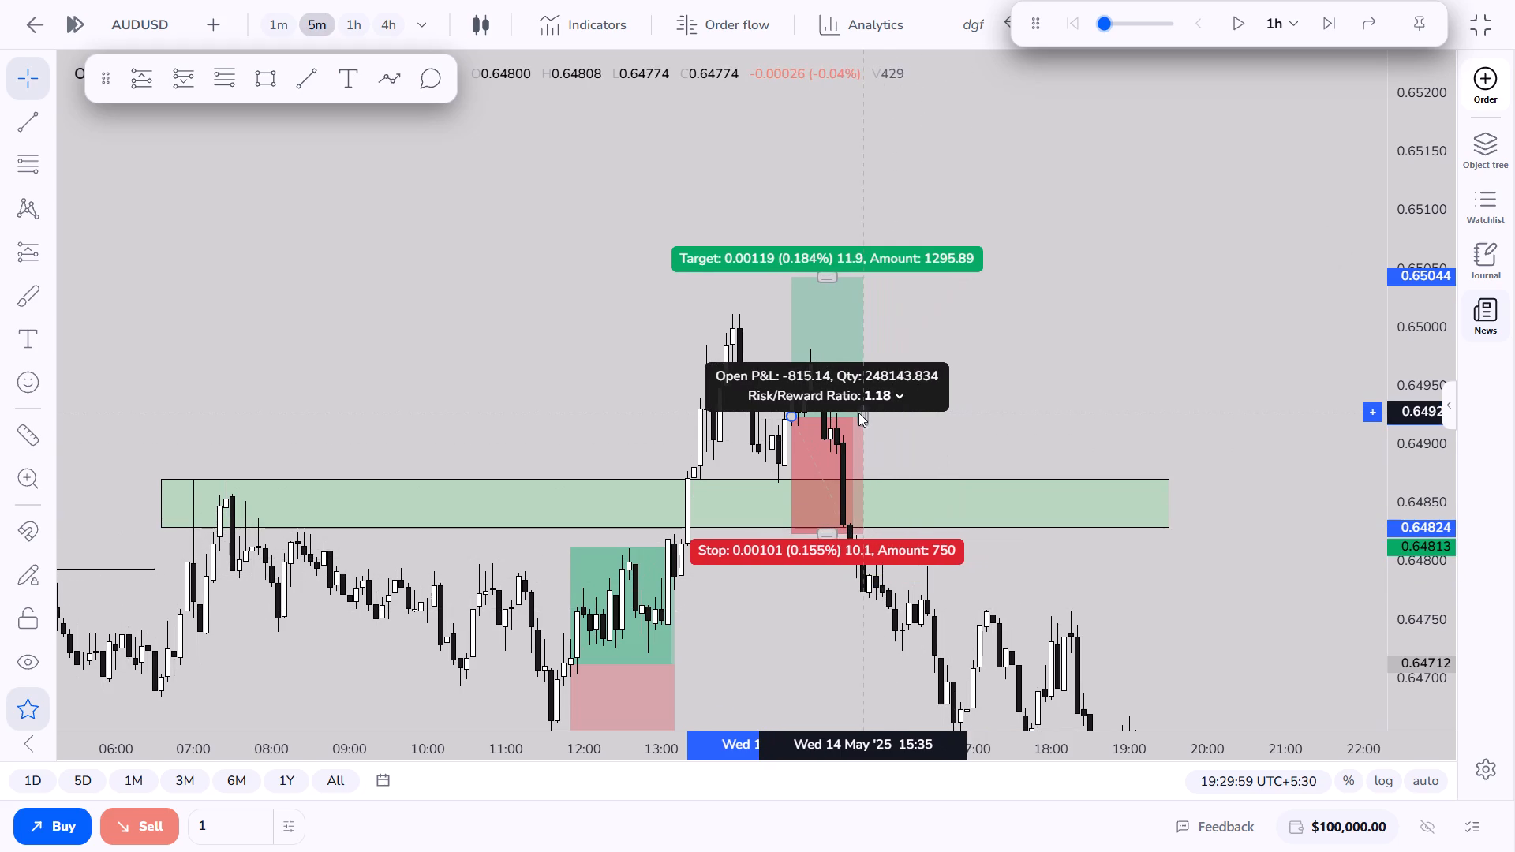
left_click_drag(858, 413, 855, 413)
left_click(1008, 410)
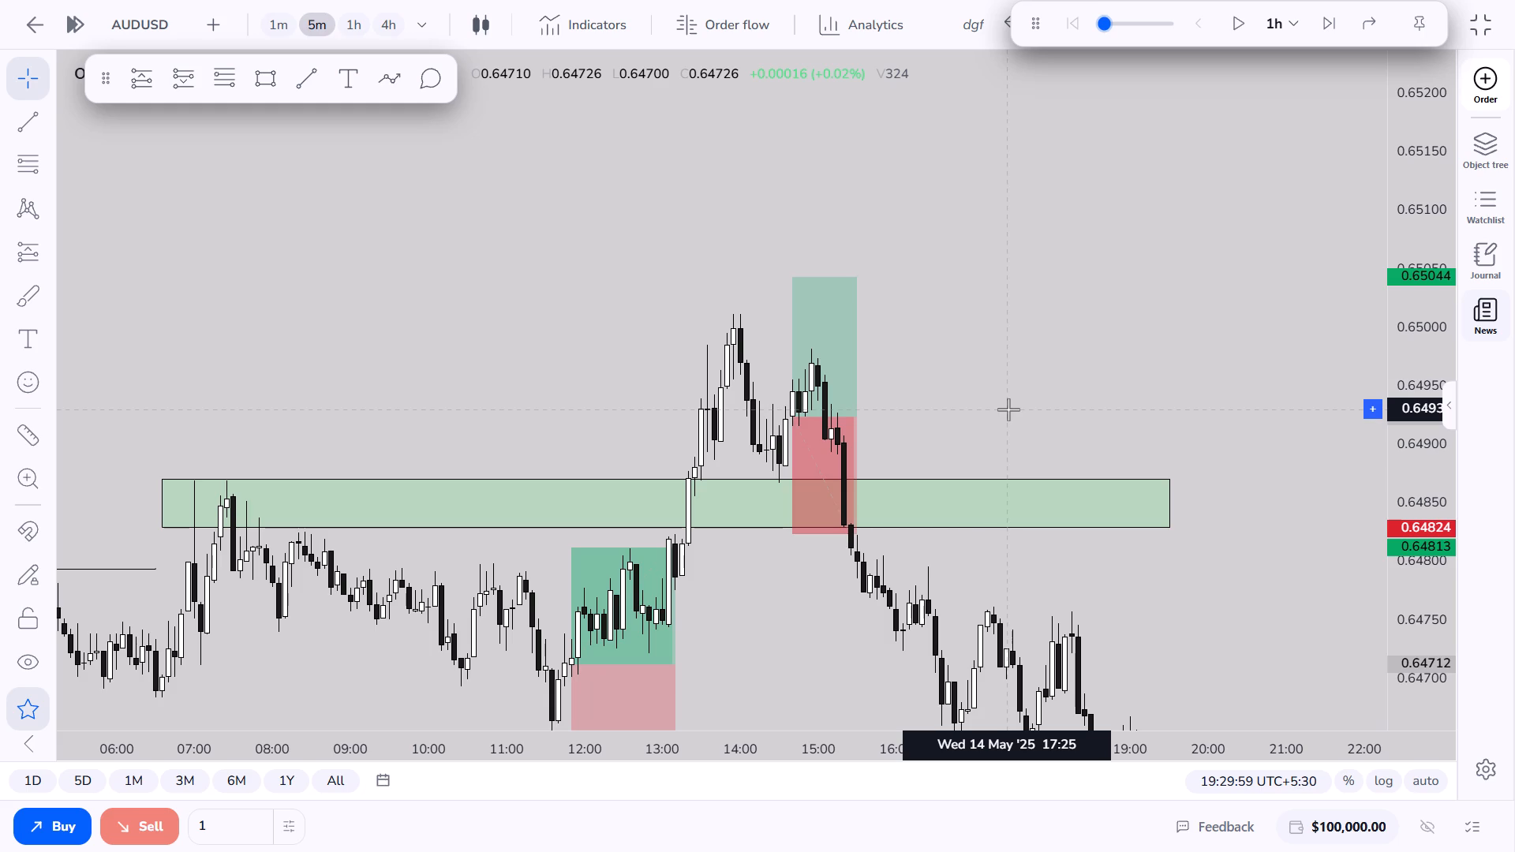
Switch the chart back to the 1h timeframe and frame the latest Wed 14 May candles.
left_click_drag(1093, 569, 1085, 561)
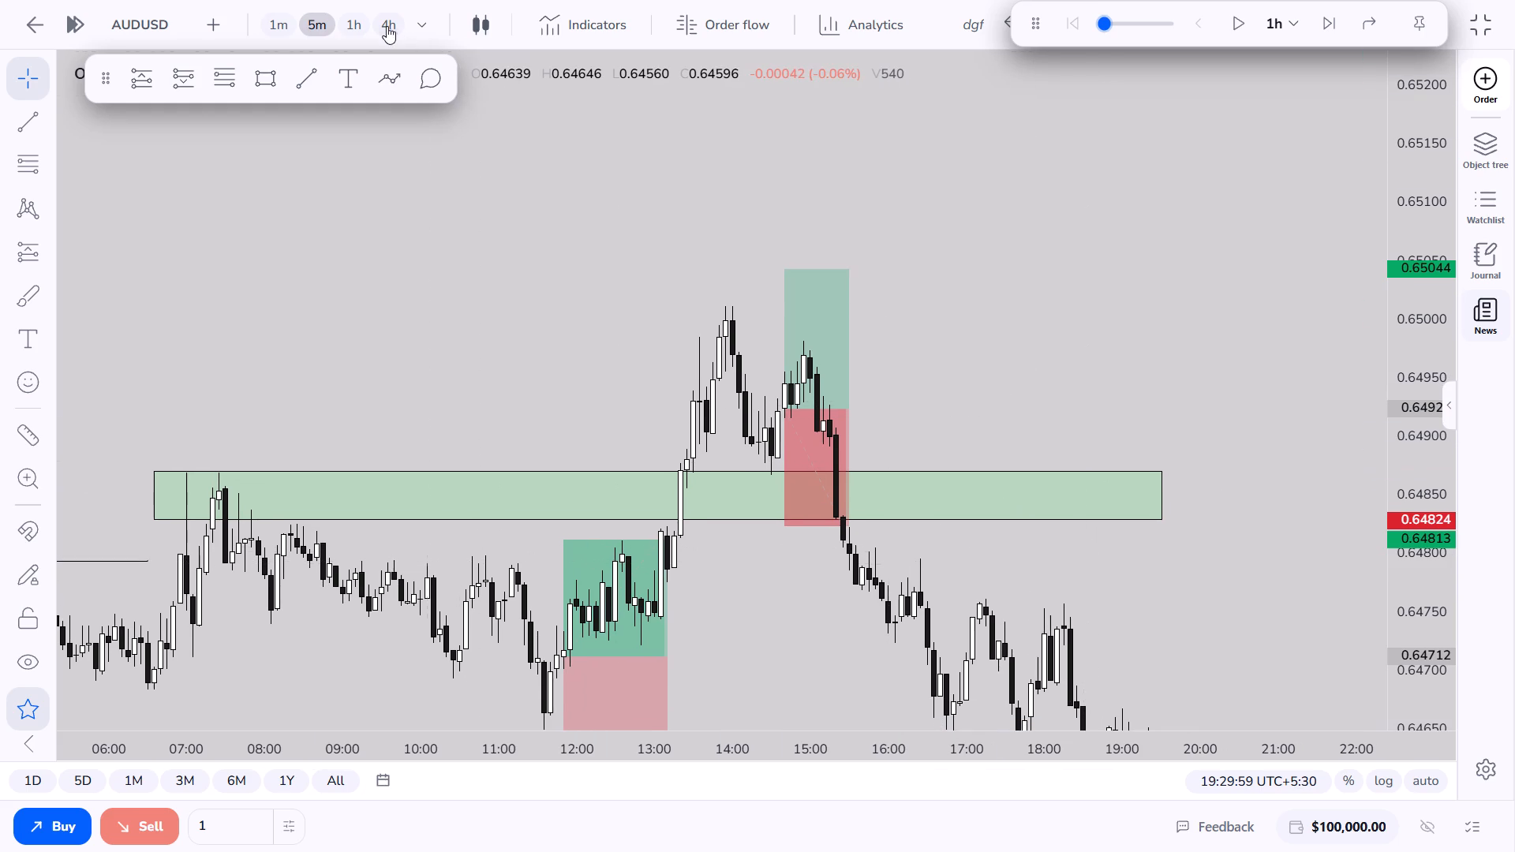
left_click(358, 21)
left_click_drag(1046, 485, 851, 168)
scroll(851, 357, "up", 4)
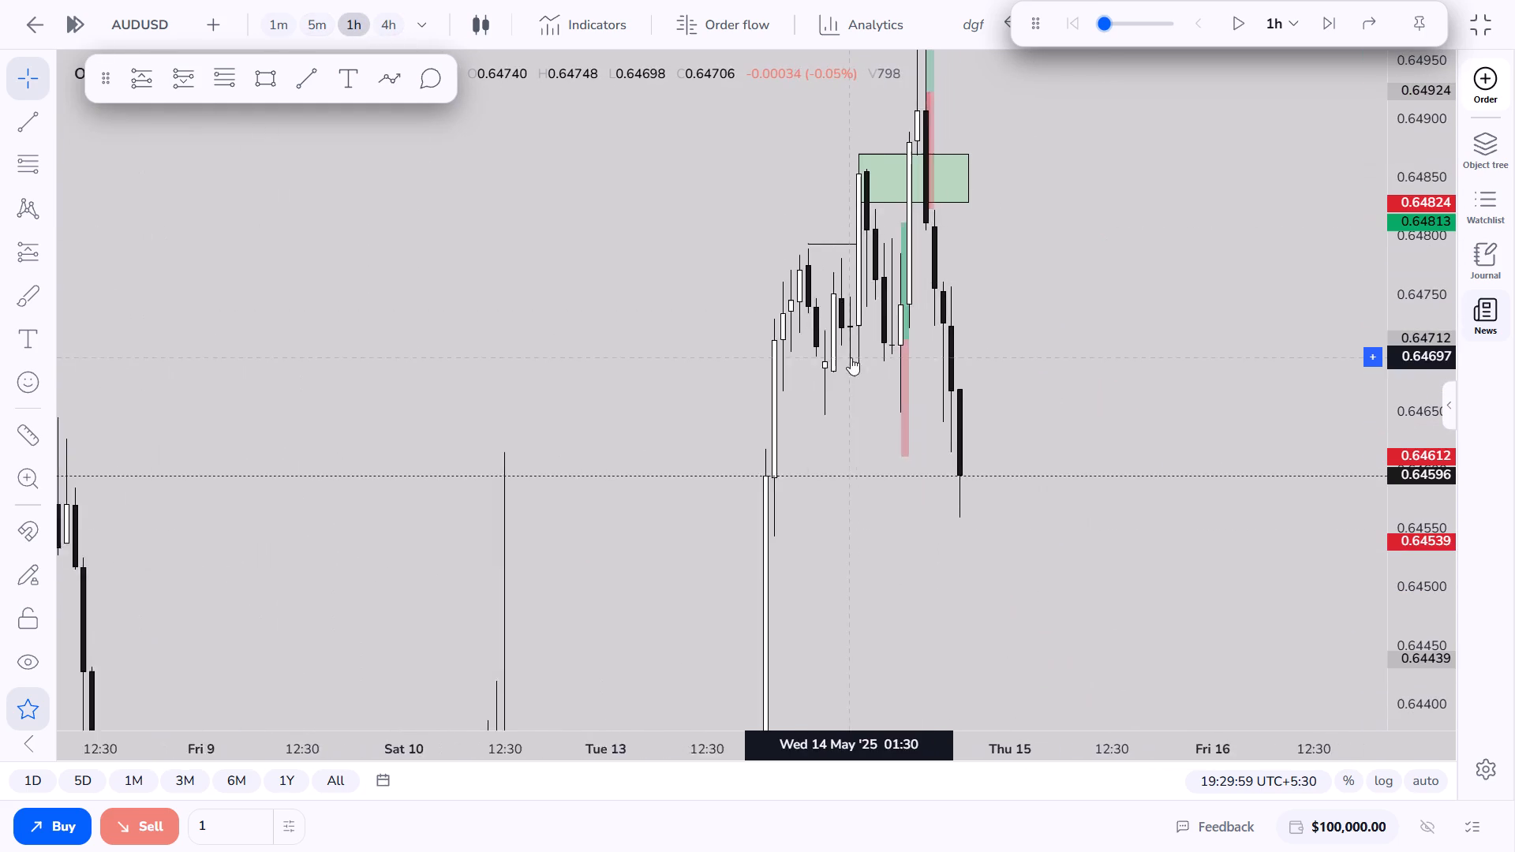
left_click_drag(1046, 370, 1109, 394)
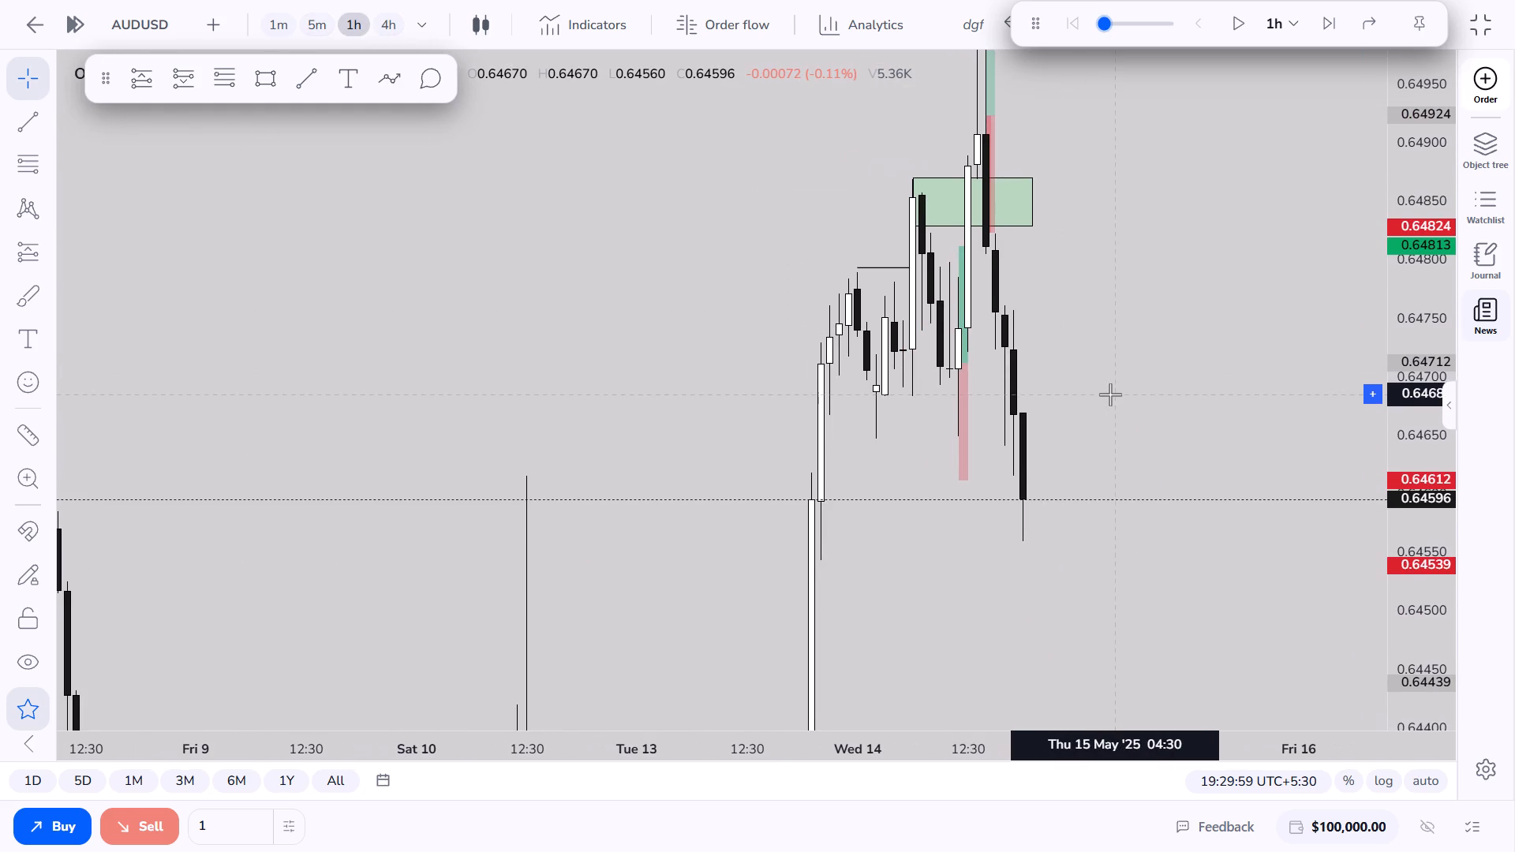
Draw a green zone on the 1h chart from Wed 14 May 08:30 to about 22:30, covering about 0.6471 to 0.6466.
left_click(259, 68)
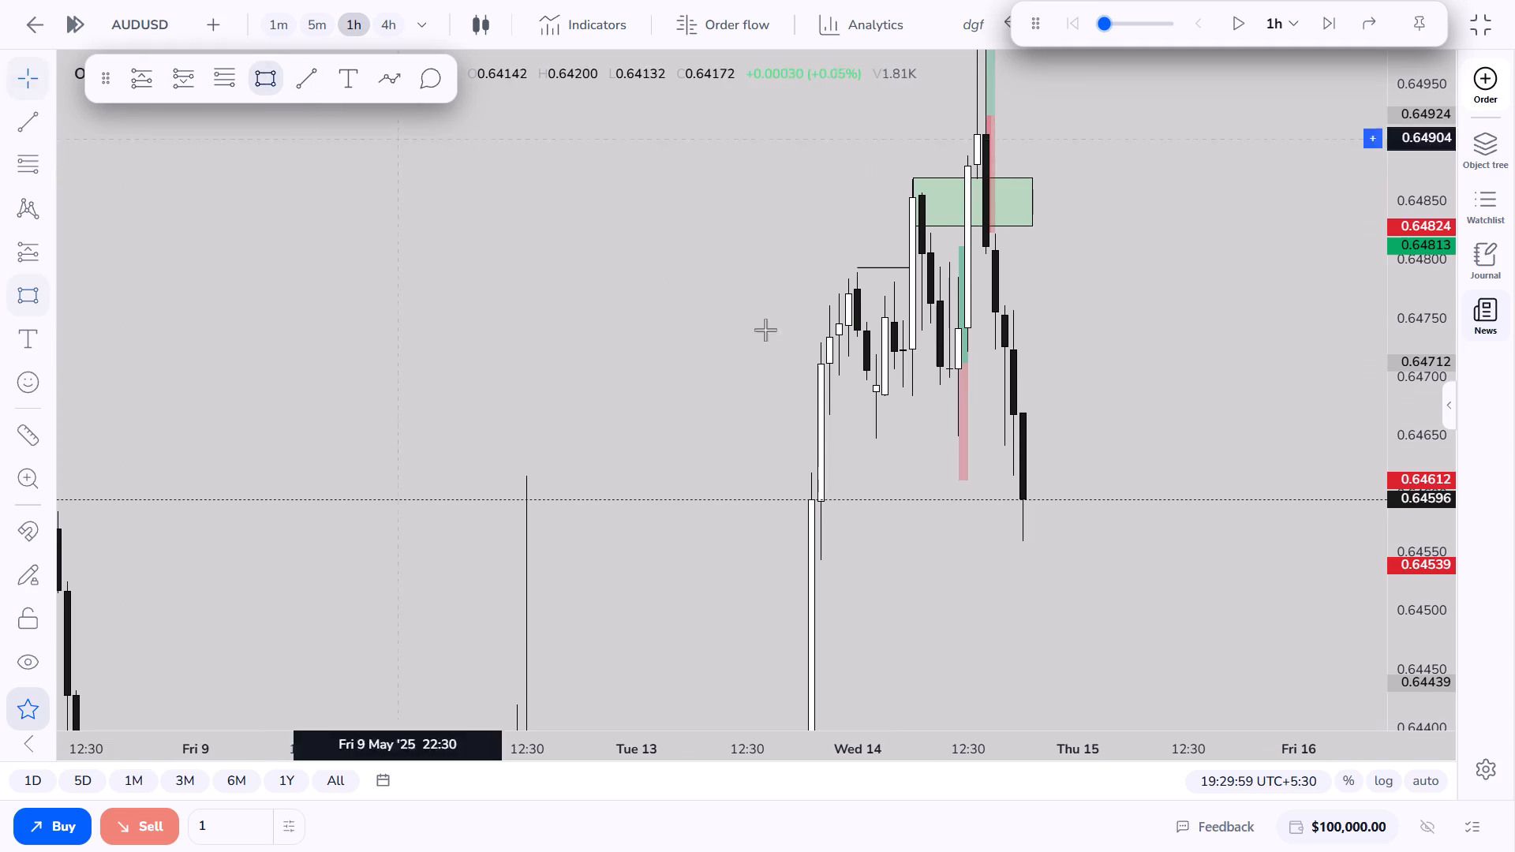
left_click(929, 368)
left_click(1064, 428)
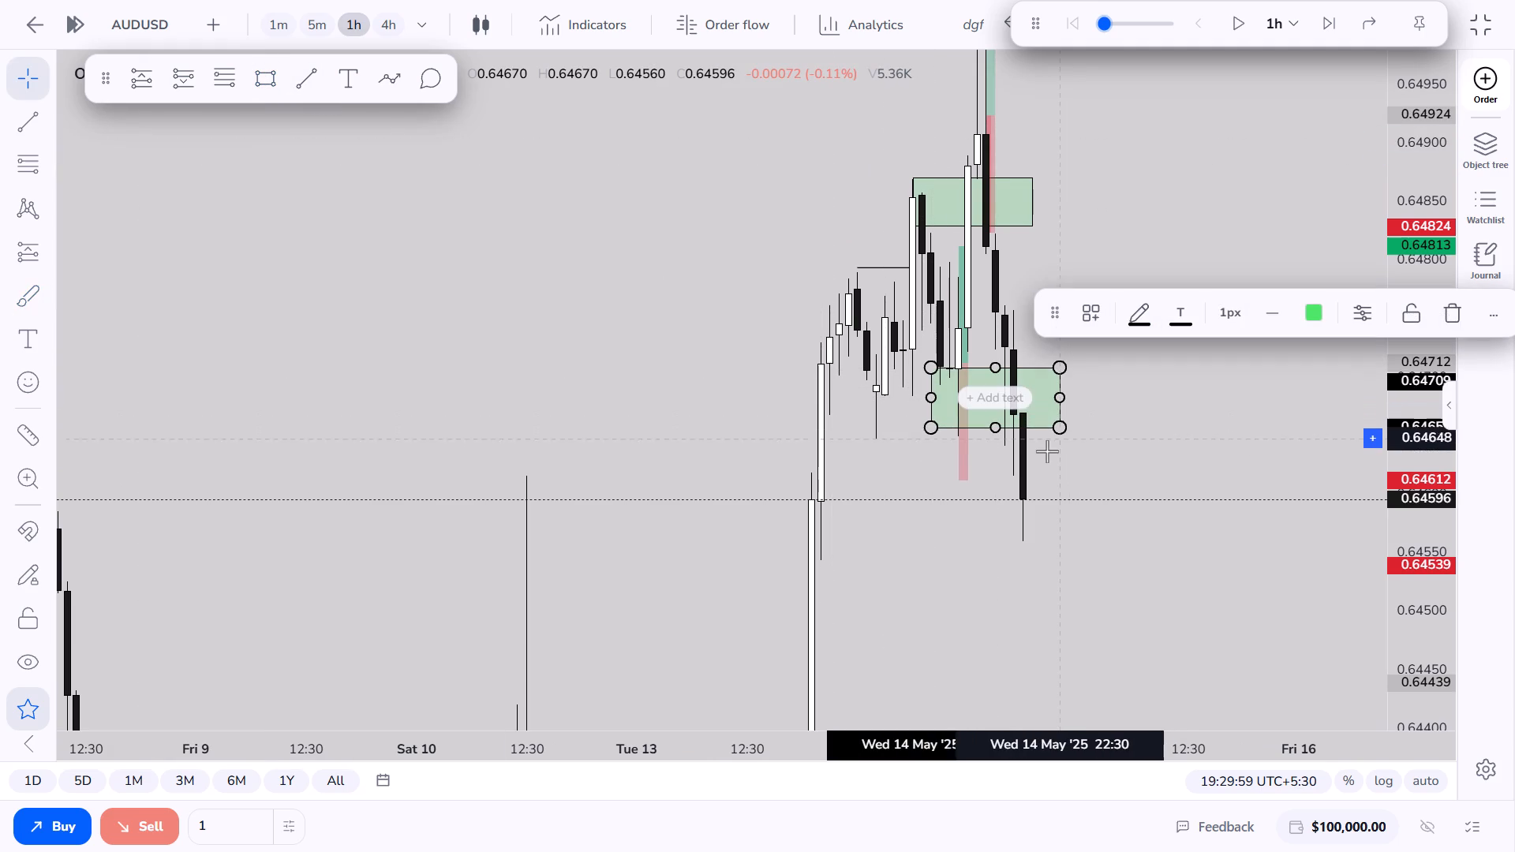
left_click(1001, 505)
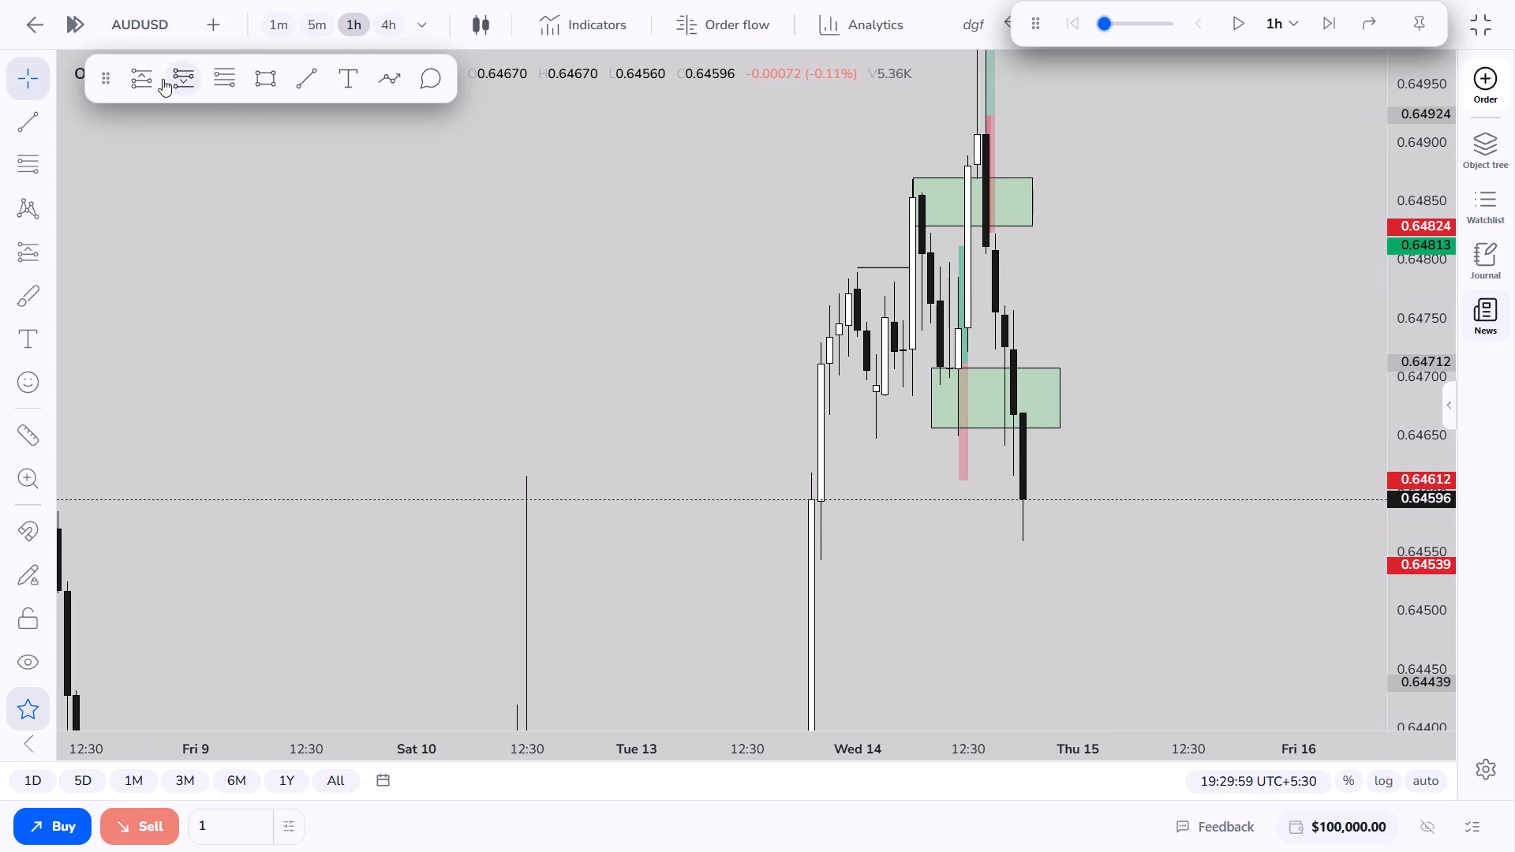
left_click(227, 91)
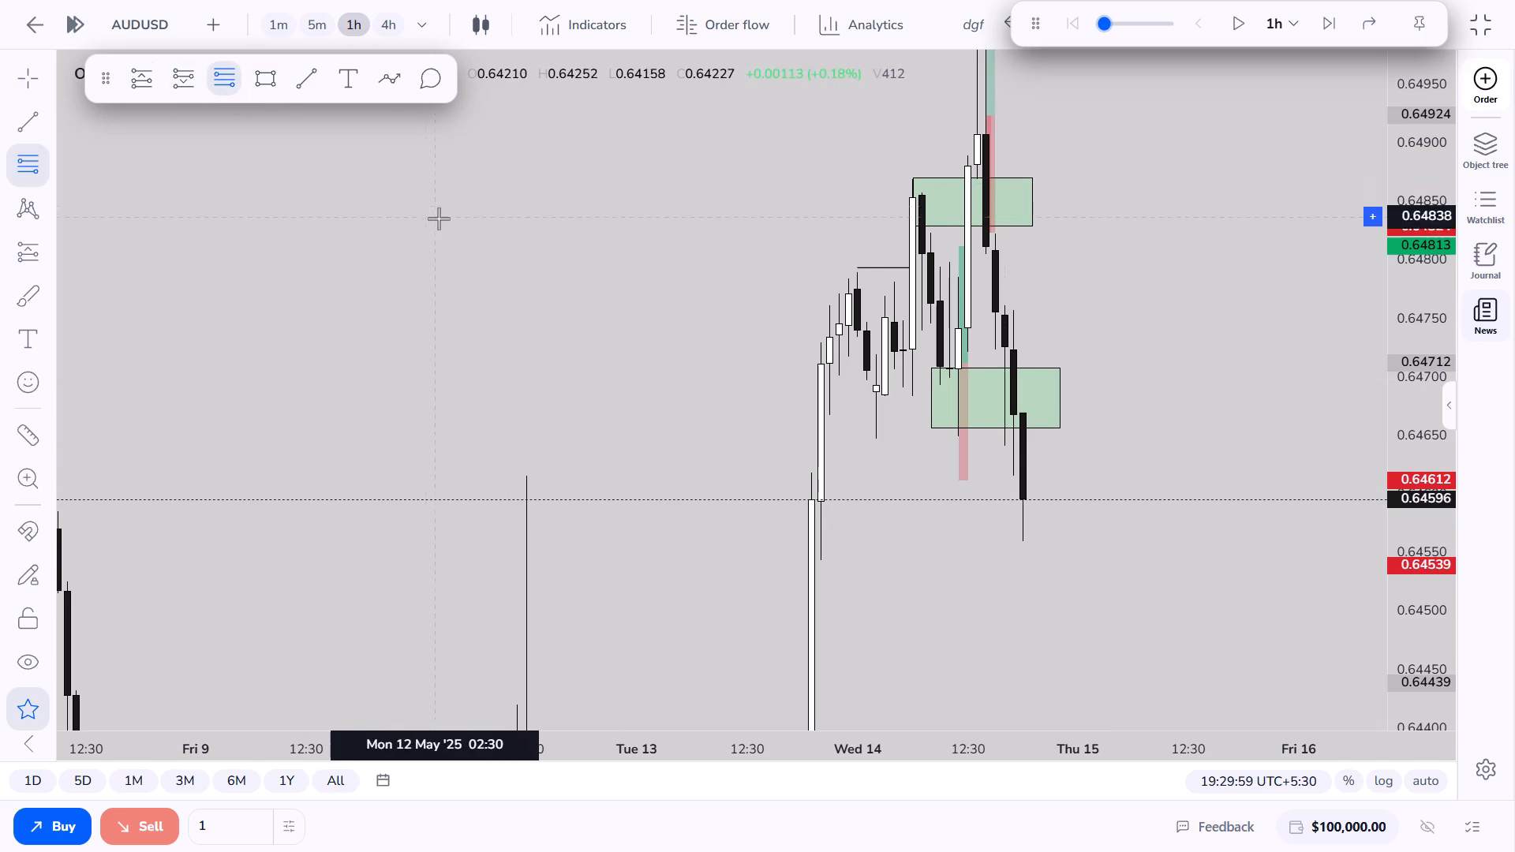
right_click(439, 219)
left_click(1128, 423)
Raise the target of the Wed 14 May long position entered at 0.64712 to 0.64908.
left_click_drag(1438, 269, 1349, 440)
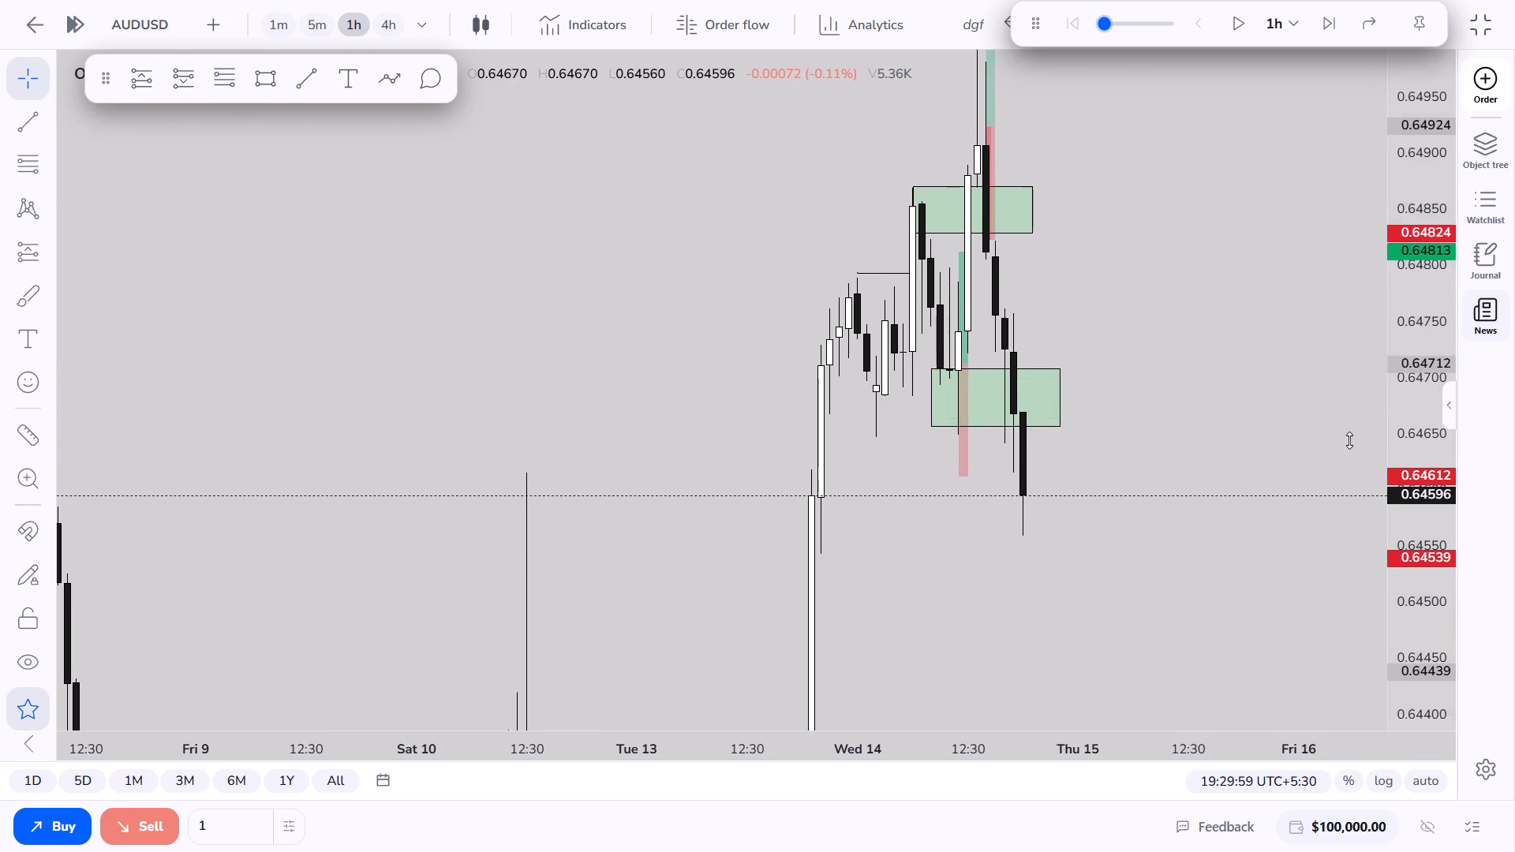
left_click_drag(1349, 440, 1327, 469)
left_click_drag(1262, 480, 1252, 483)
left_click_drag(950, 312, 954, 288)
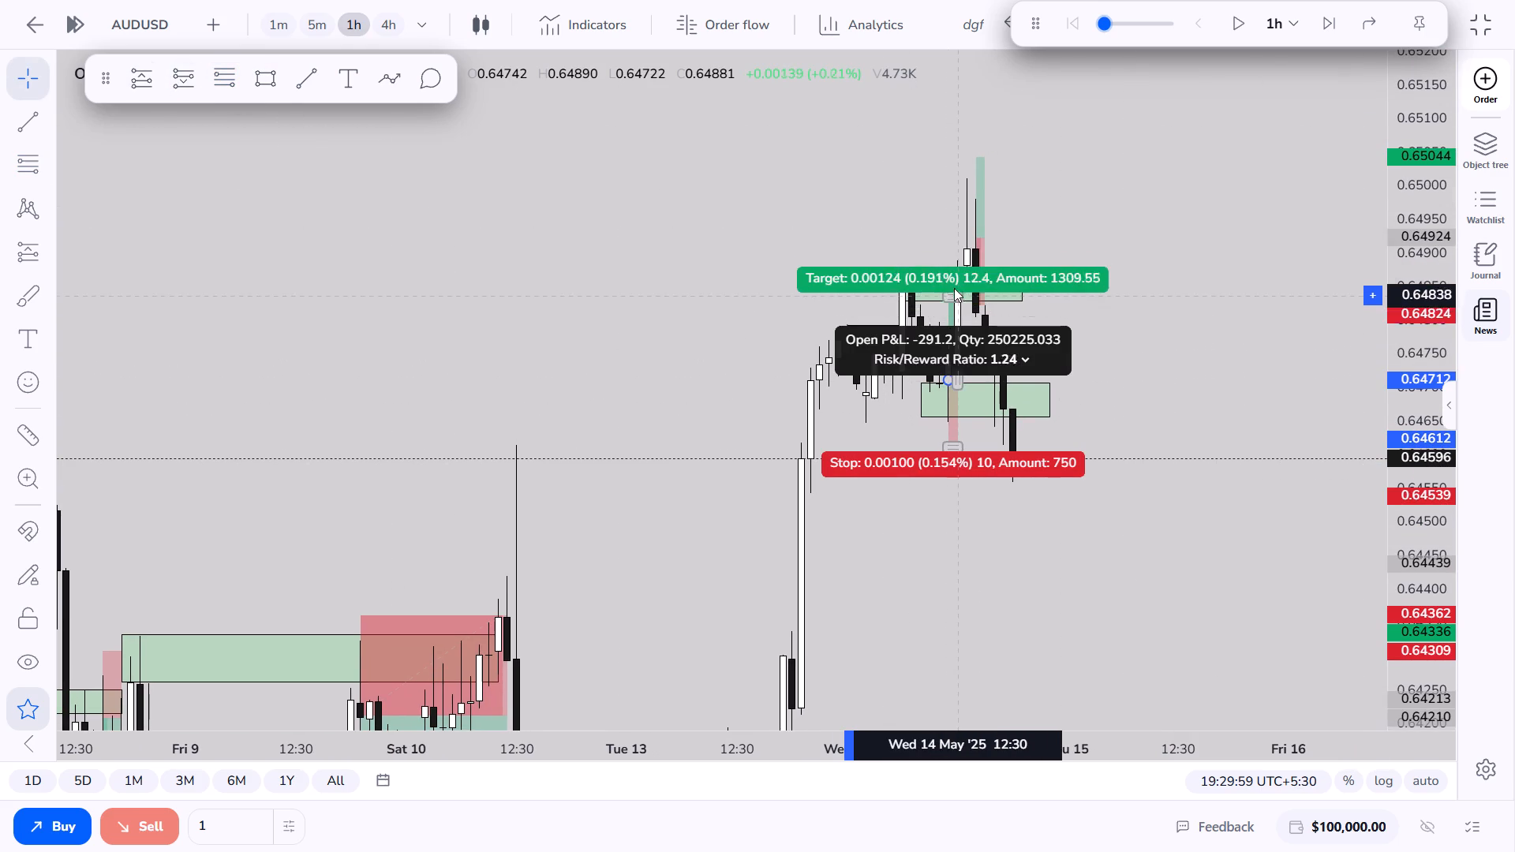
left_click_drag(954, 288, 956, 236)
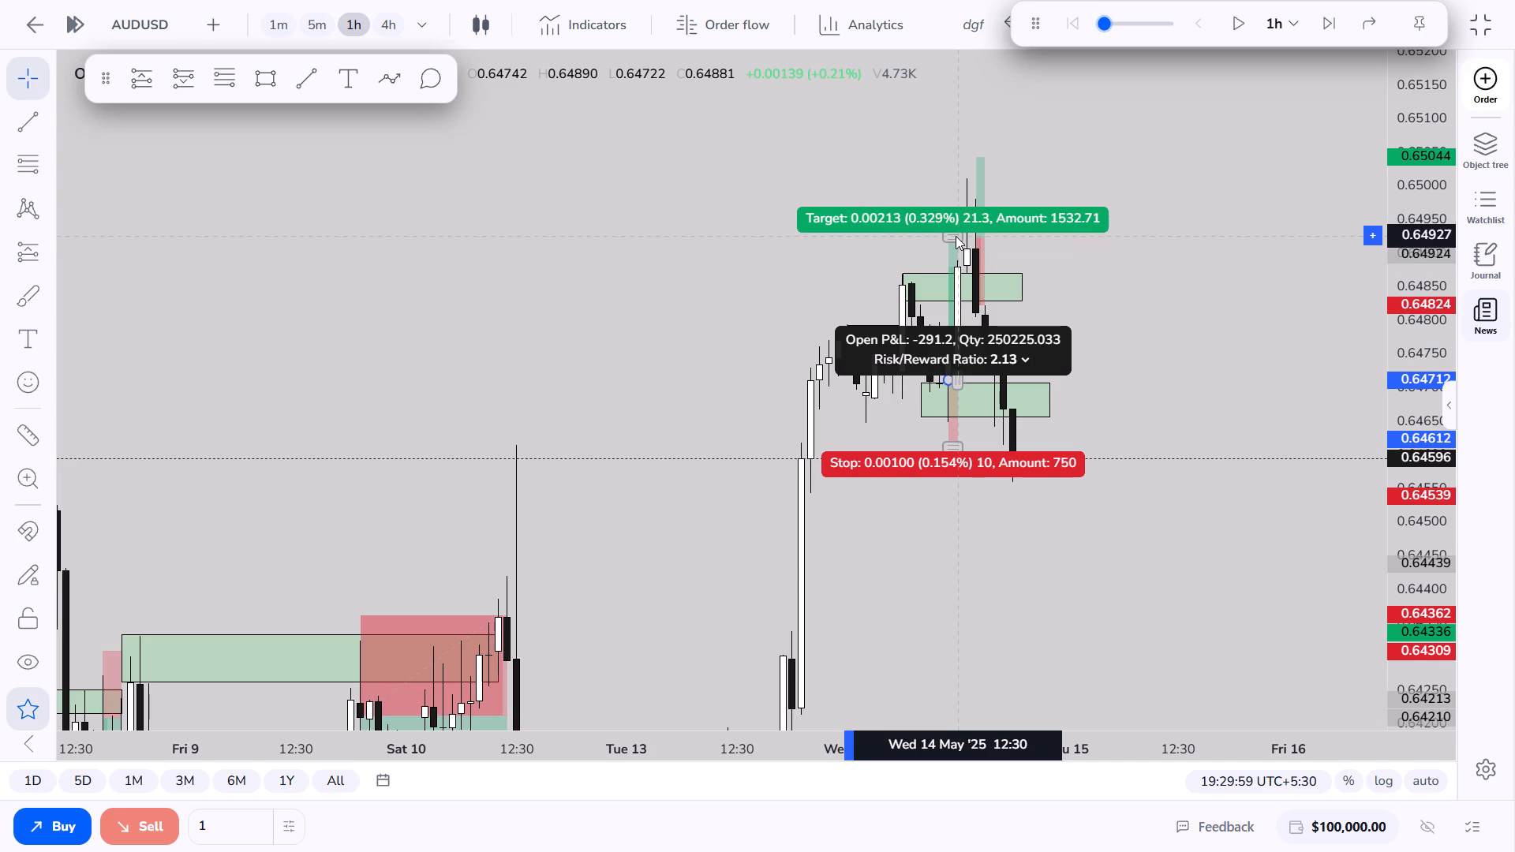
left_click_drag(956, 236, 956, 248)
left_click(1135, 248)
Review the earlier 1h zones, modelled trades and structure breaks from Wed 14 May back to mid-April.
left_click_drag(1114, 315, 1164, 264)
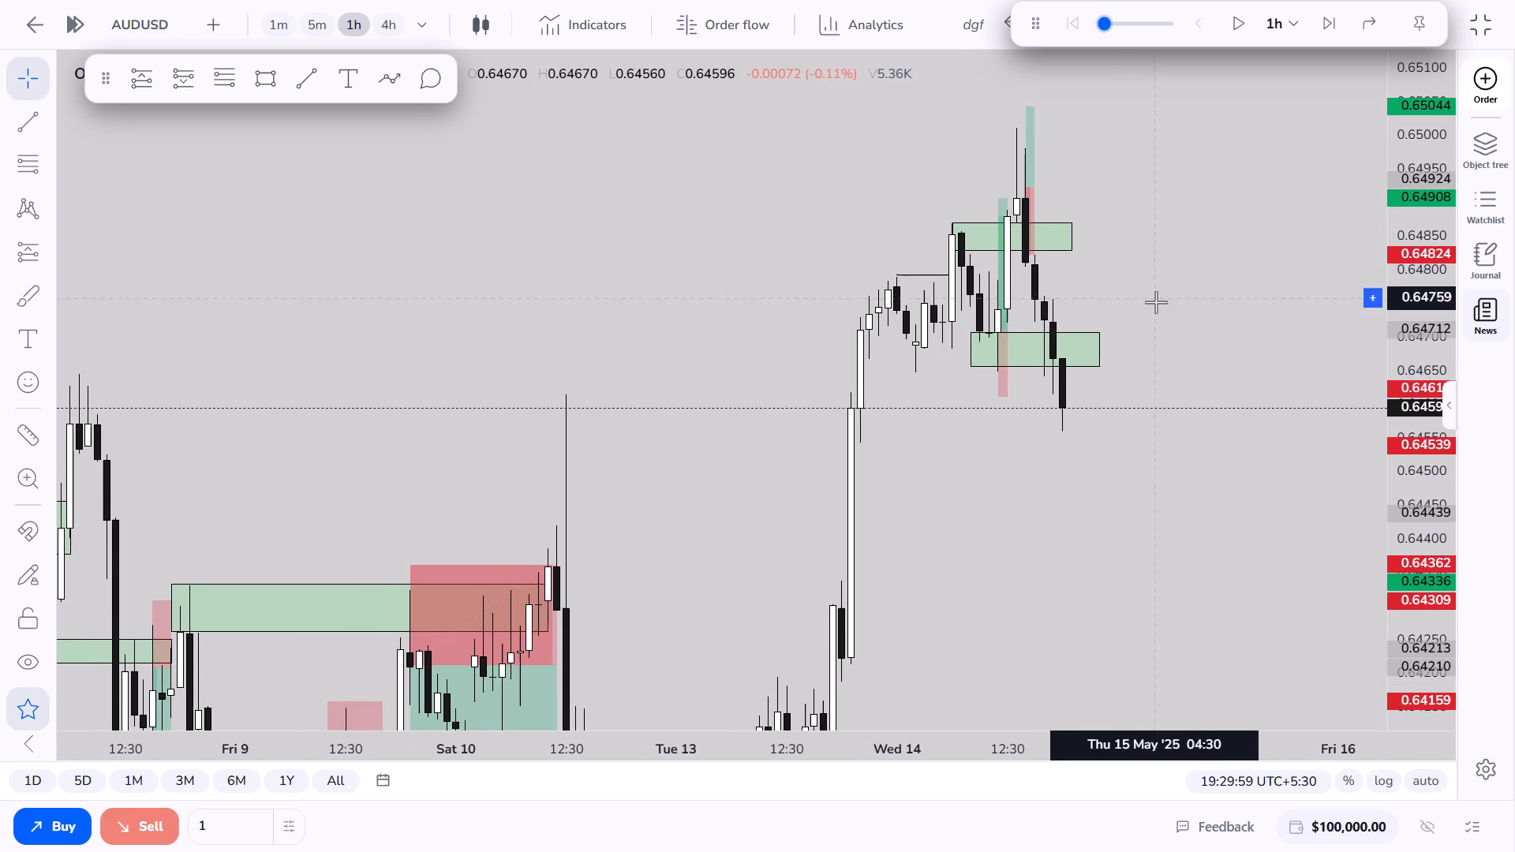
left_click_drag(1028, 499, 1179, 263)
left_click_drag(978, 376, 1147, 228)
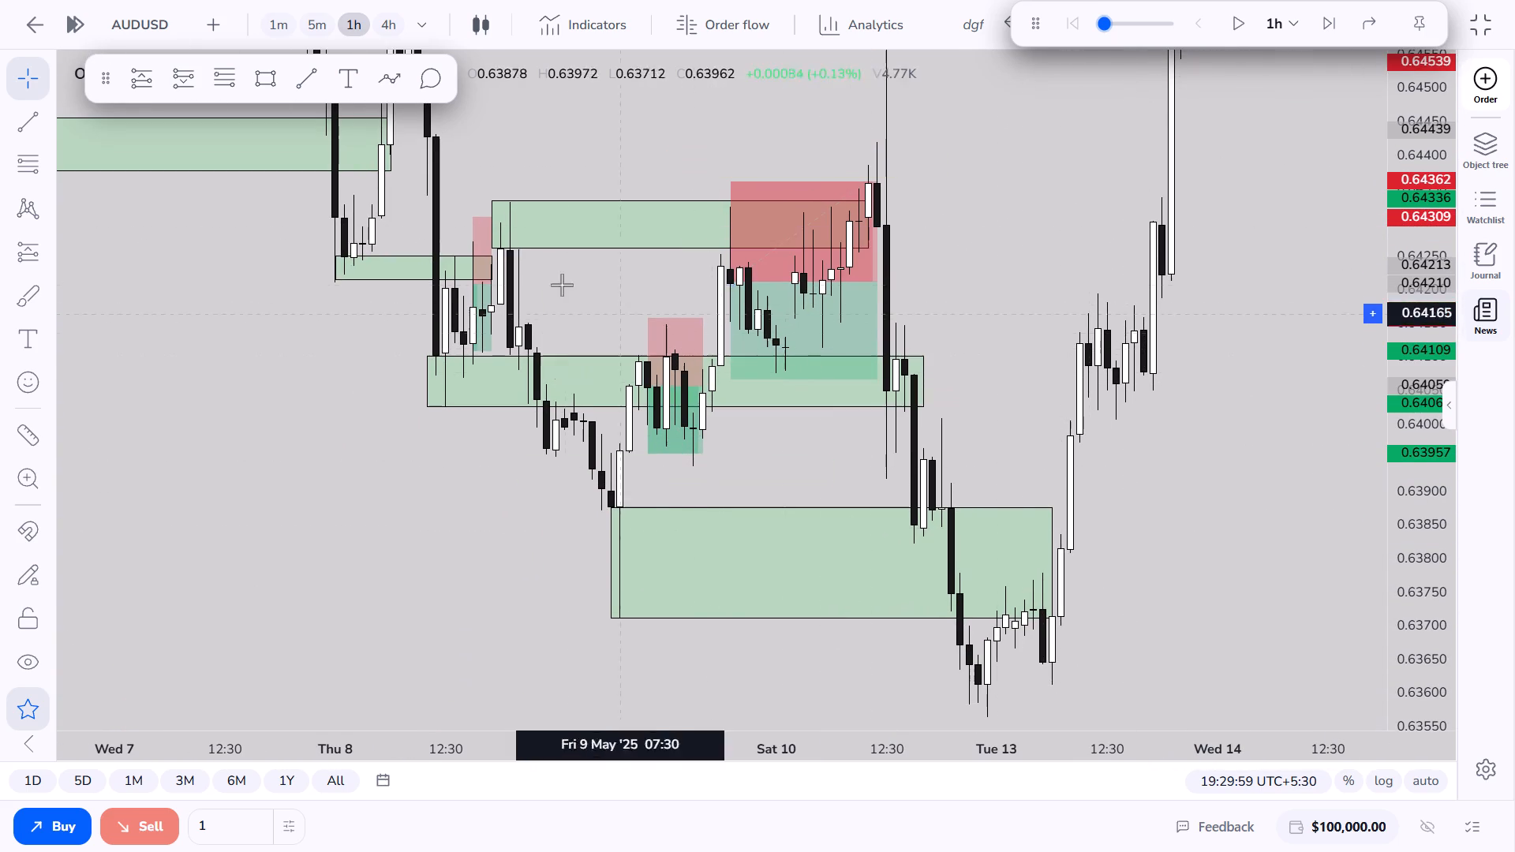
left_click_drag(1099, 163, 877, 433)
scroll(896, 405, "up", 1)
scroll(896, 405, "down", 6)
left_click_drag(1421, 269, 1363, 481)
left_click_drag(1198, 471, 1154, 472)
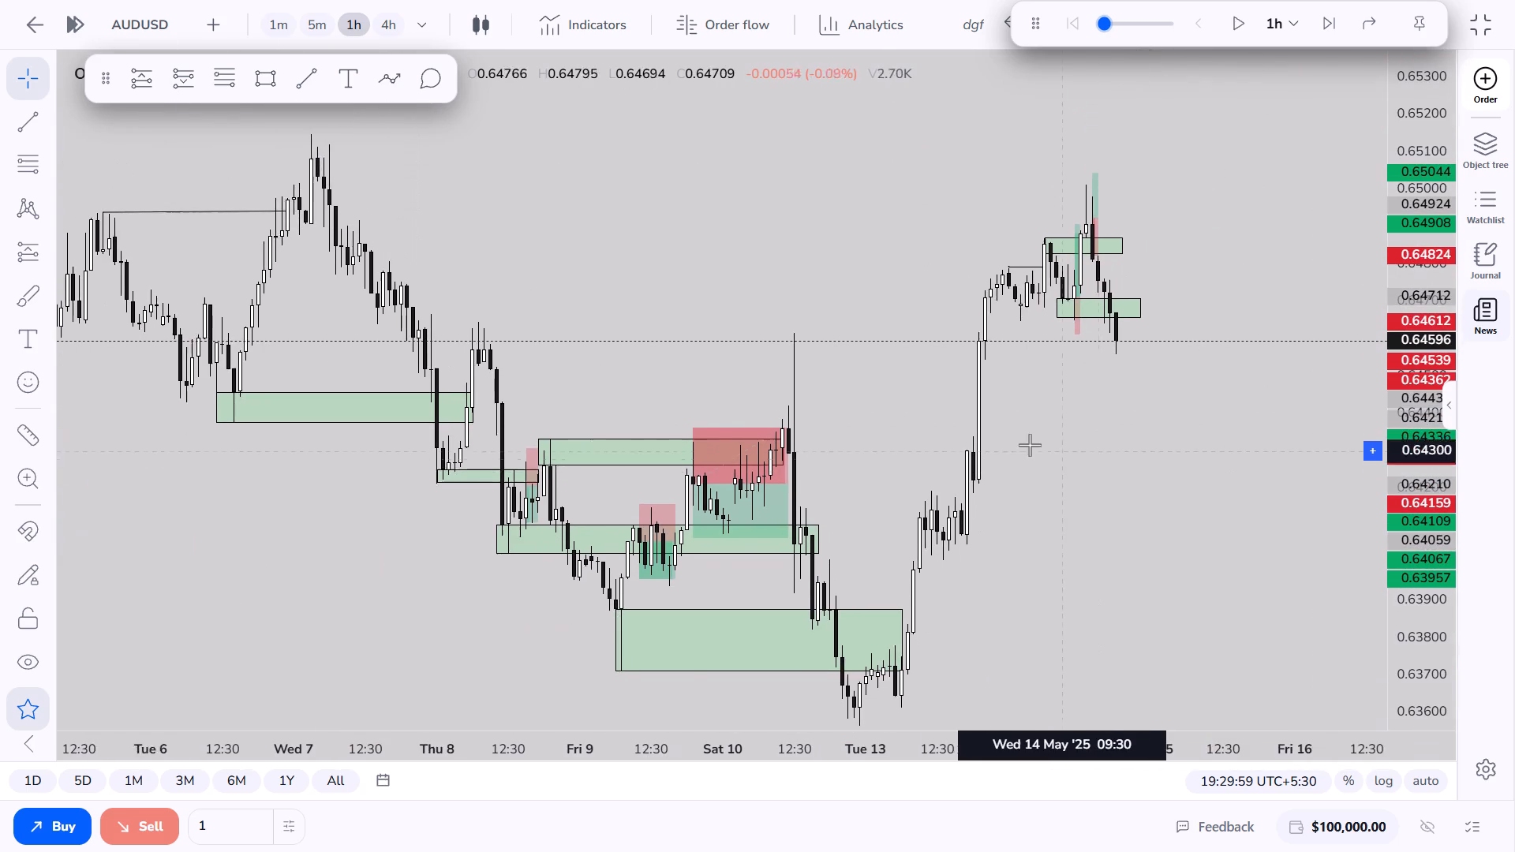
scroll(1027, 445, "down", 12)
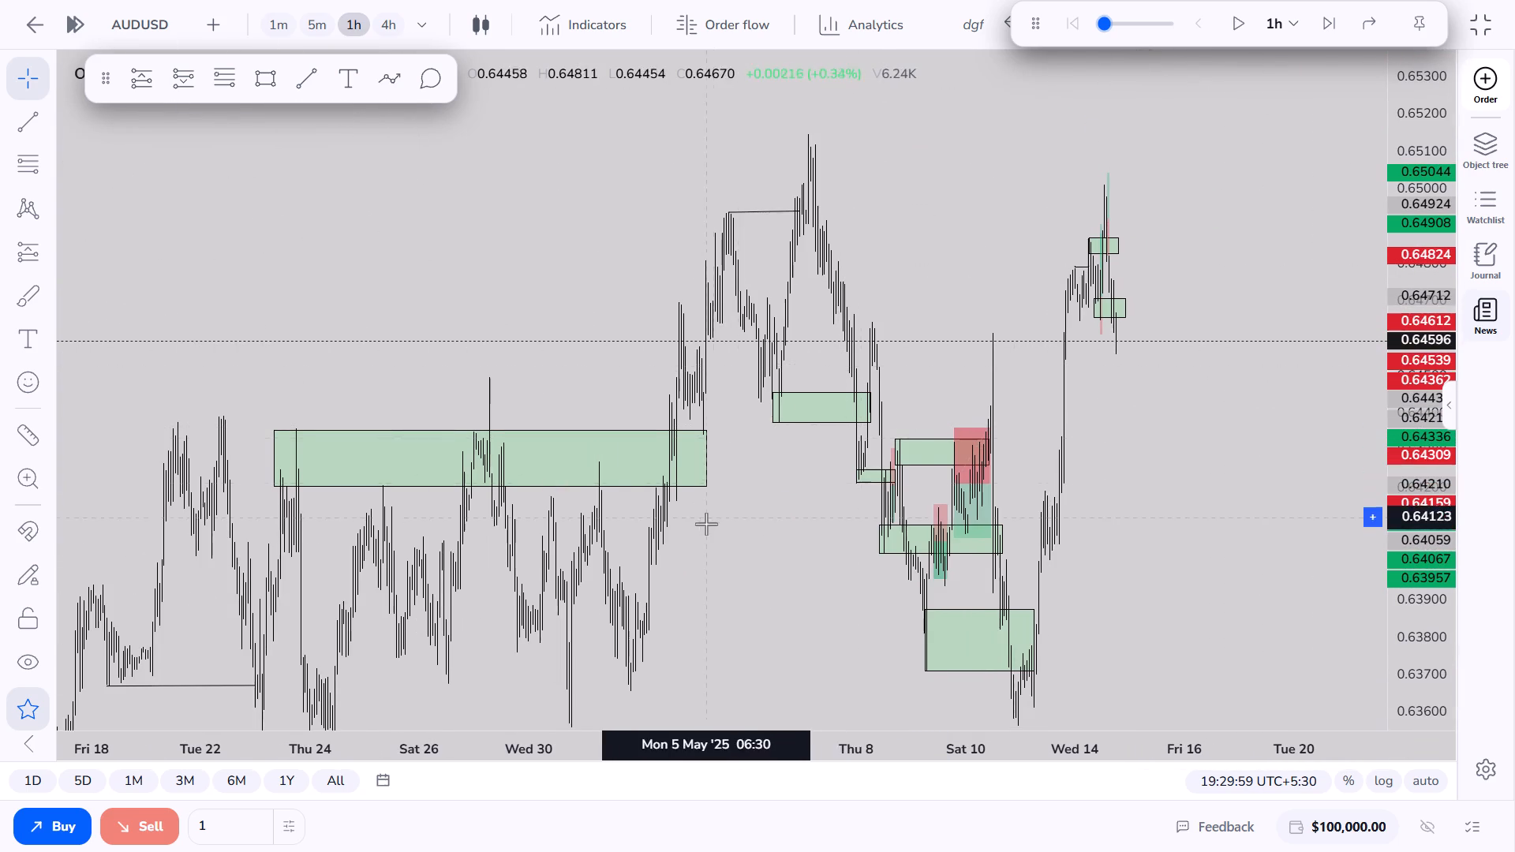
left_click_drag(709, 524, 1224, 149)
left_click_drag(874, 323, 967, 563)
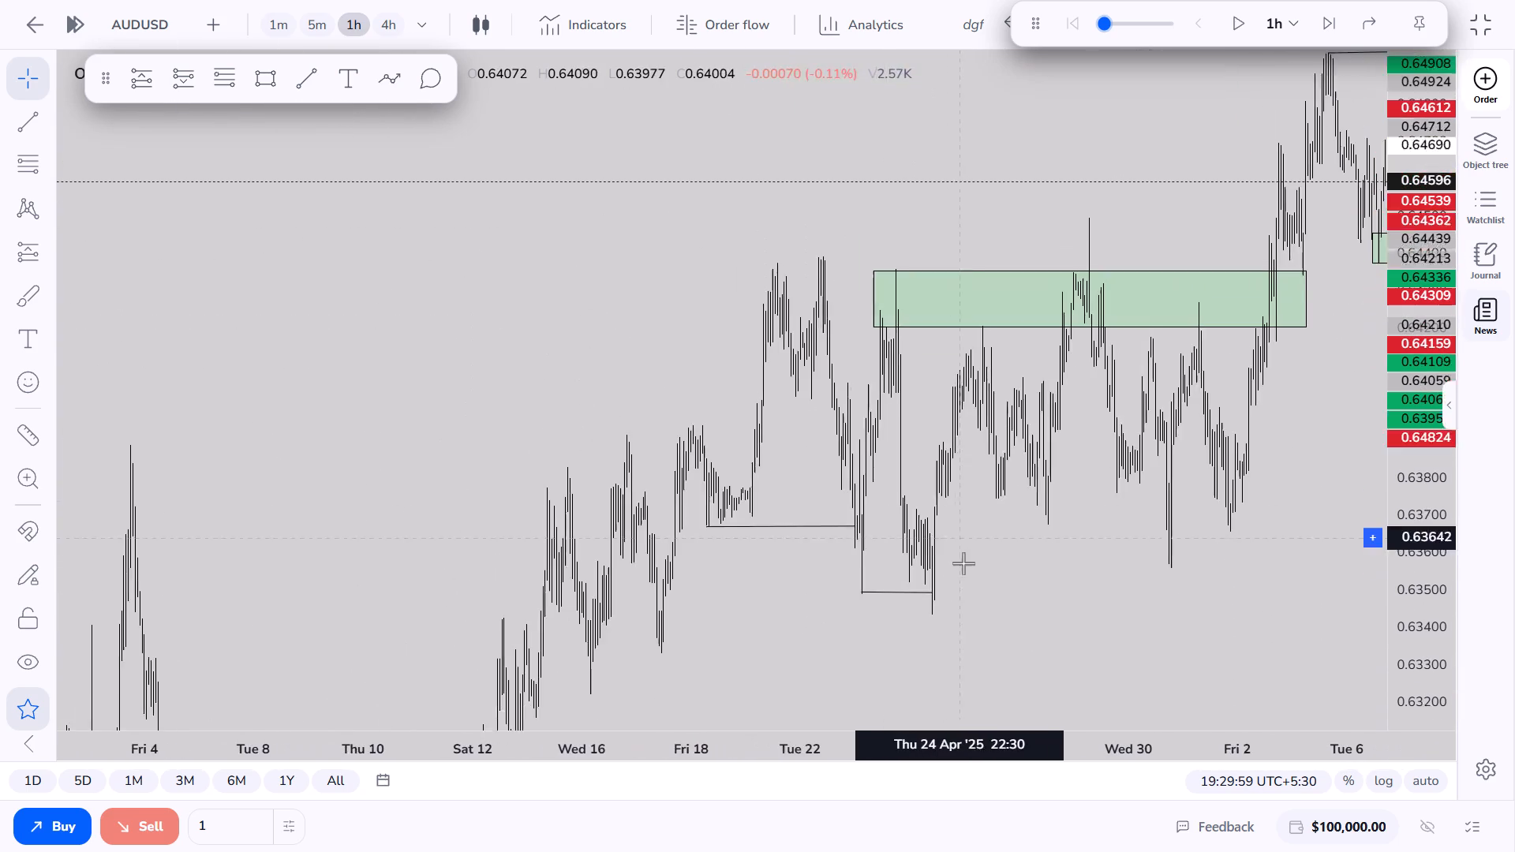
scroll(938, 555, "up", 6)
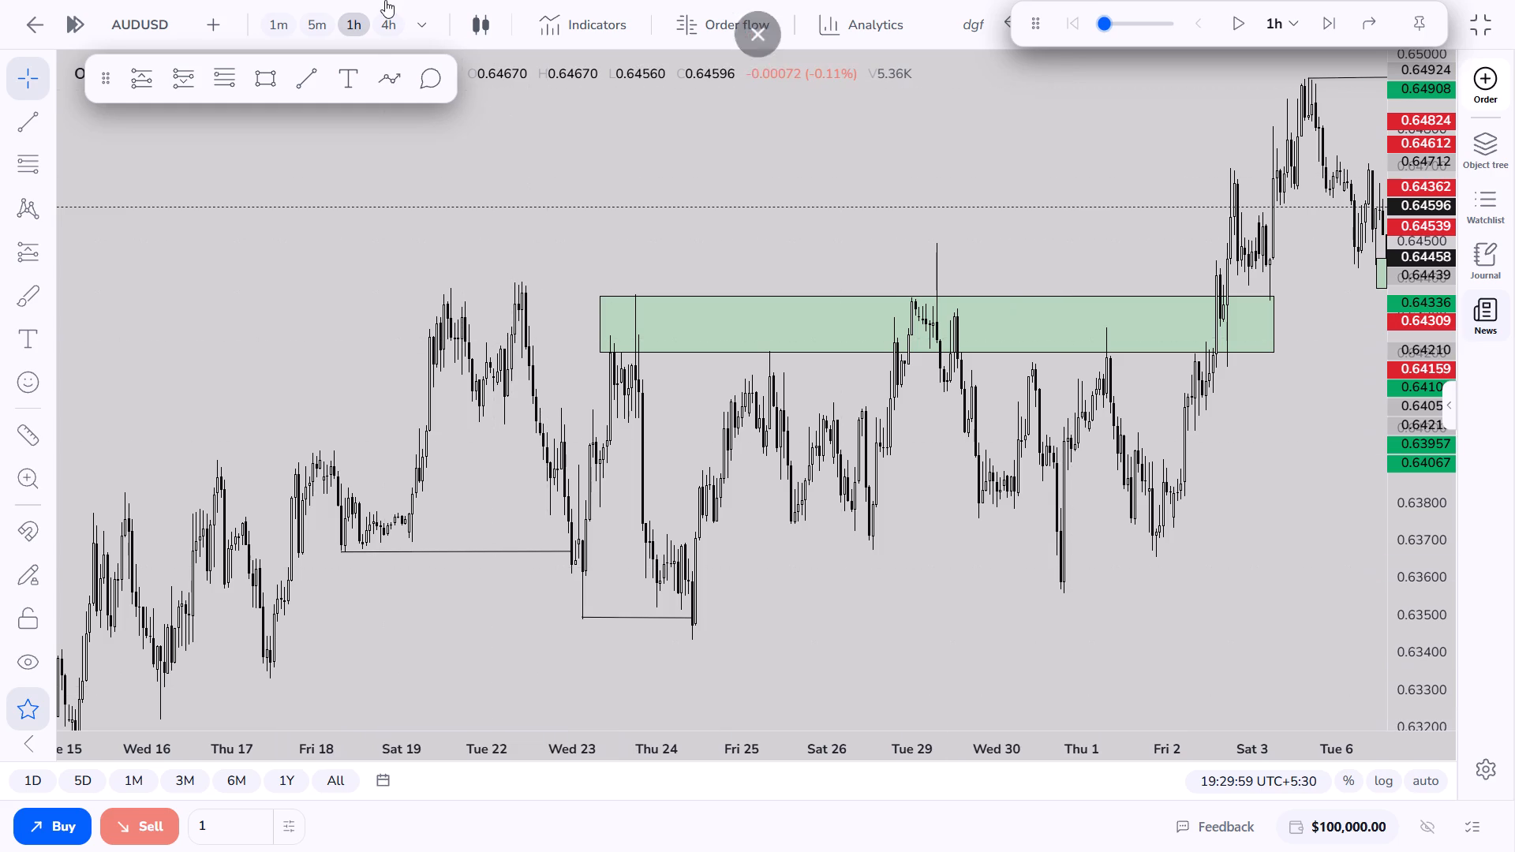
Switch the chart to the 4h timeframe, covering the price action from mid-April to Wed 14 May.
left_click(387, 27)
scroll(1180, 565, "up", 4)
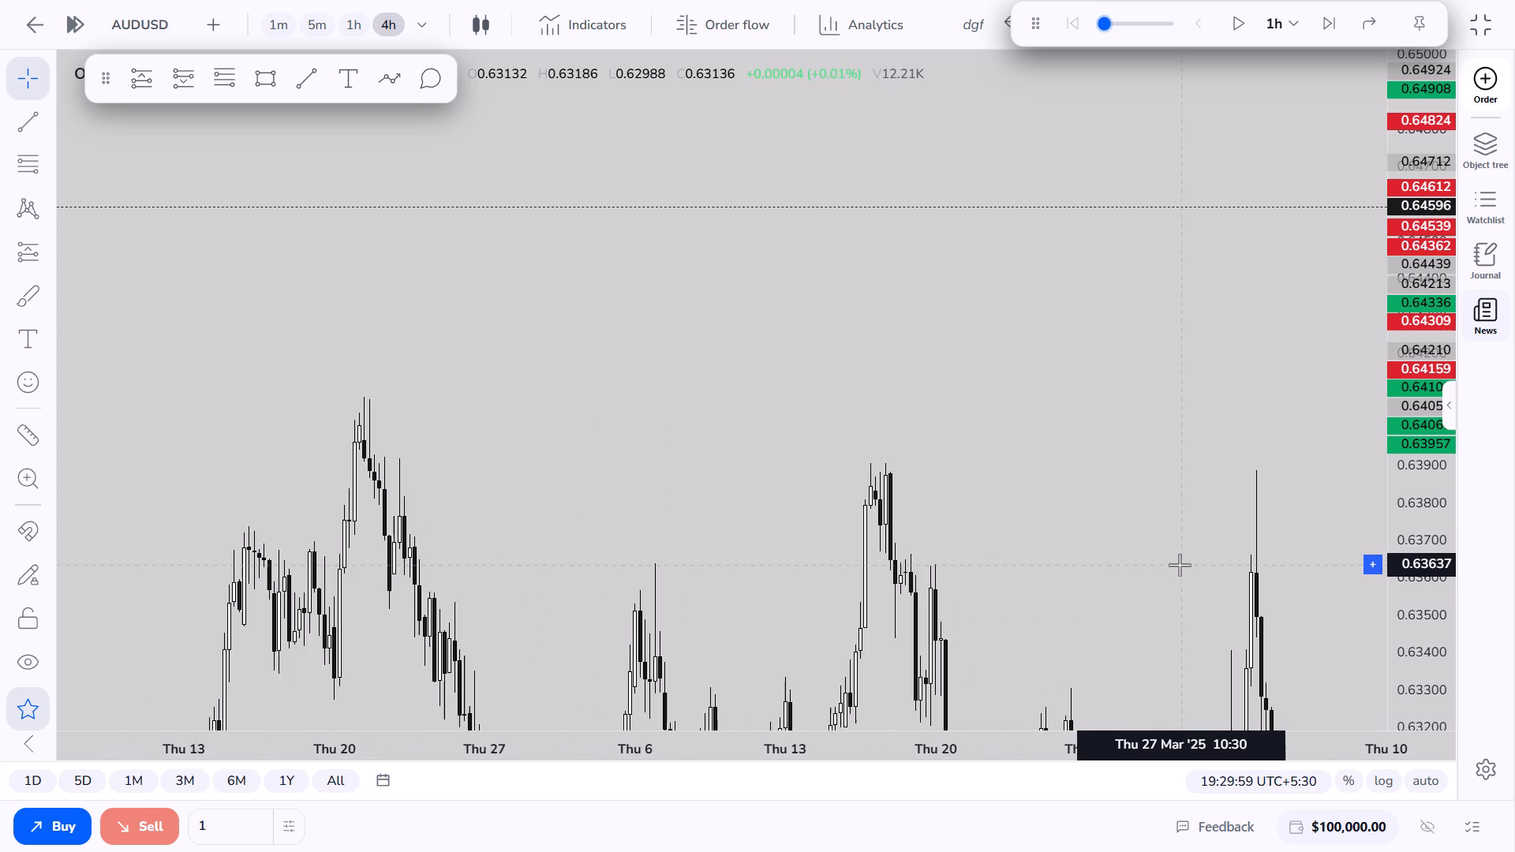
left_click_drag(1176, 560, 890, 245)
scroll(1071, 441, "down", 5)
left_click_drag(1427, 316, 1407, 626)
left_click_drag(1206, 484, 640, 527)
left_click_drag(944, 478, 953, 602)
scroll(952, 615, "up", 11)
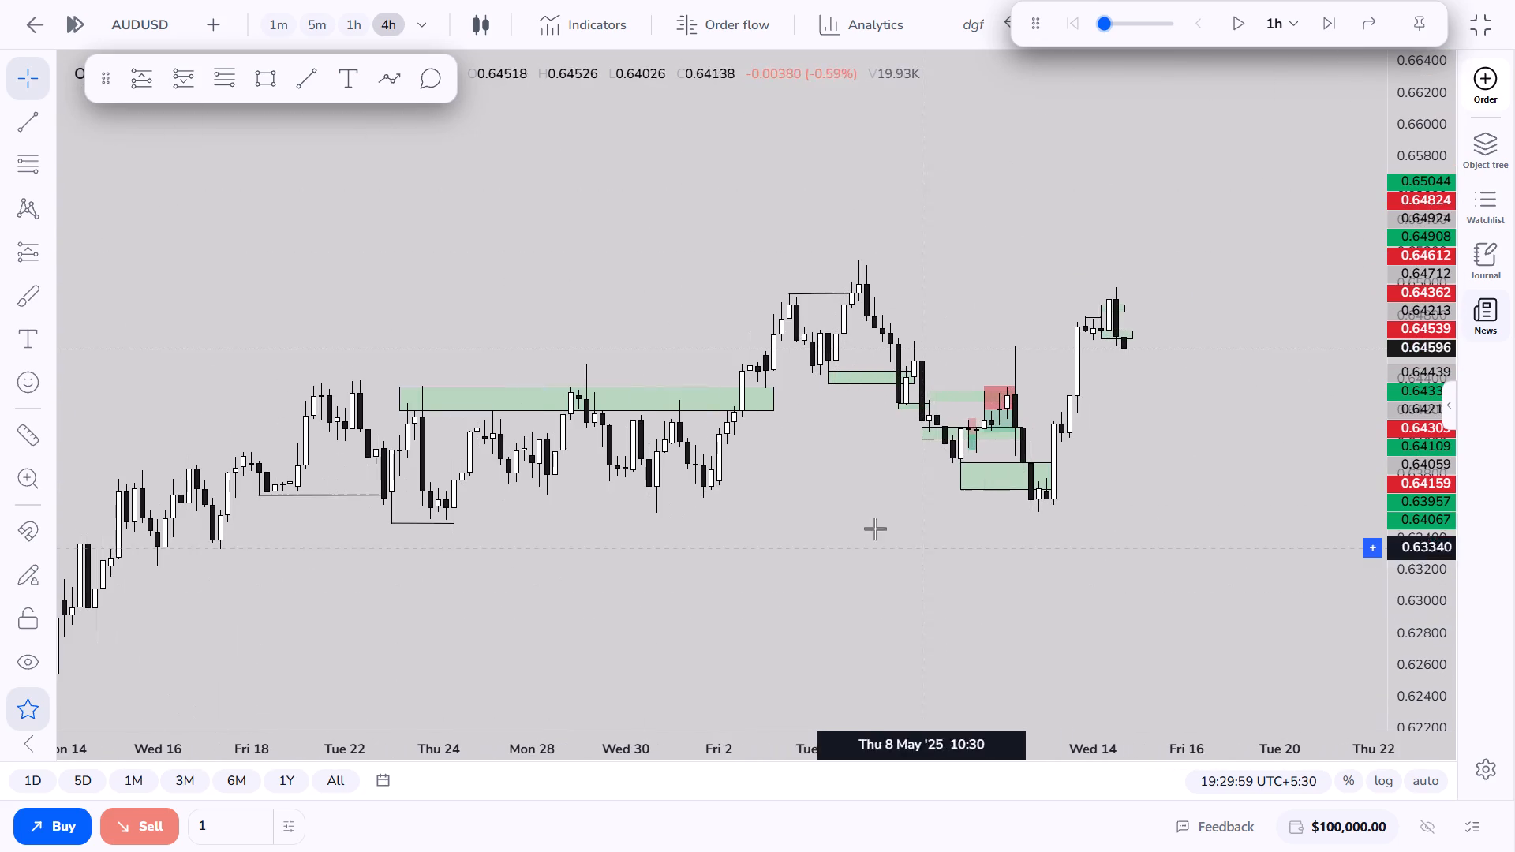
scroll(772, 500, "down", 1)
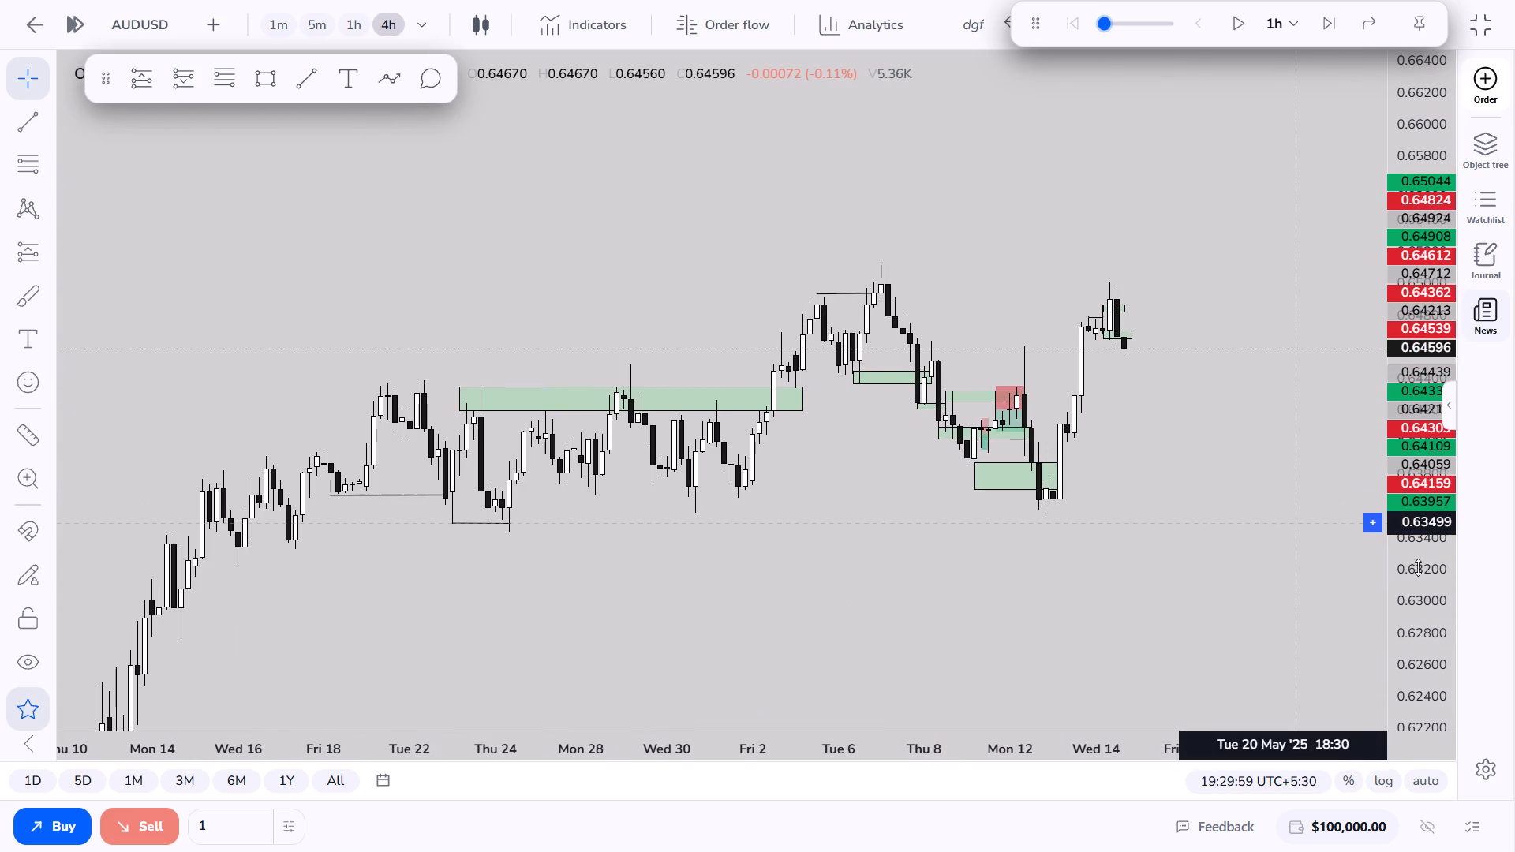
left_click_drag(1414, 596, 1453, 260)
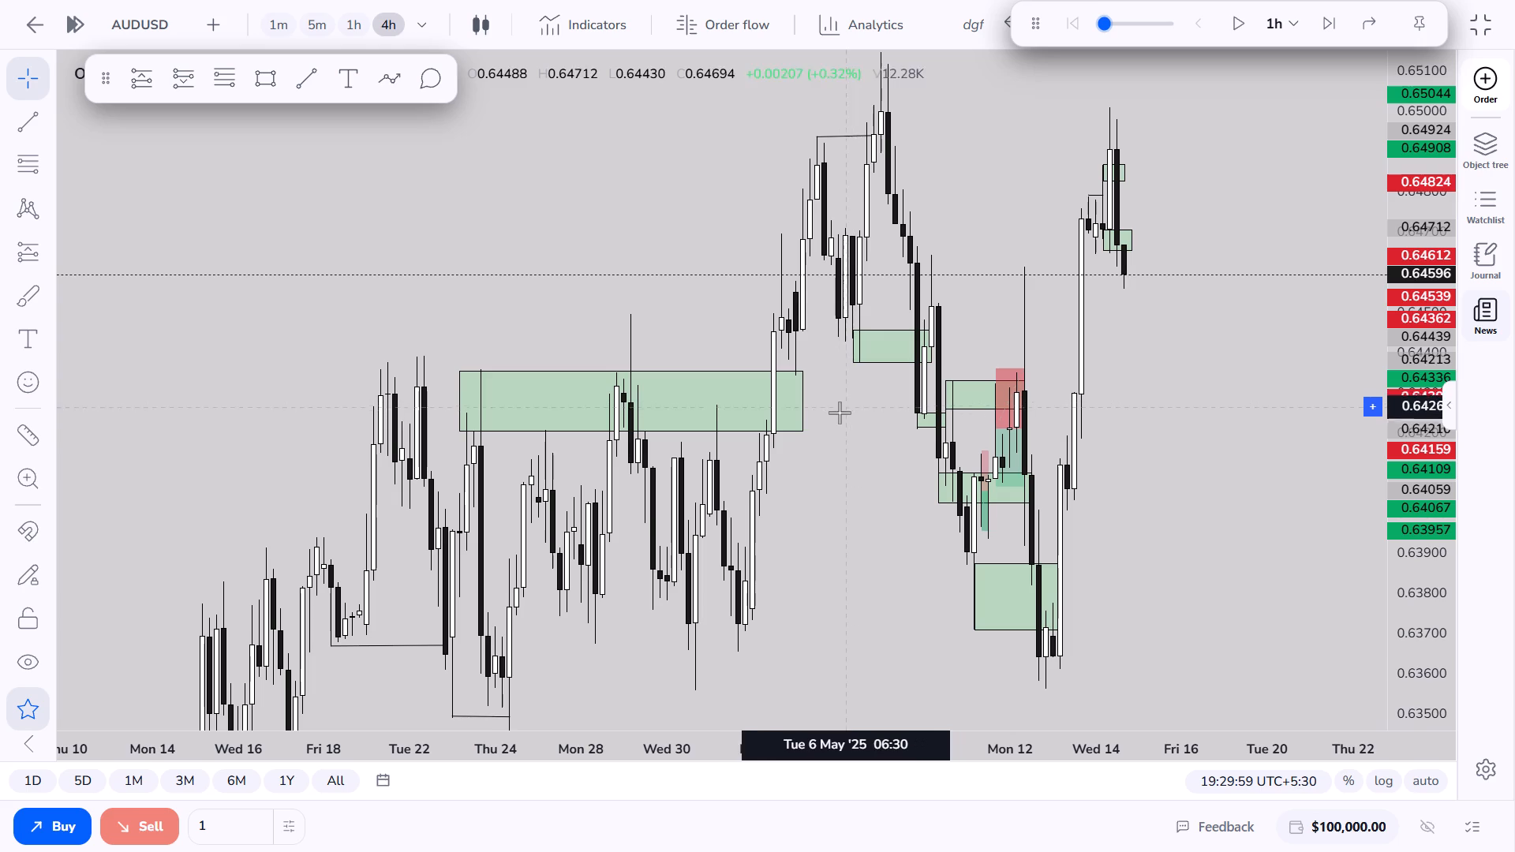
Delete the wide green zone spanning Wed 23 Apr to Mon 5 May.
left_click(519, 375)
left_click(933, 308)
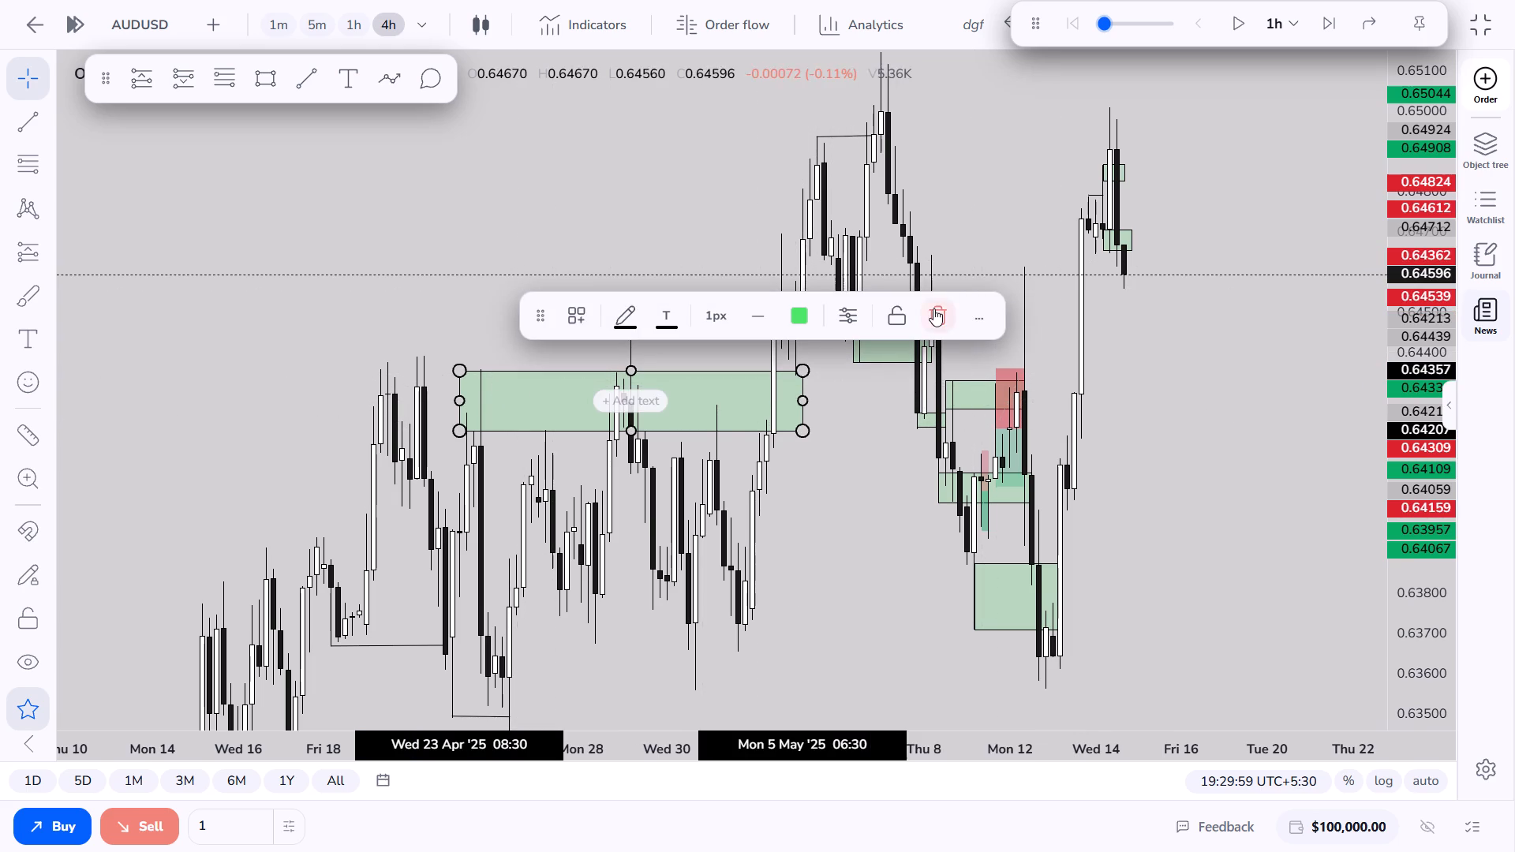
left_click(862, 399)
Draw a 4h zone over the late-April swing highs from Fri 18 Apr 22:30 to Tue 6 May 18:30, covering about 0.6431 to 0.6440.
left_click(269, 85)
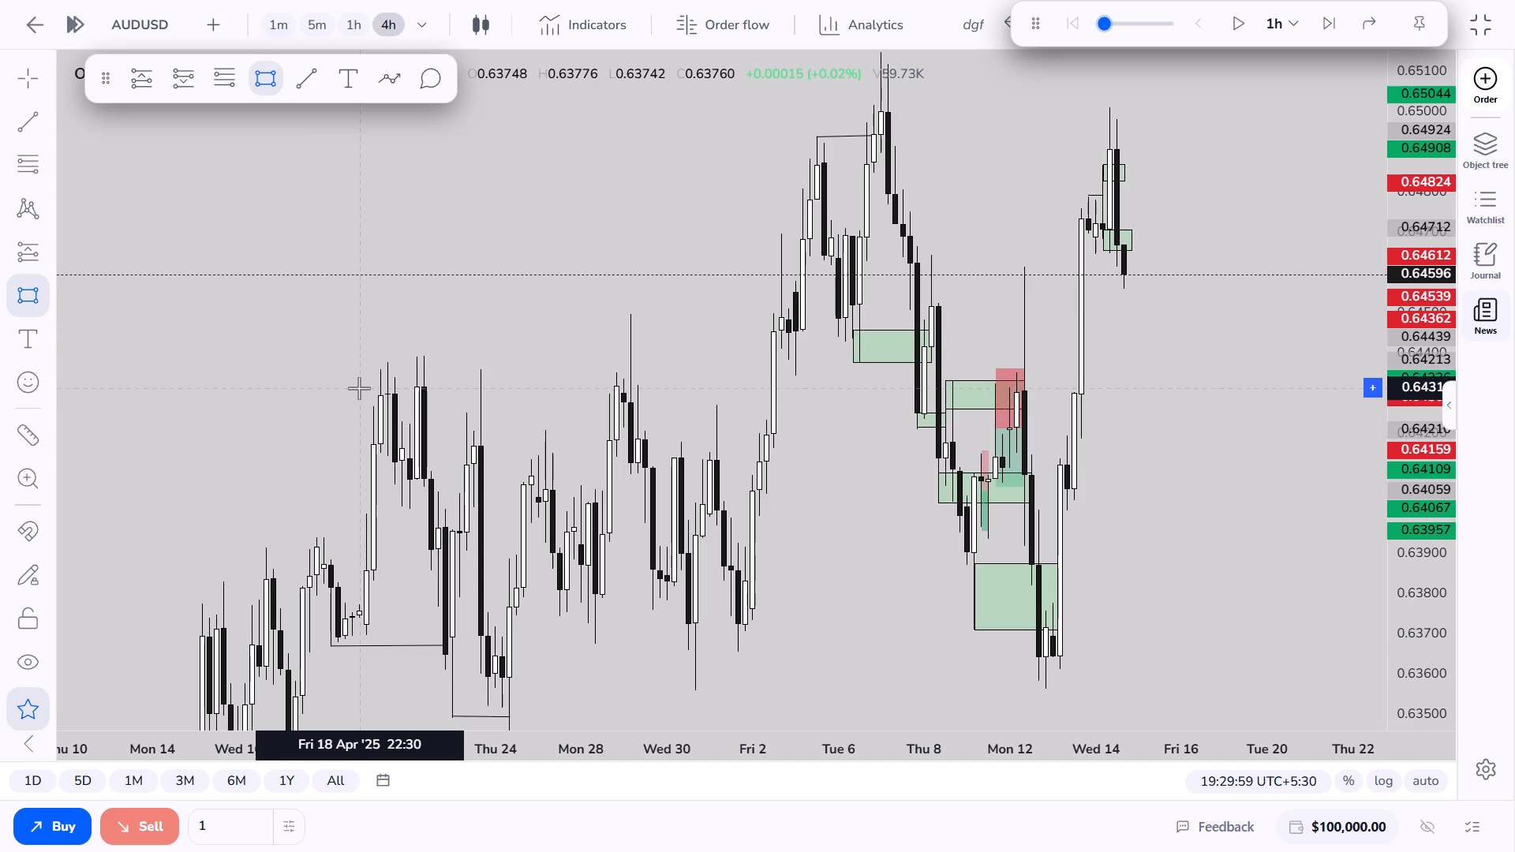
left_click(359, 388)
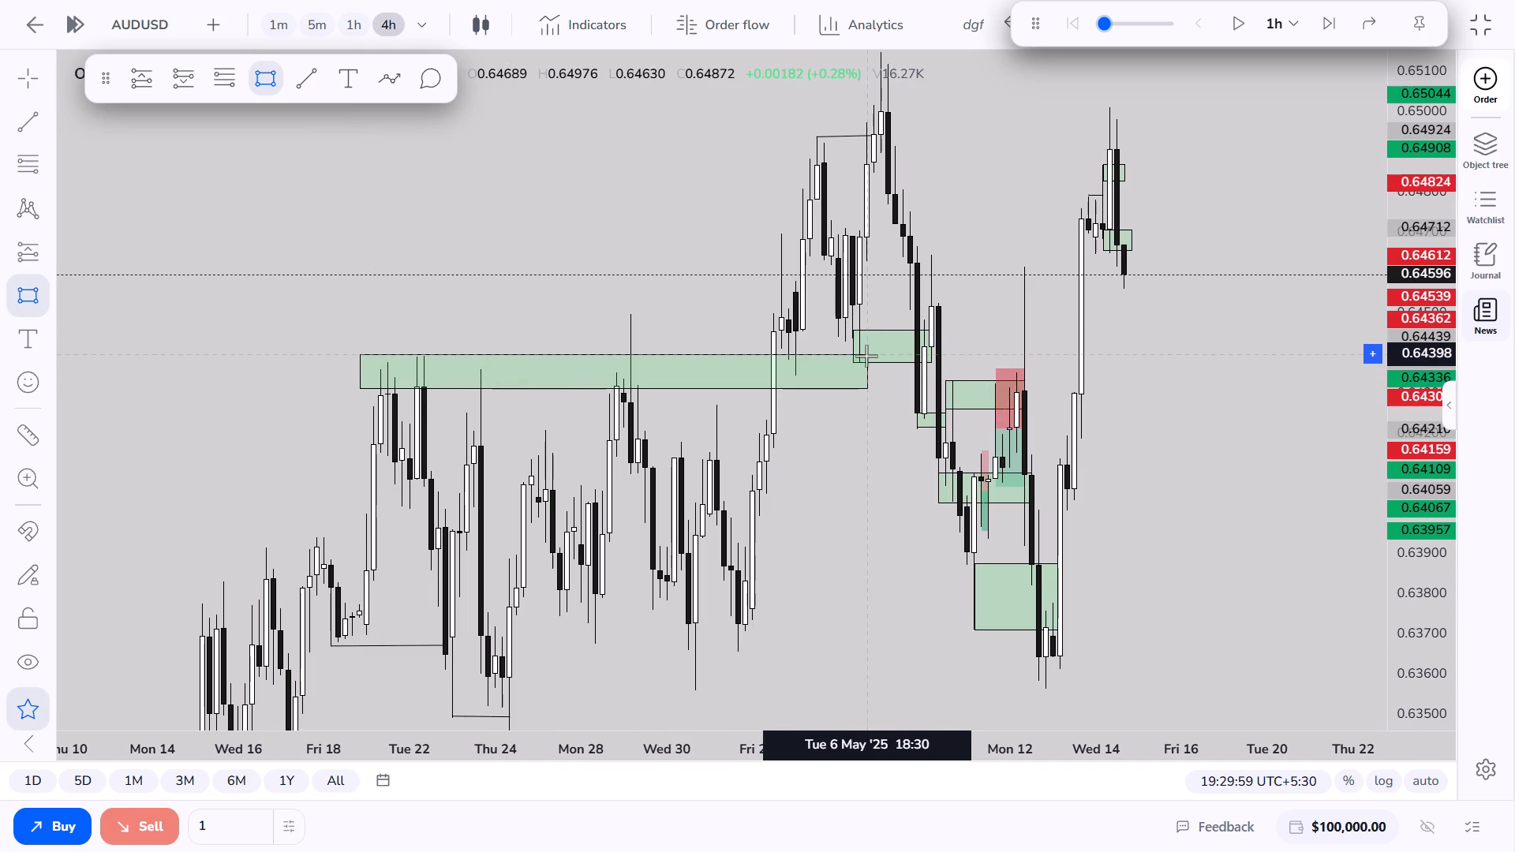
left_click(866, 356)
left_click(808, 406)
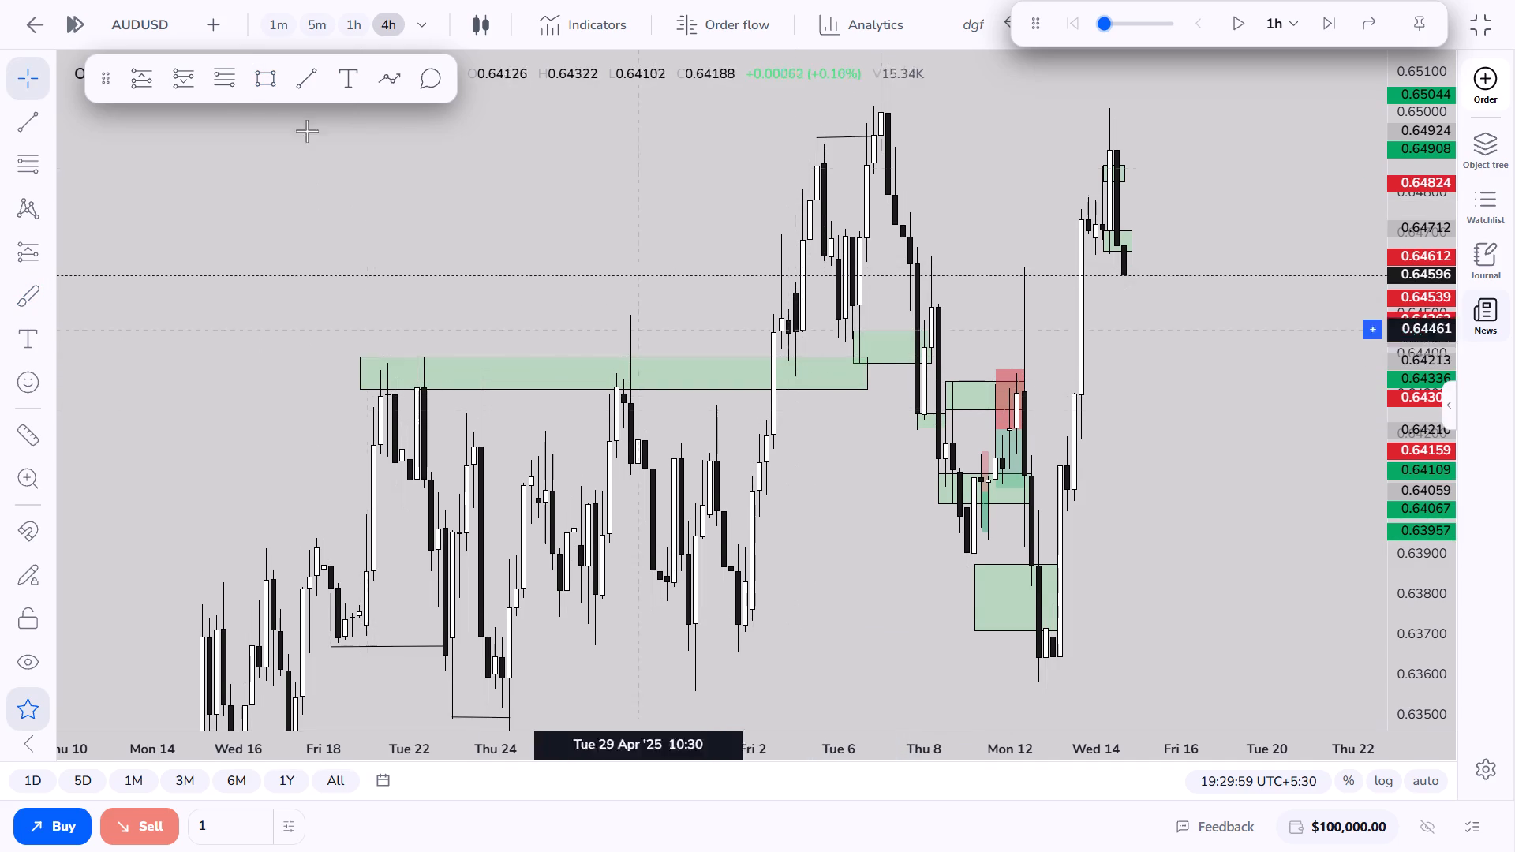
Place a long position at 0.64396 on the Fri 2 May 18:30 candle, stop 0.64297, target 0.64547, ending on Mon 5 May.
left_click(144, 76)
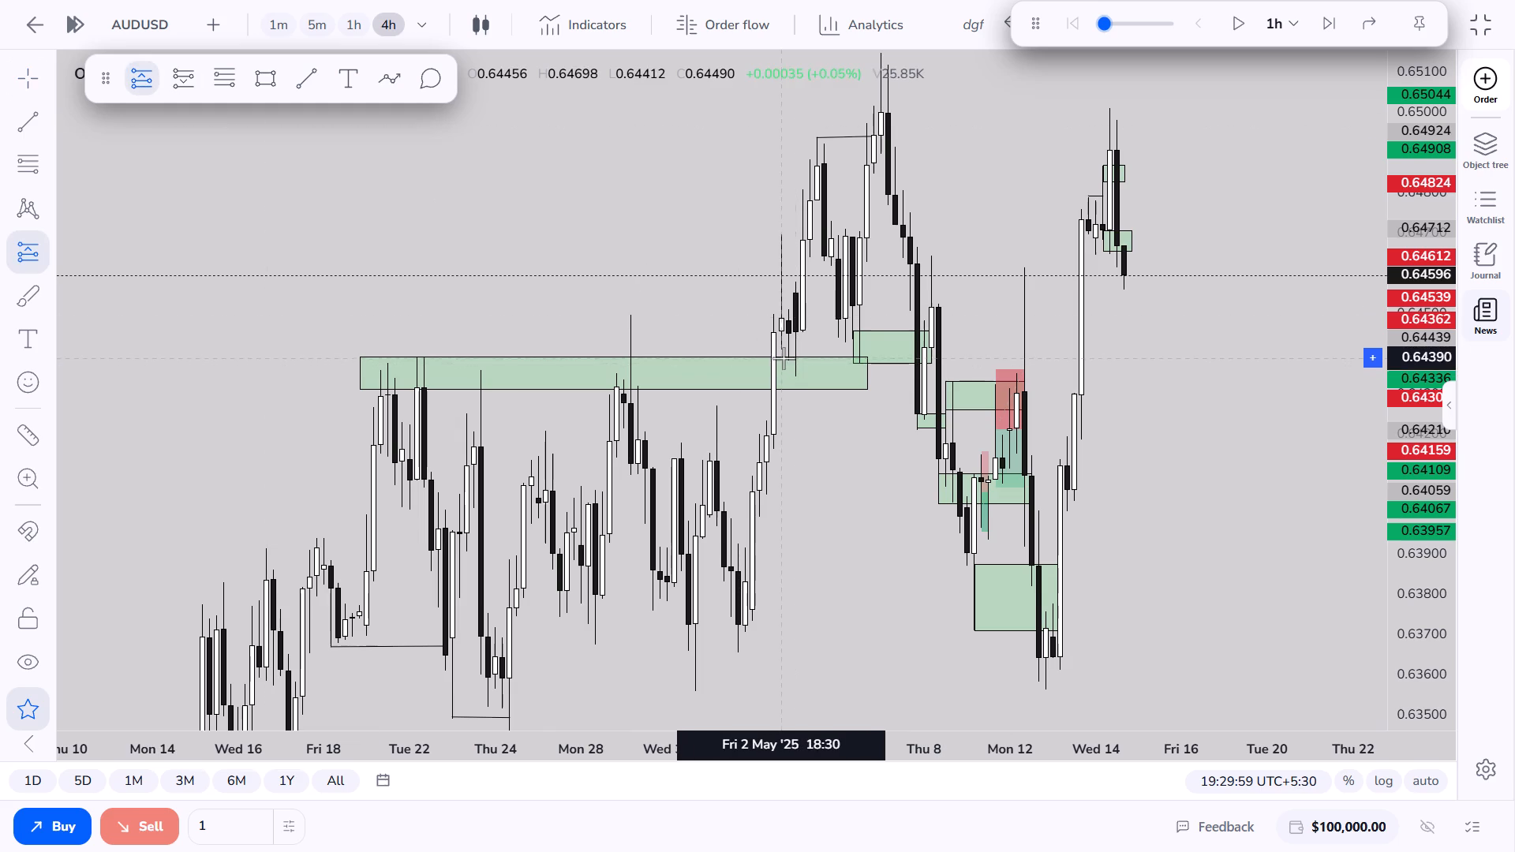
left_click(789, 356)
left_click_drag(873, 420, 867, 412)
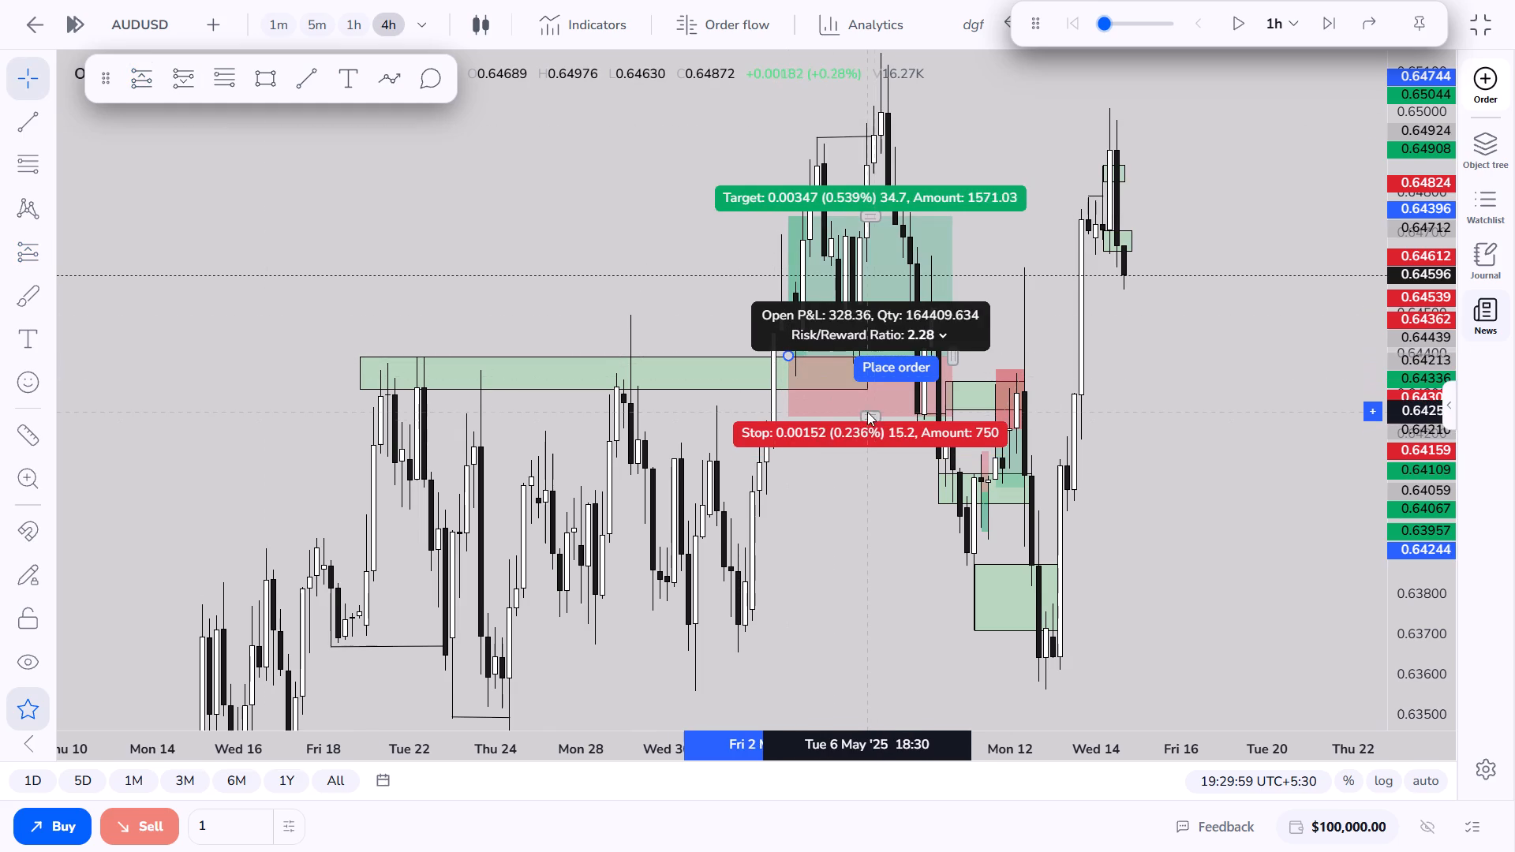
left_click_drag(867, 412, 863, 390)
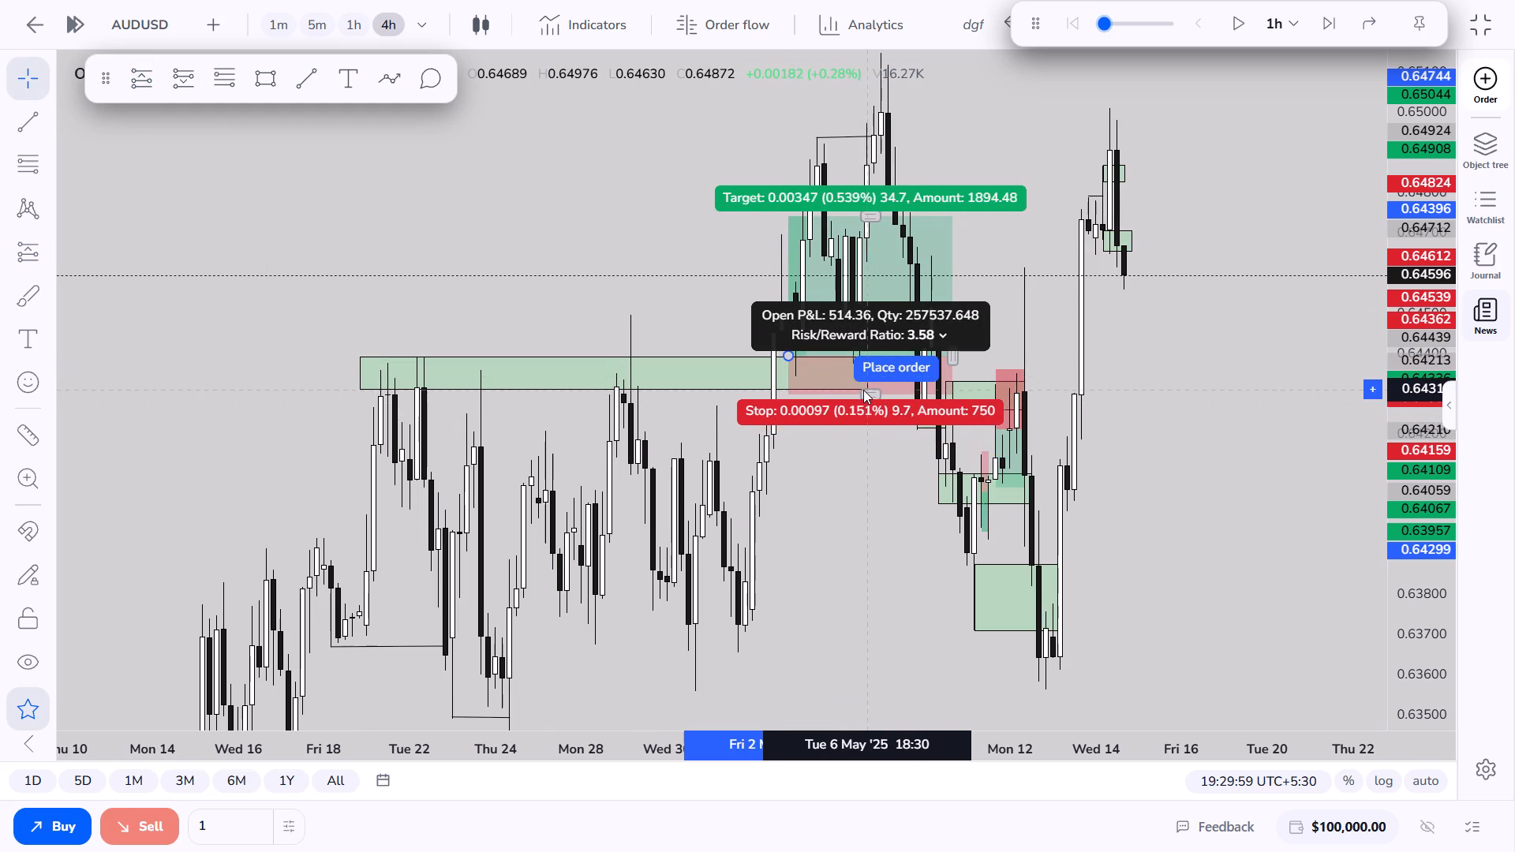
left_click_drag(863, 390, 864, 392)
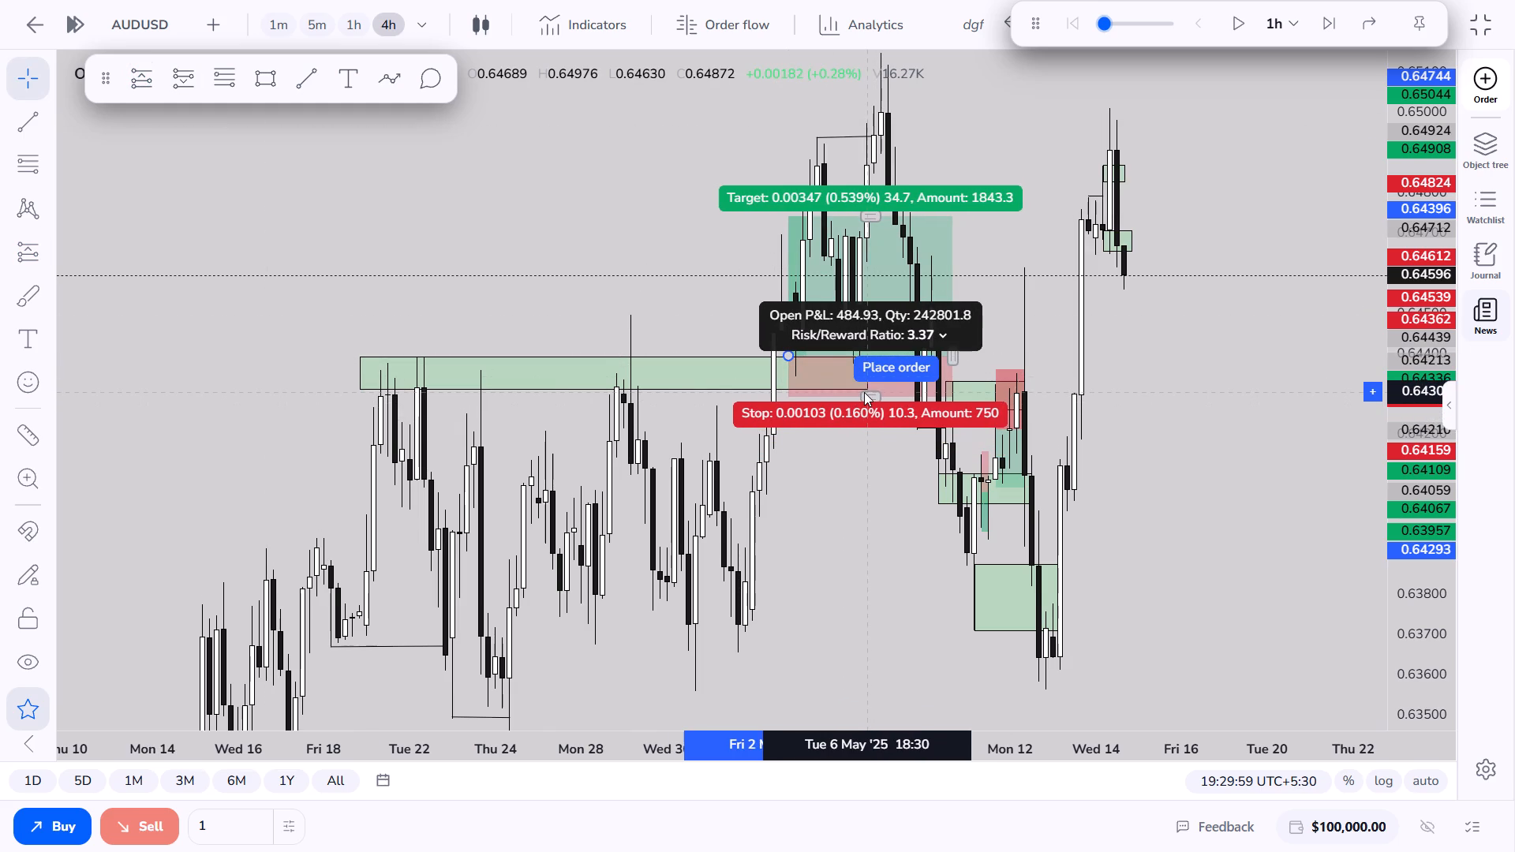
left_click_drag(864, 392, 865, 390)
left_click_drag(870, 218, 842, 269)
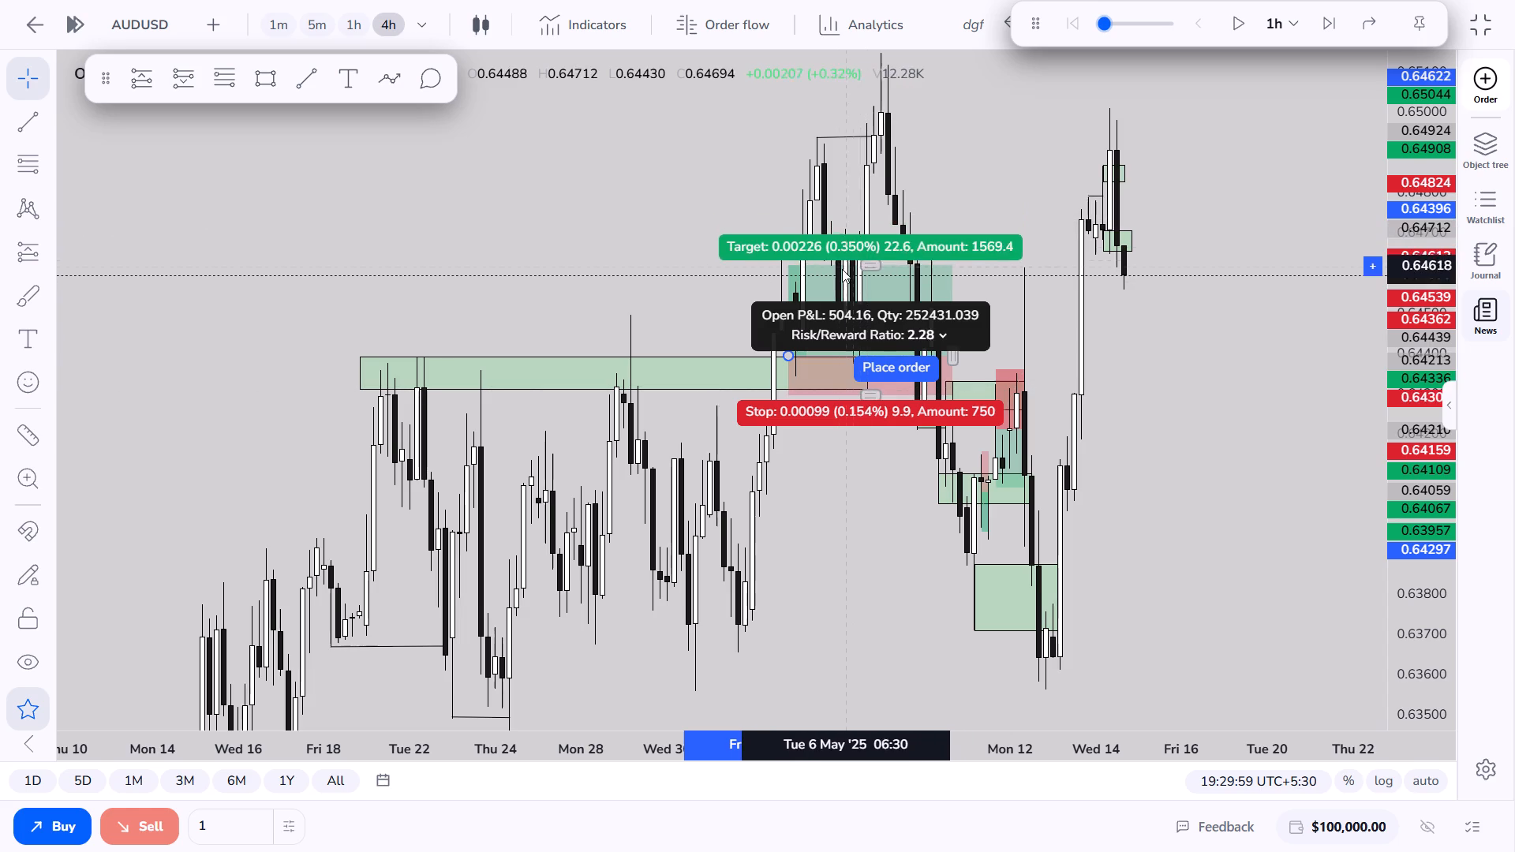
left_click_drag(842, 269, 836, 304)
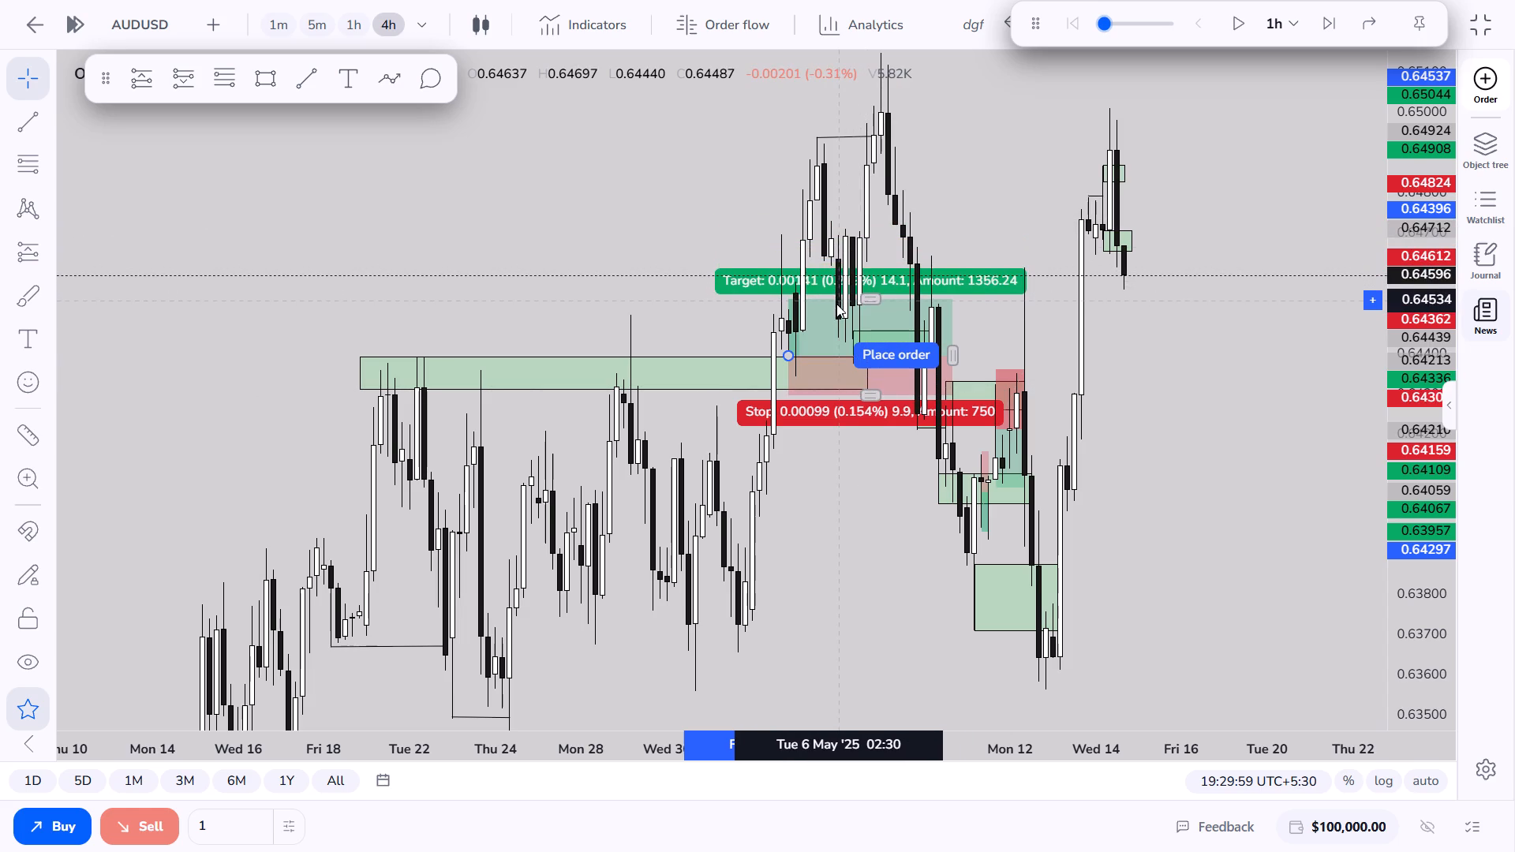
left_click_drag(836, 304, 832, 298)
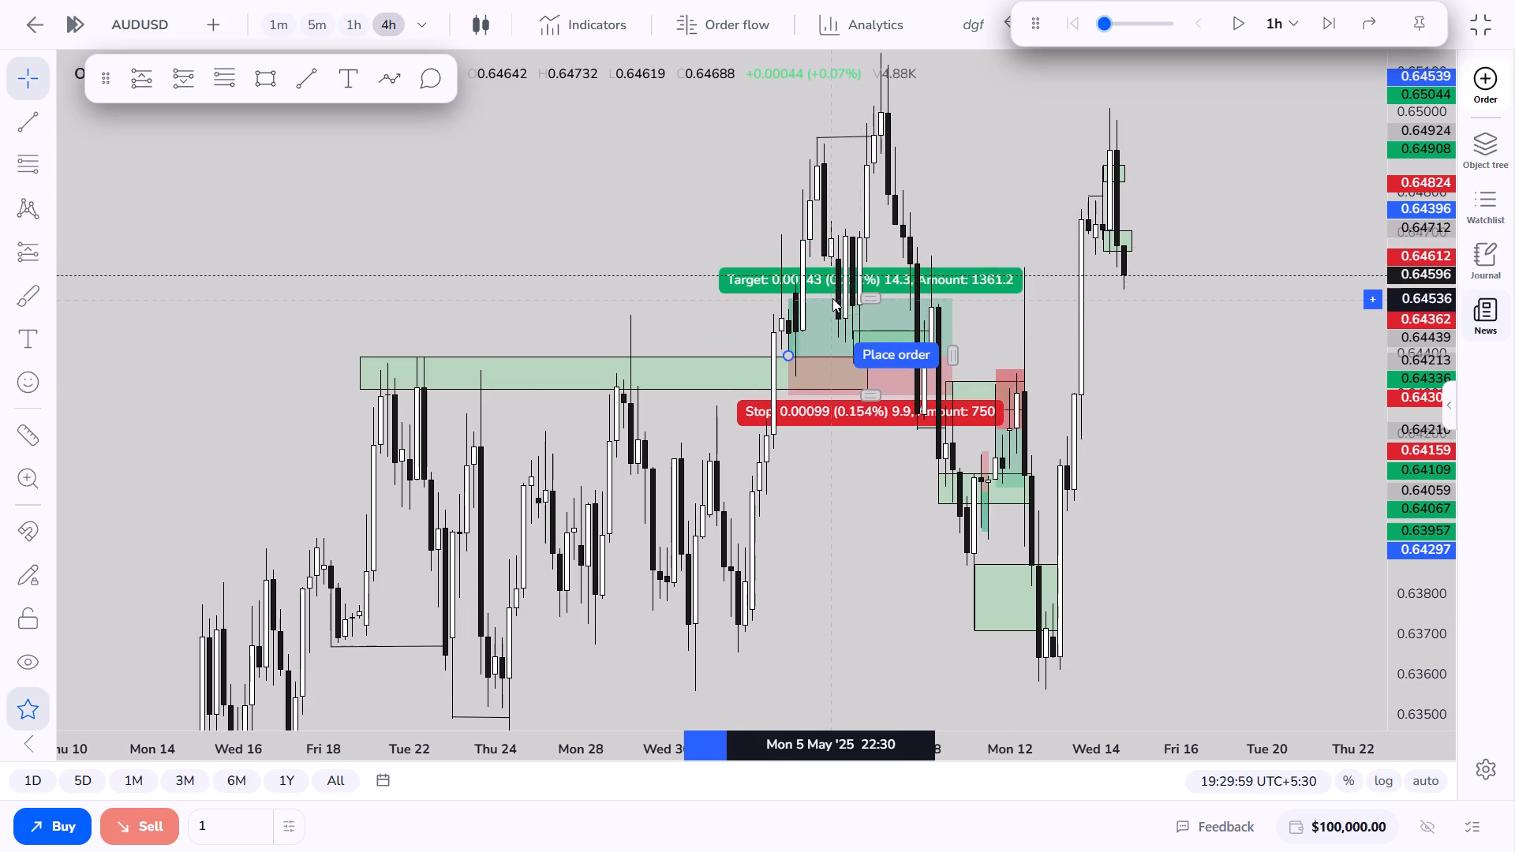
left_click_drag(832, 298, 834, 294)
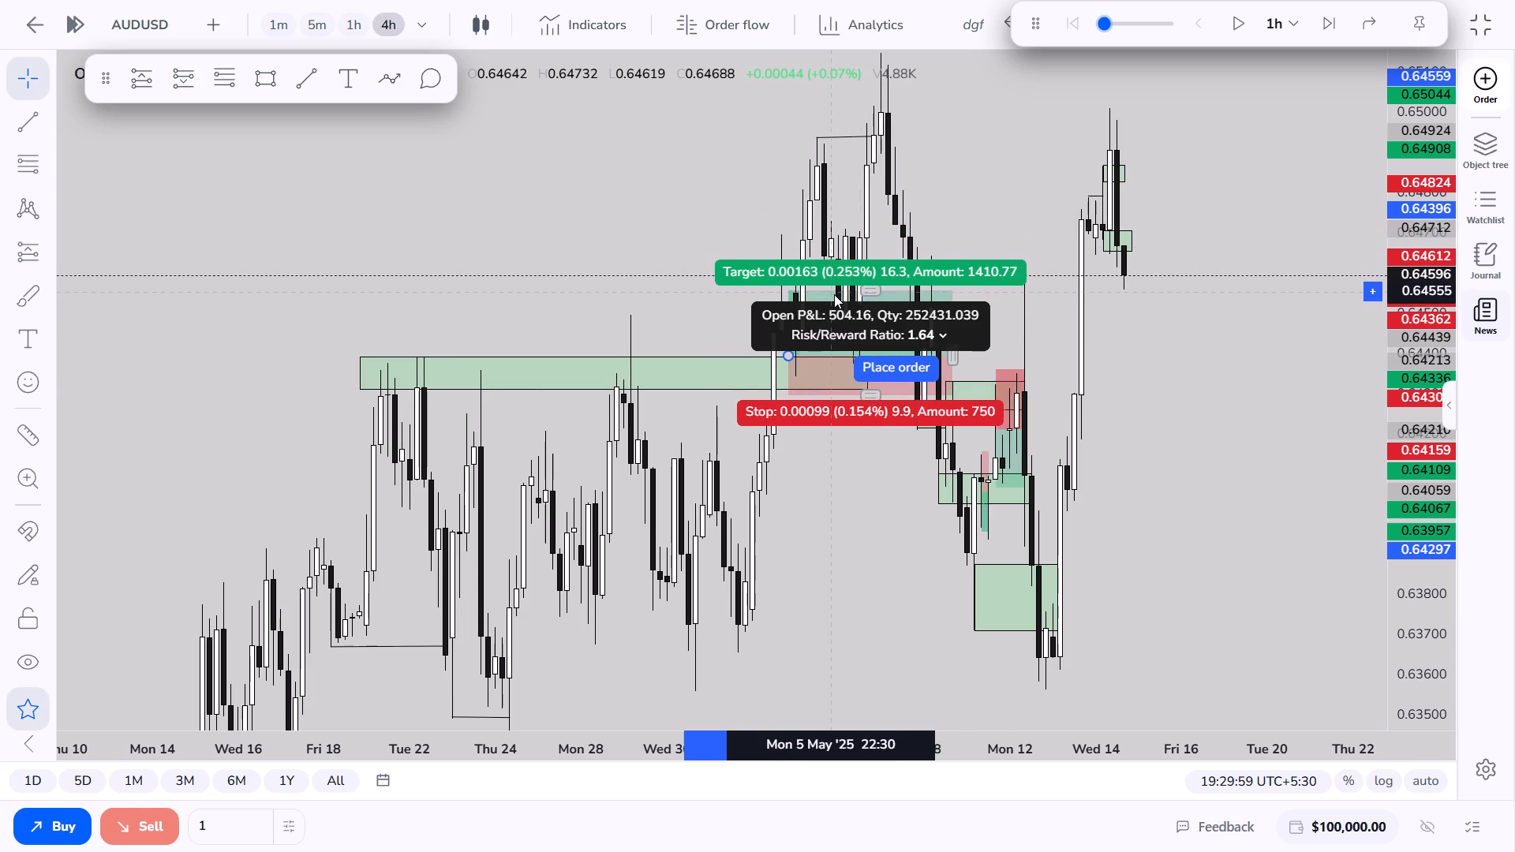
left_click_drag(834, 294, 834, 297)
left_click_drag(946, 353, 814, 353)
left_click(910, 501)
Draw a 4h zone at the late-April swing lows from Wed 23 Apr 14:30 to Wed 14 May, covering about 0.6359 to 0.6344.
left_click_drag(898, 498, 882, 528)
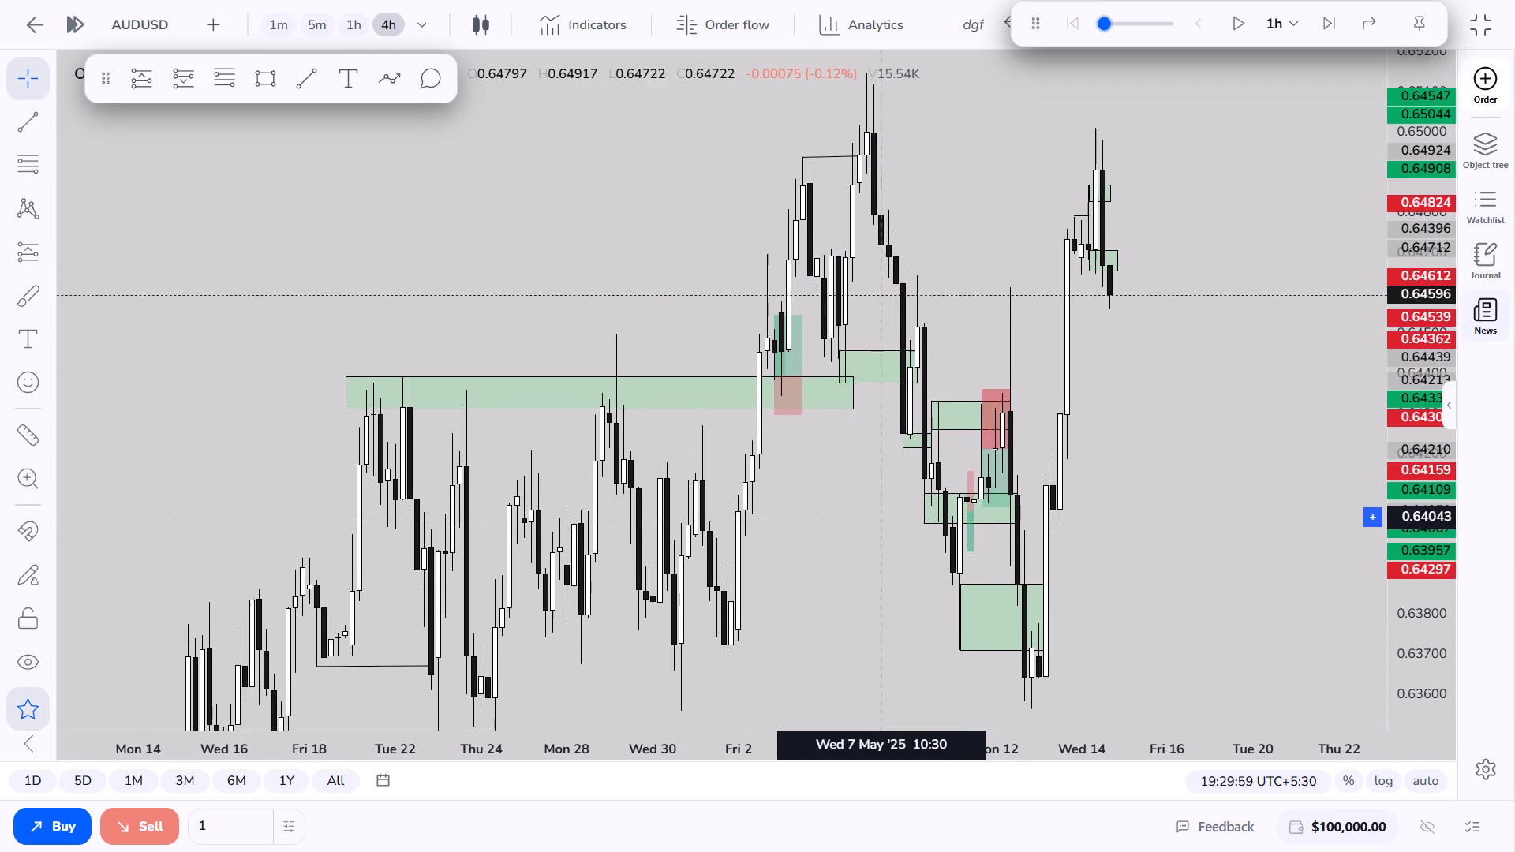
left_click_drag(882, 528, 882, 532)
scroll(845, 521, "up", 1)
left_click_drag(780, 531, 822, 508)
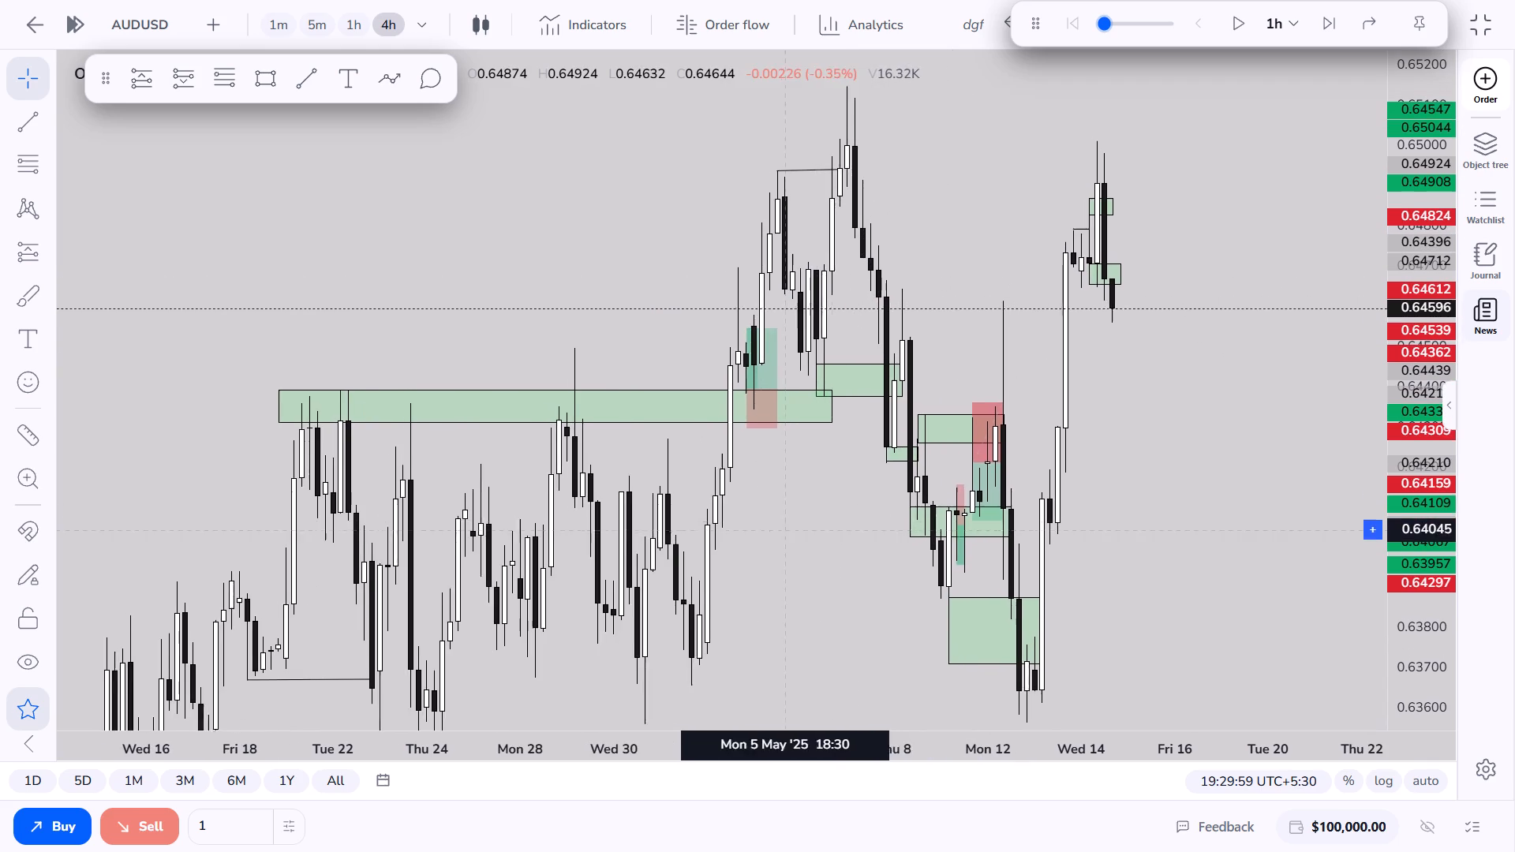
left_click_drag(822, 508, 887, 396)
left_click_drag(922, 458, 934, 565)
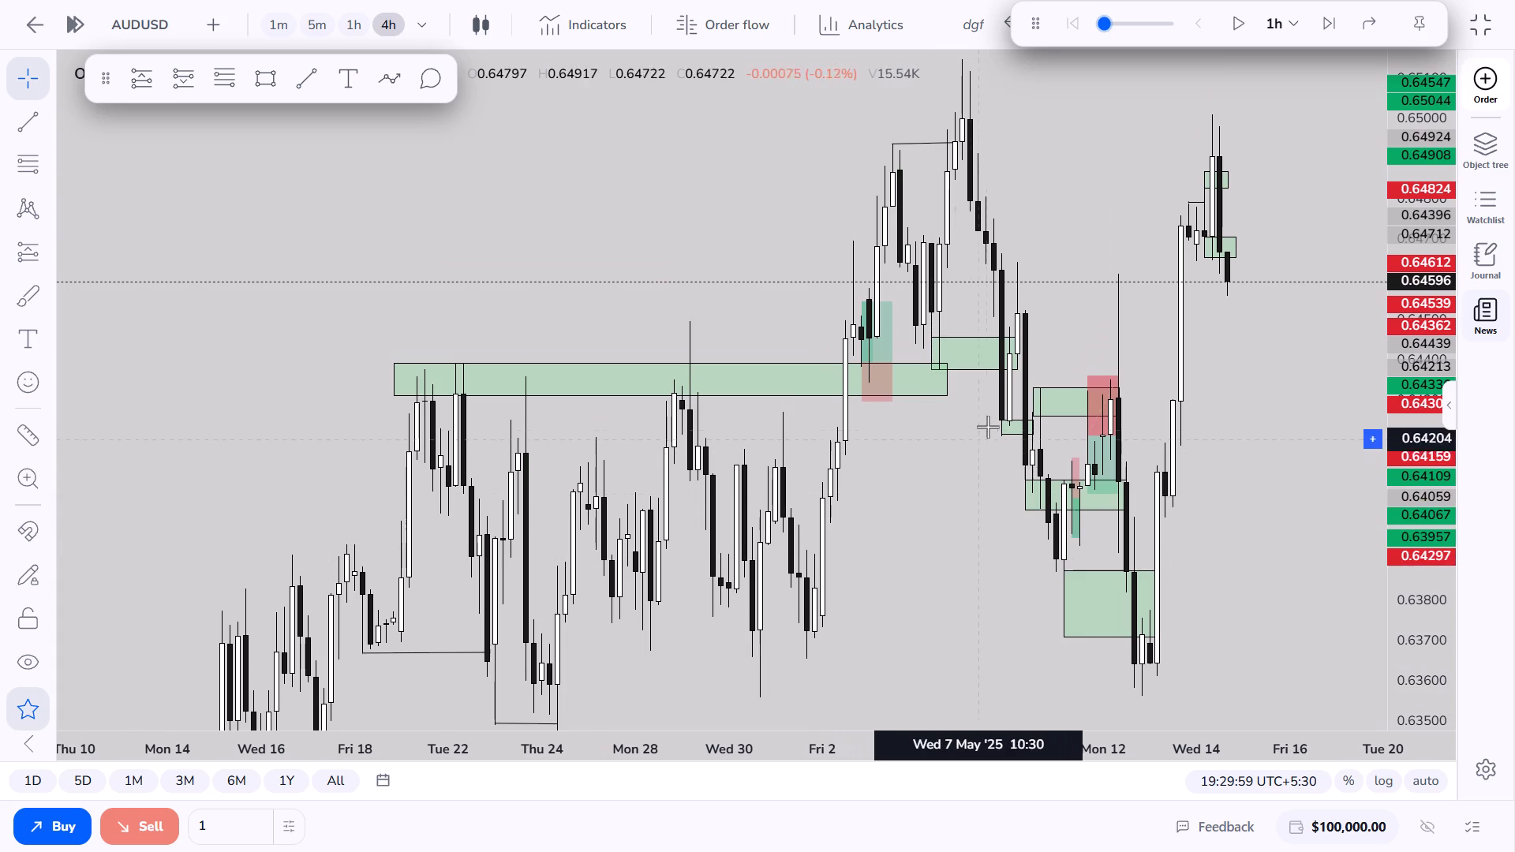
left_click_drag(901, 652, 941, 442)
left_click(264, 87)
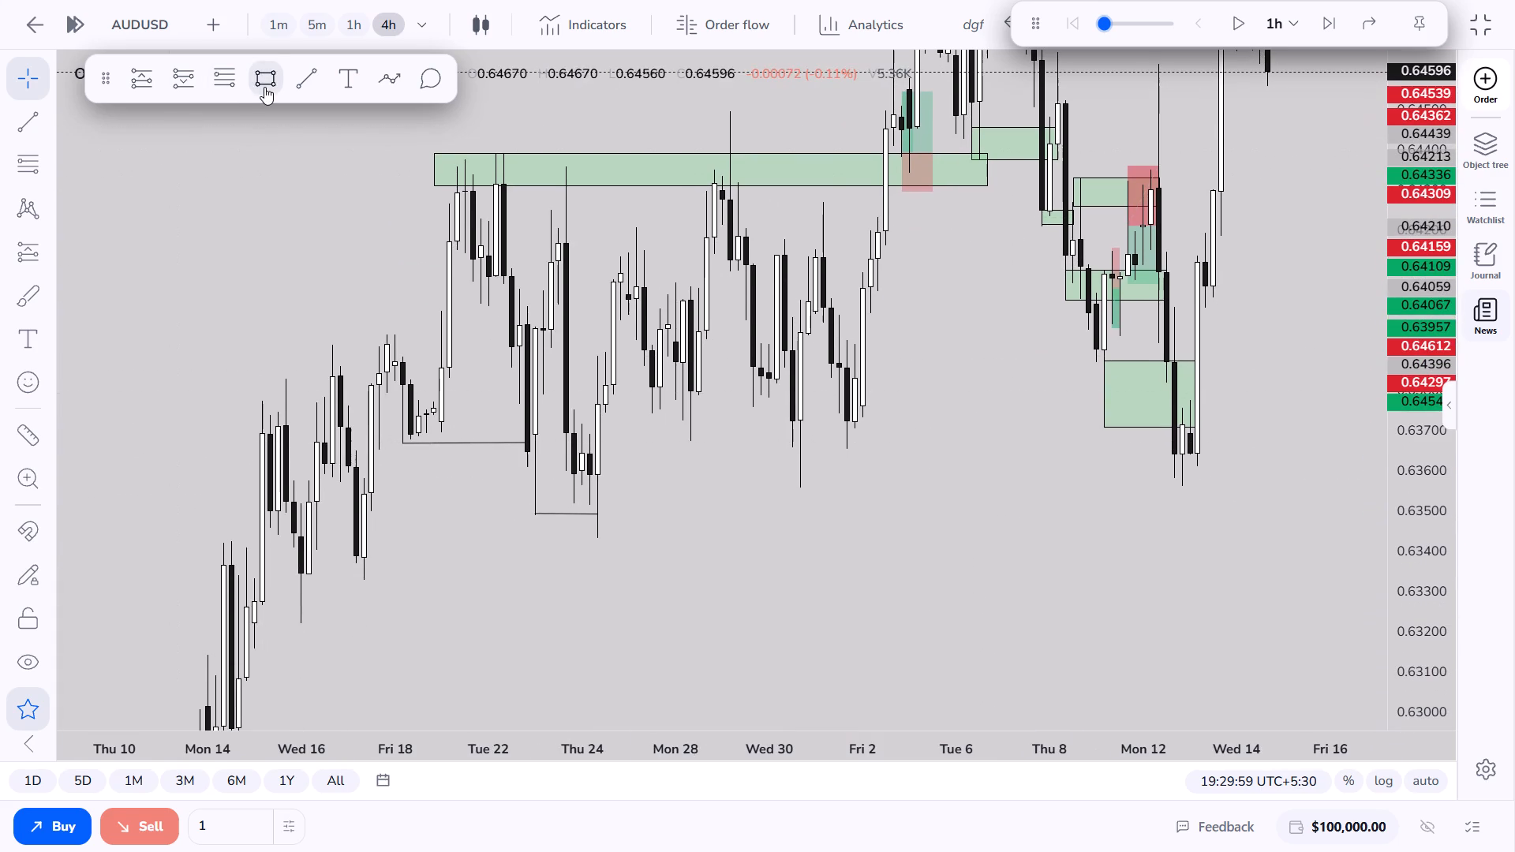
left_click(559, 477)
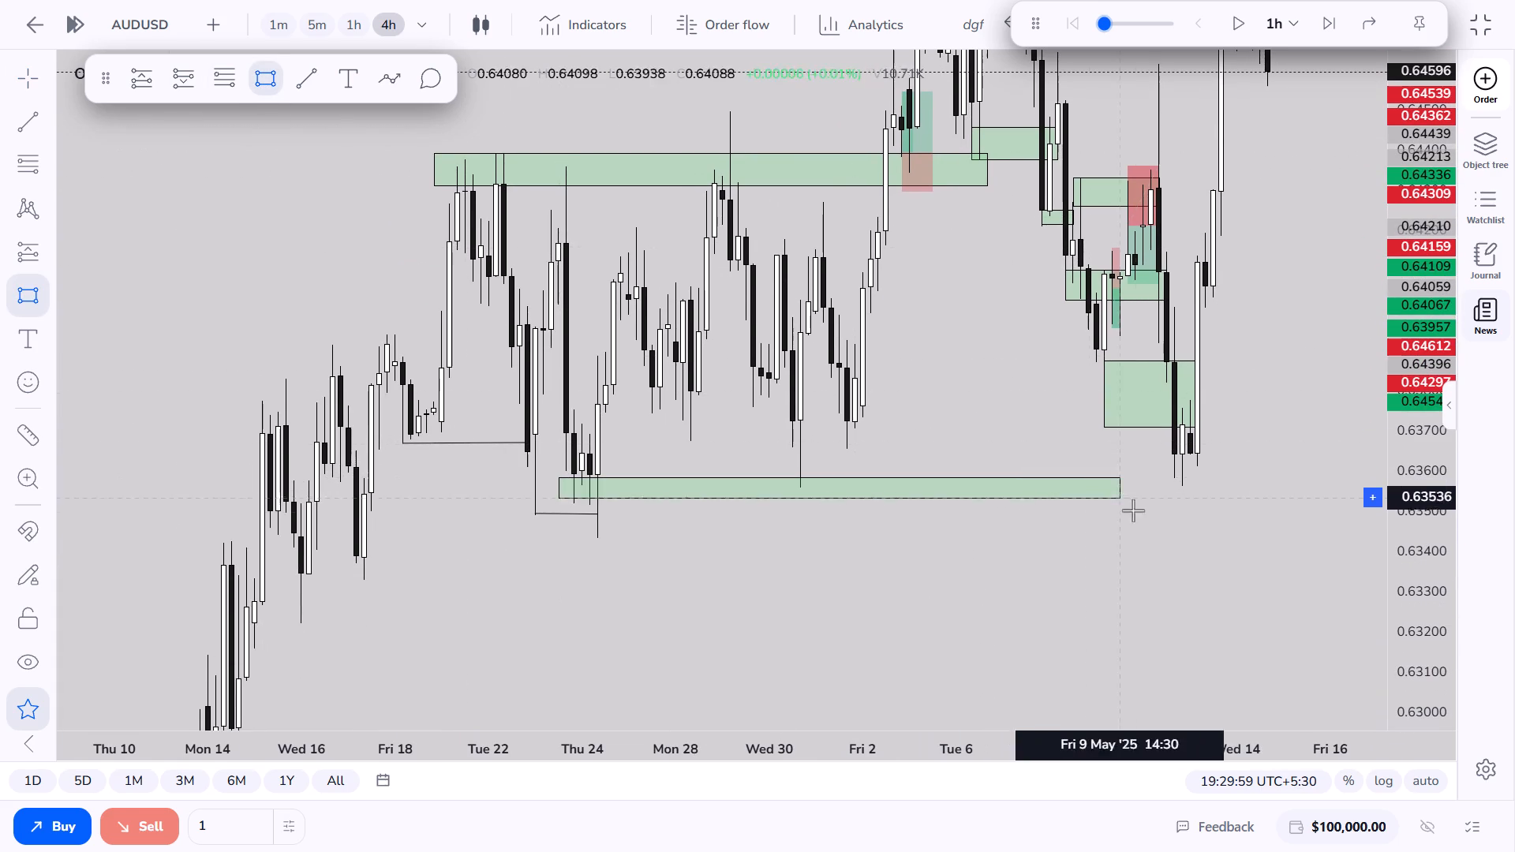
left_click(1261, 534)
left_click(1180, 564)
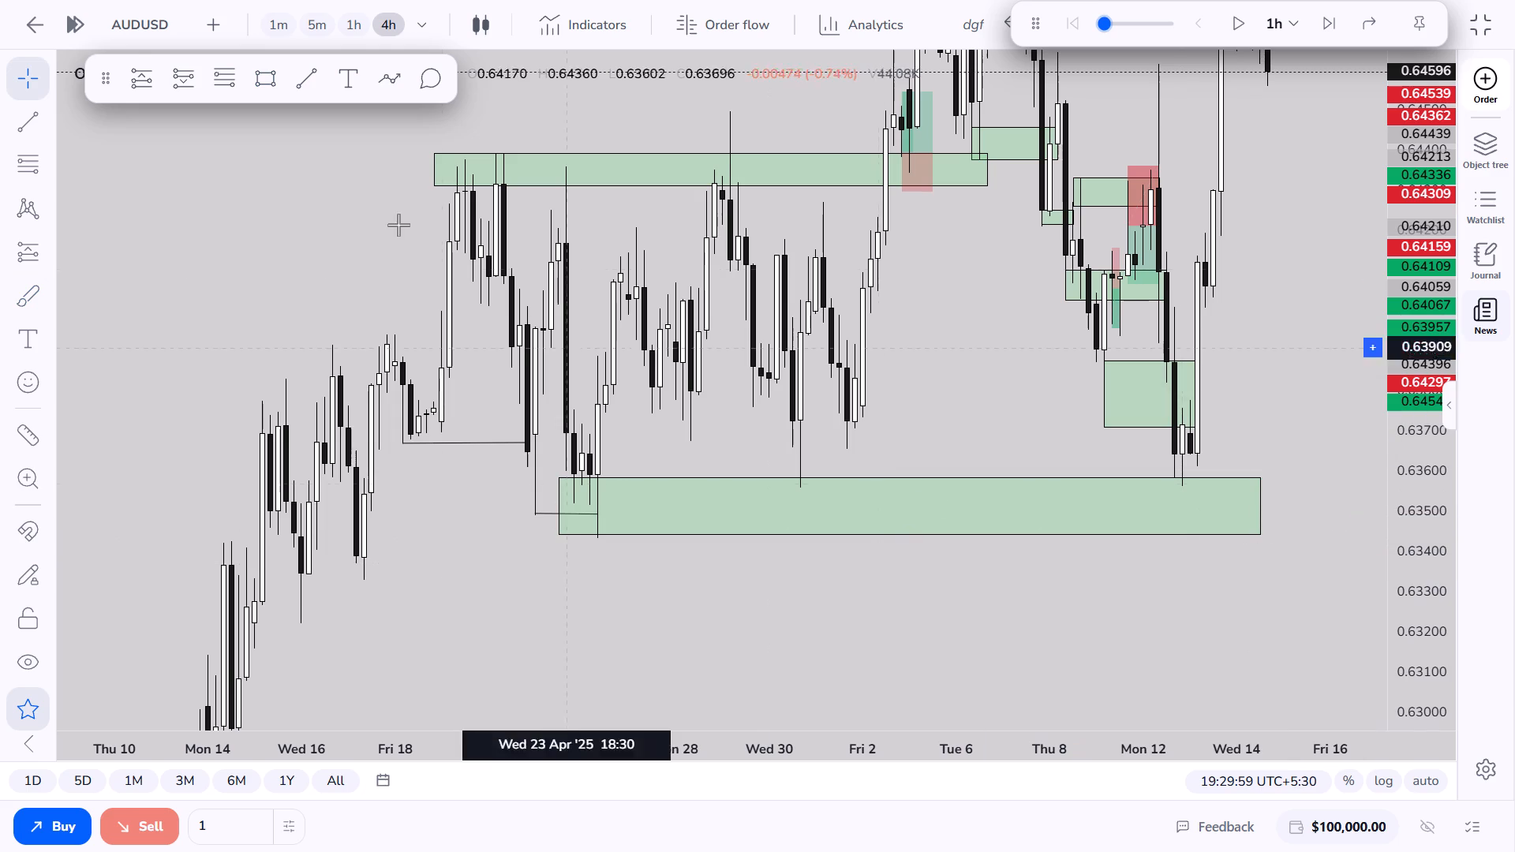
Place a long position at 0.63583 on the Mon 12 May 22:30 candle, stop 0.63386, target about 0.6389.
left_click(143, 75)
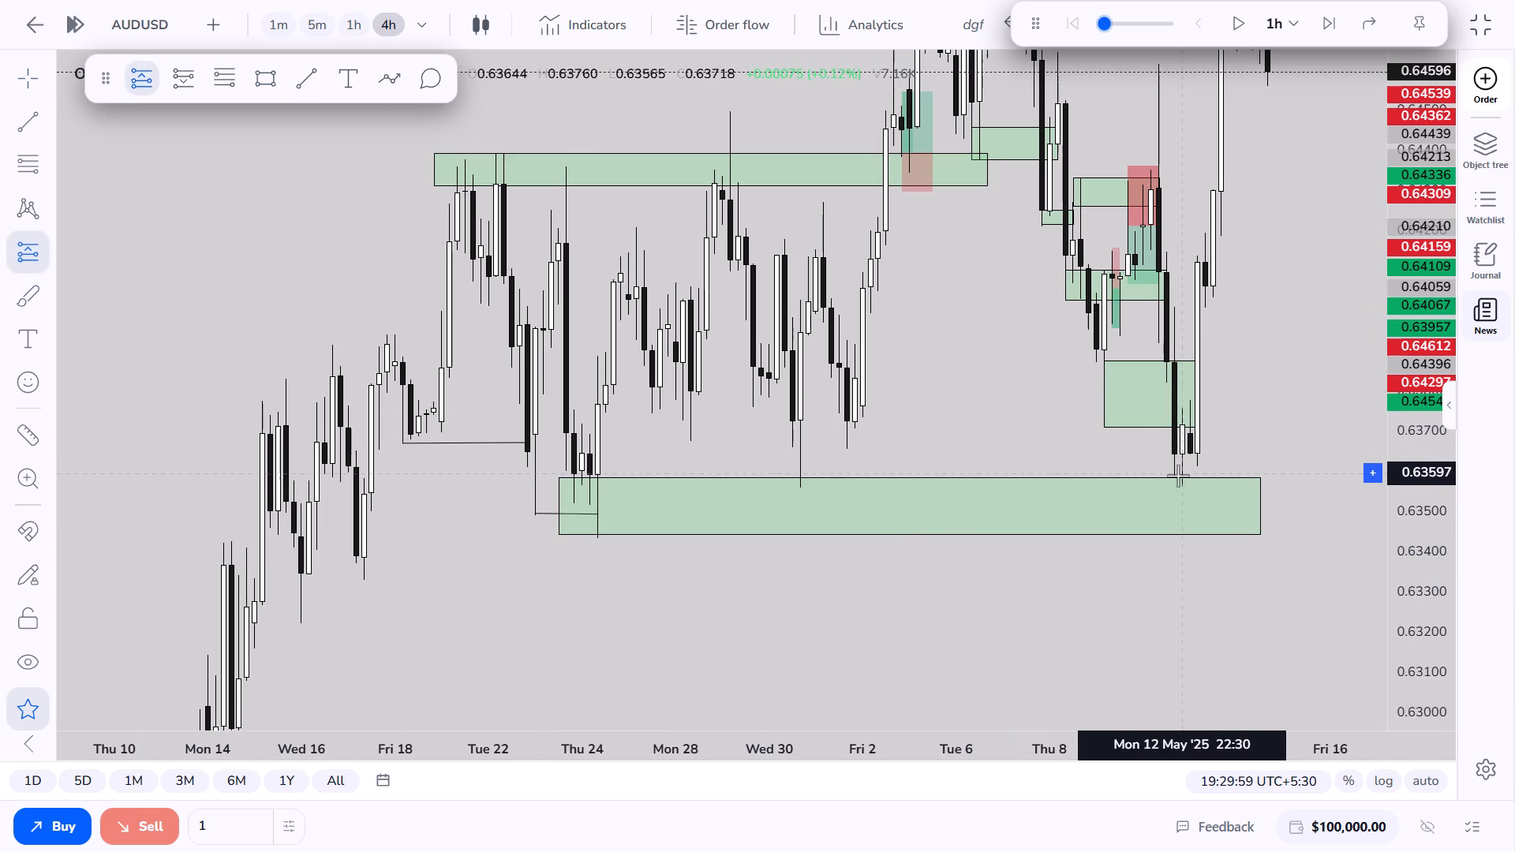
left_click(1178, 479)
left_click_drag(1281, 552, 1287, 562)
left_click_drag(1284, 337, 1281, 349)
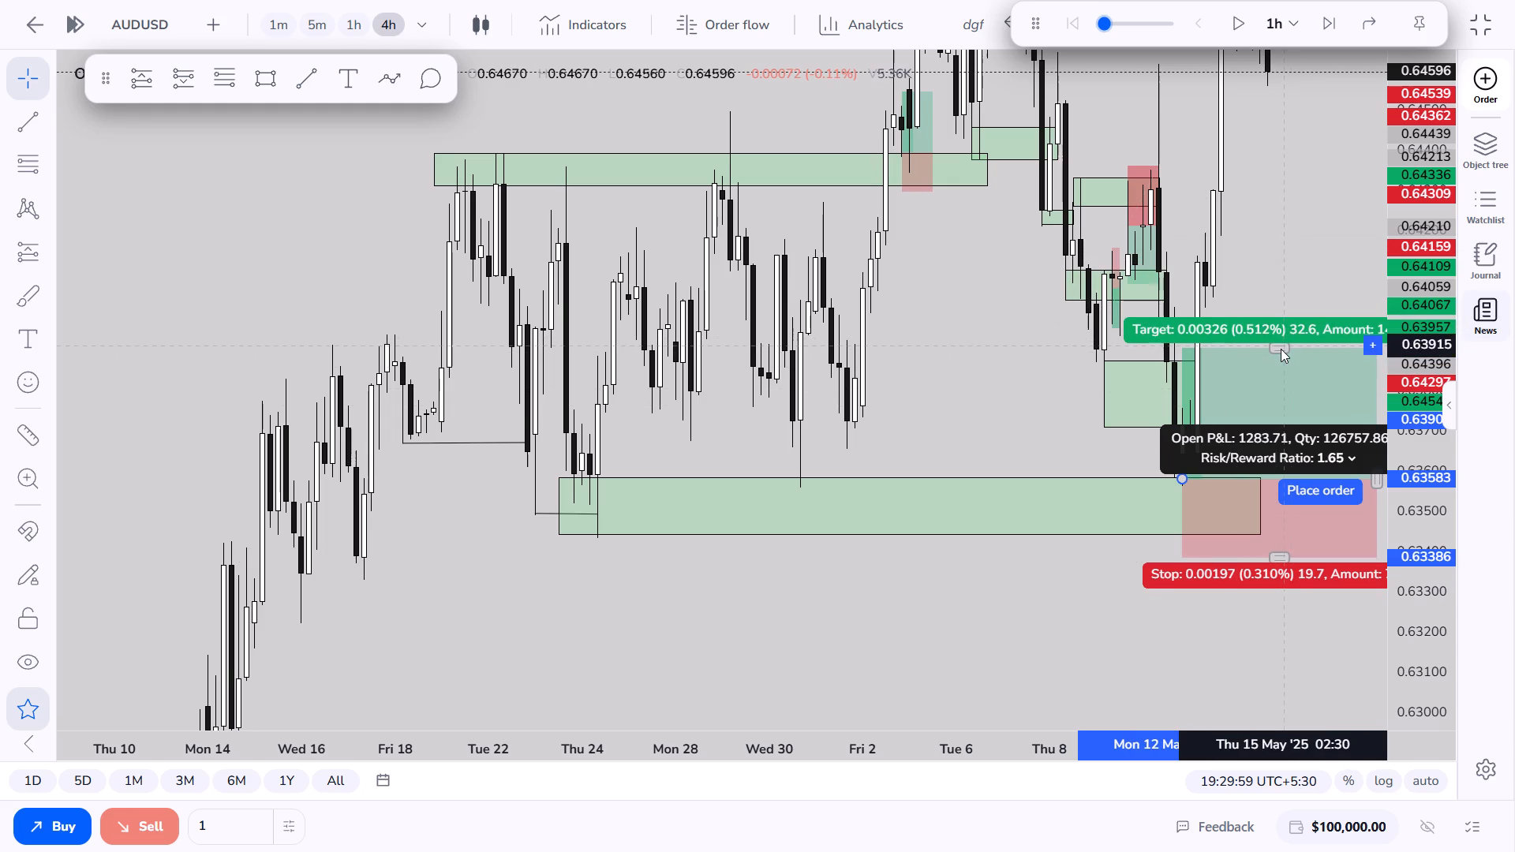
left_click_drag(1281, 349, 1281, 353)
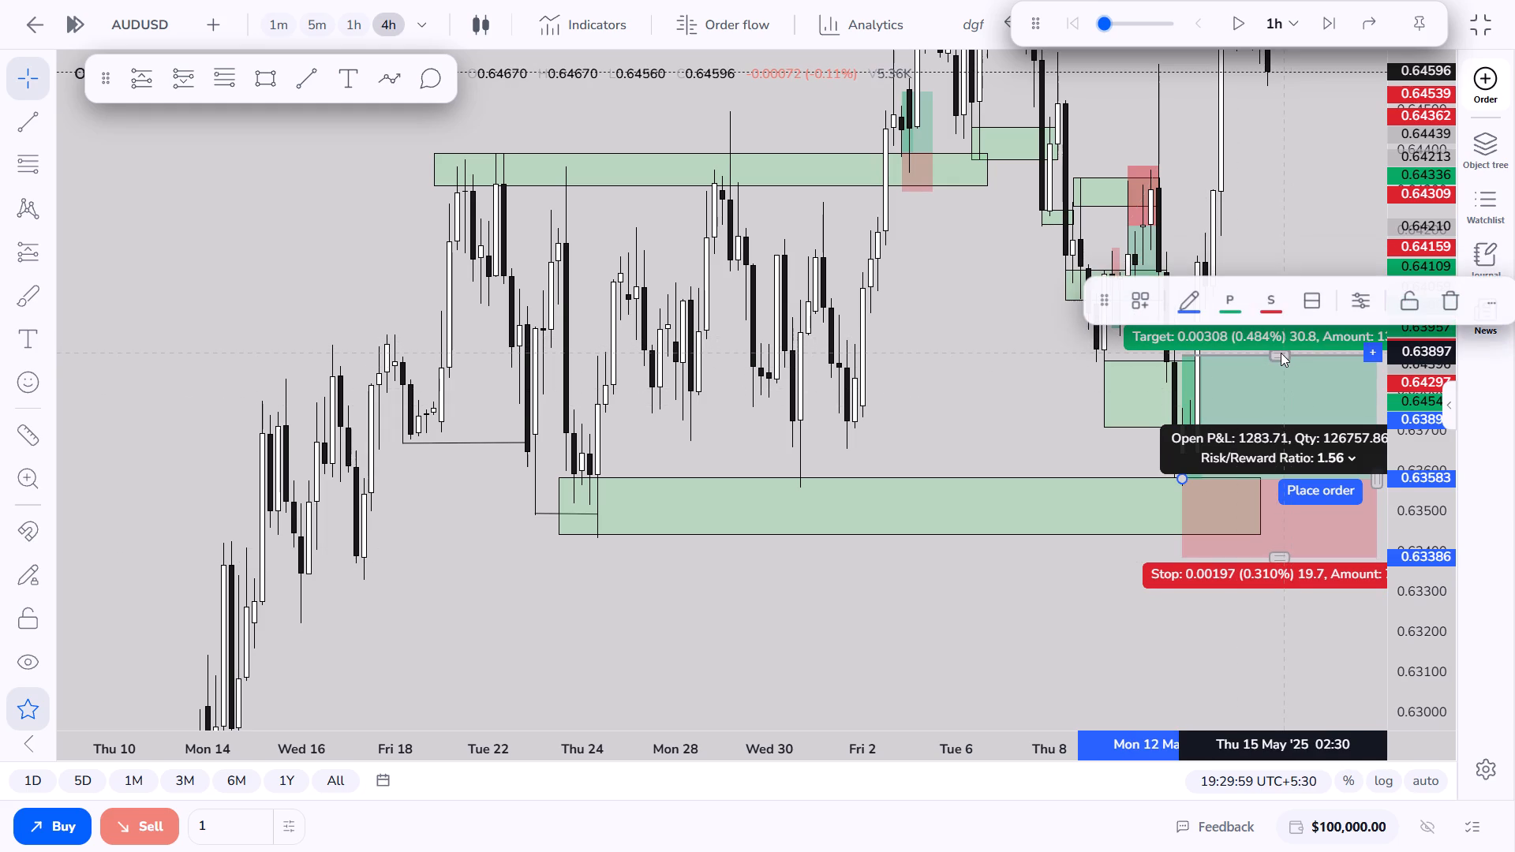
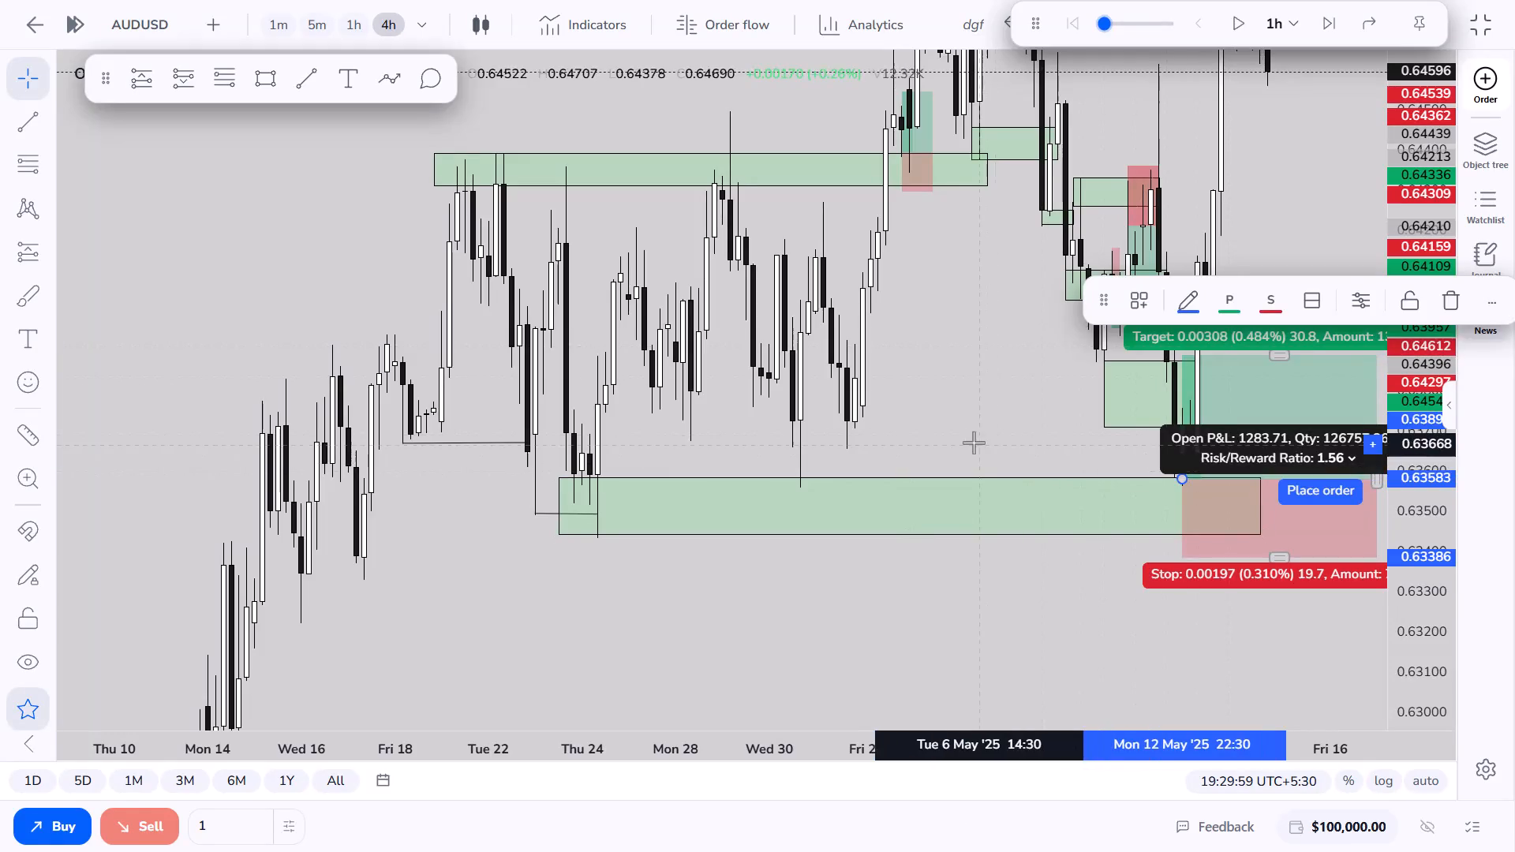
Shorten the long position opened on Mon 12 May so it ends around the start of Wed 14 May.
left_click_drag(974, 443, 679, 475)
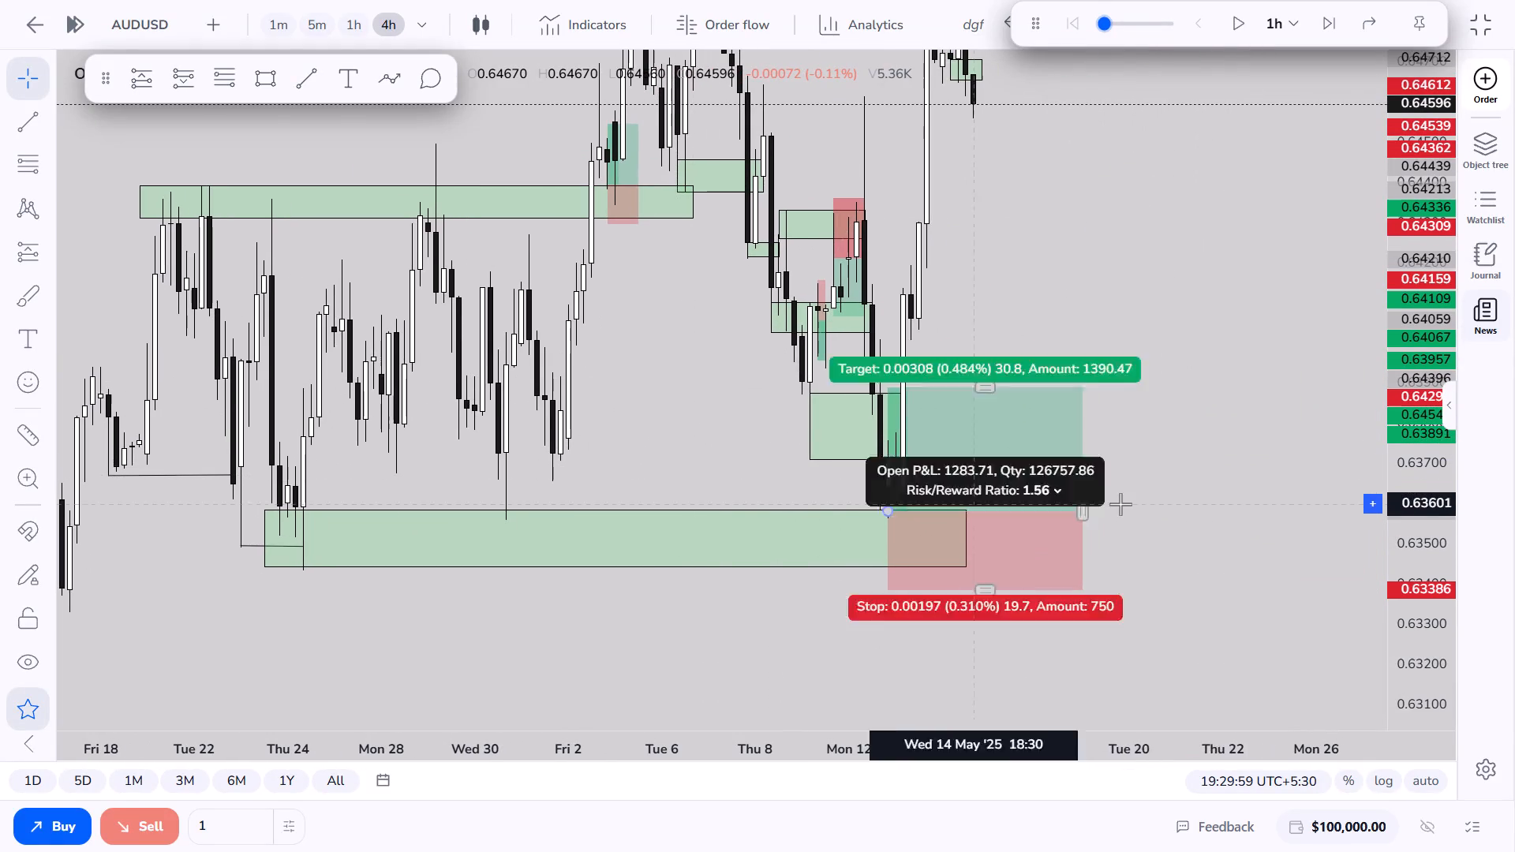
left_click_drag(1086, 513, 940, 515)
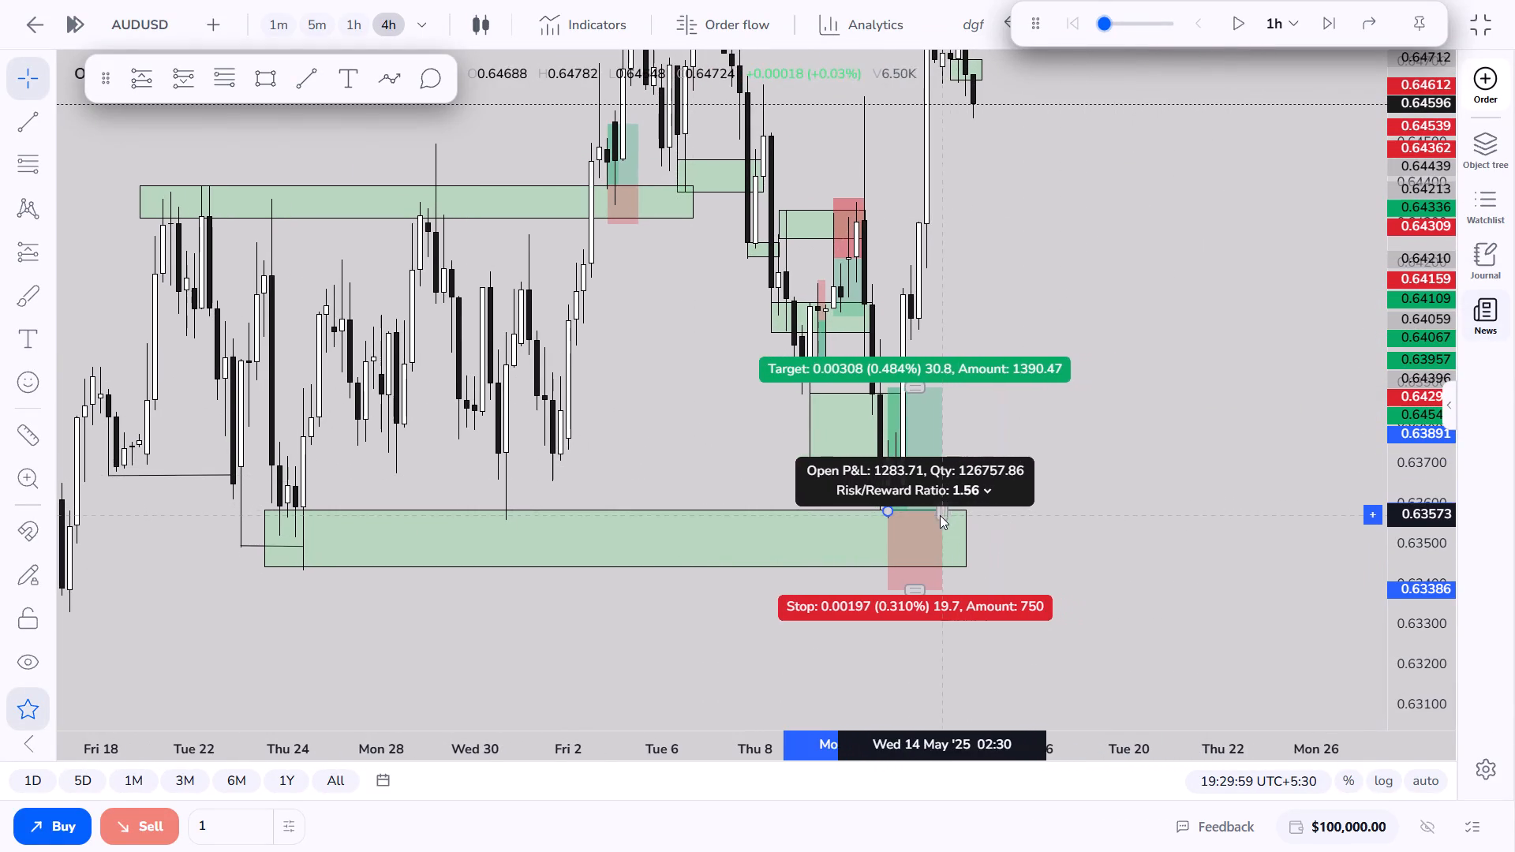
left_click_drag(940, 515, 937, 516)
Review the marked zones and modelled positions on the 4h AUDUSD chart from mid-April to mid-May.
left_click_drag(1053, 483, 1196, 574)
left_click_drag(1139, 416, 1176, 486)
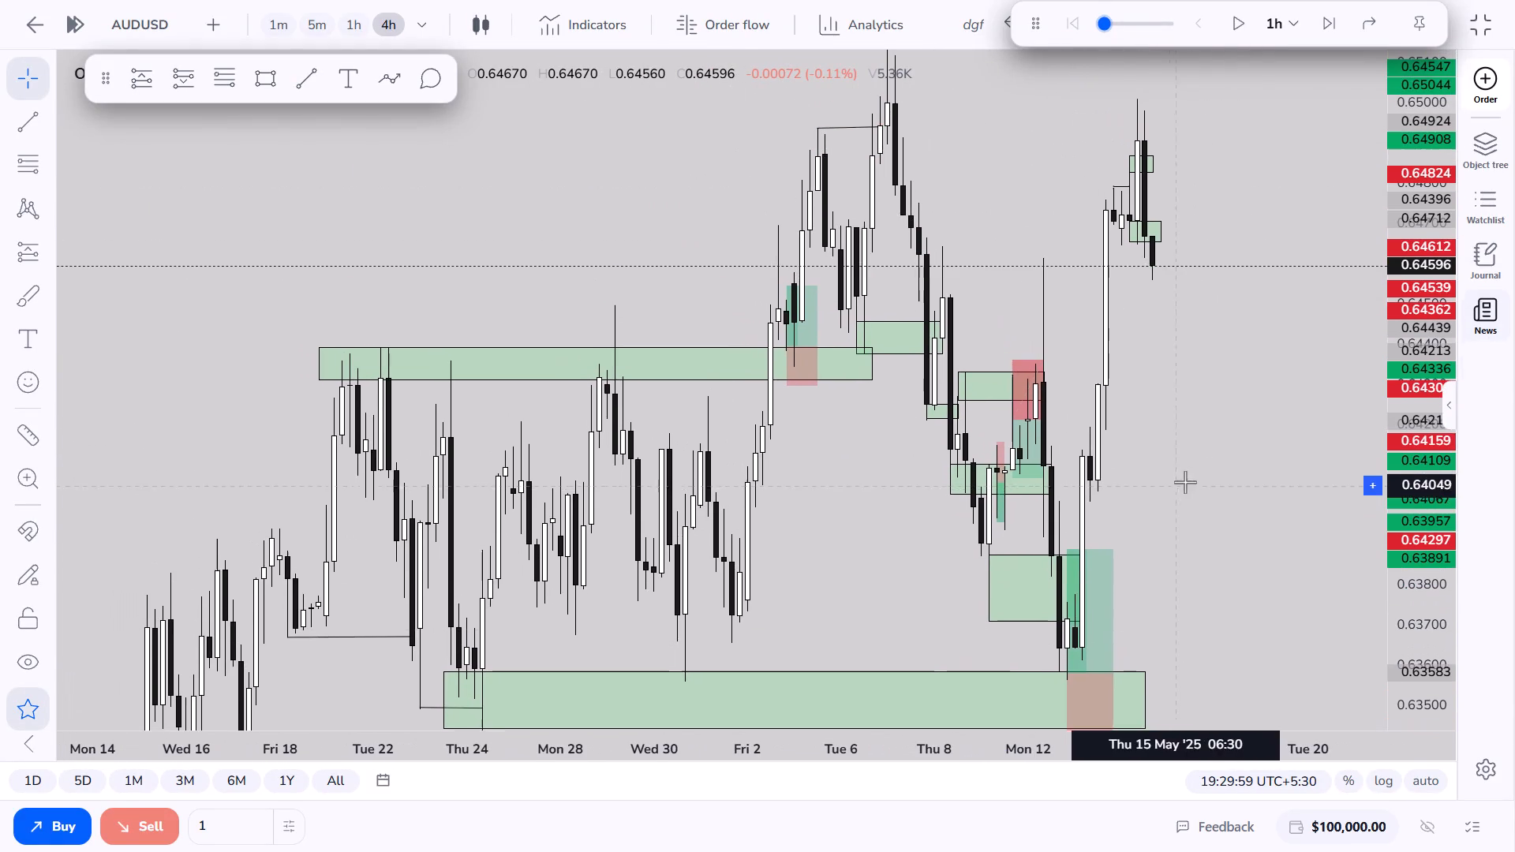
left_click_drag(1469, 306, 1447, 356)
left_click_drag(1424, 334, 1423, 443)
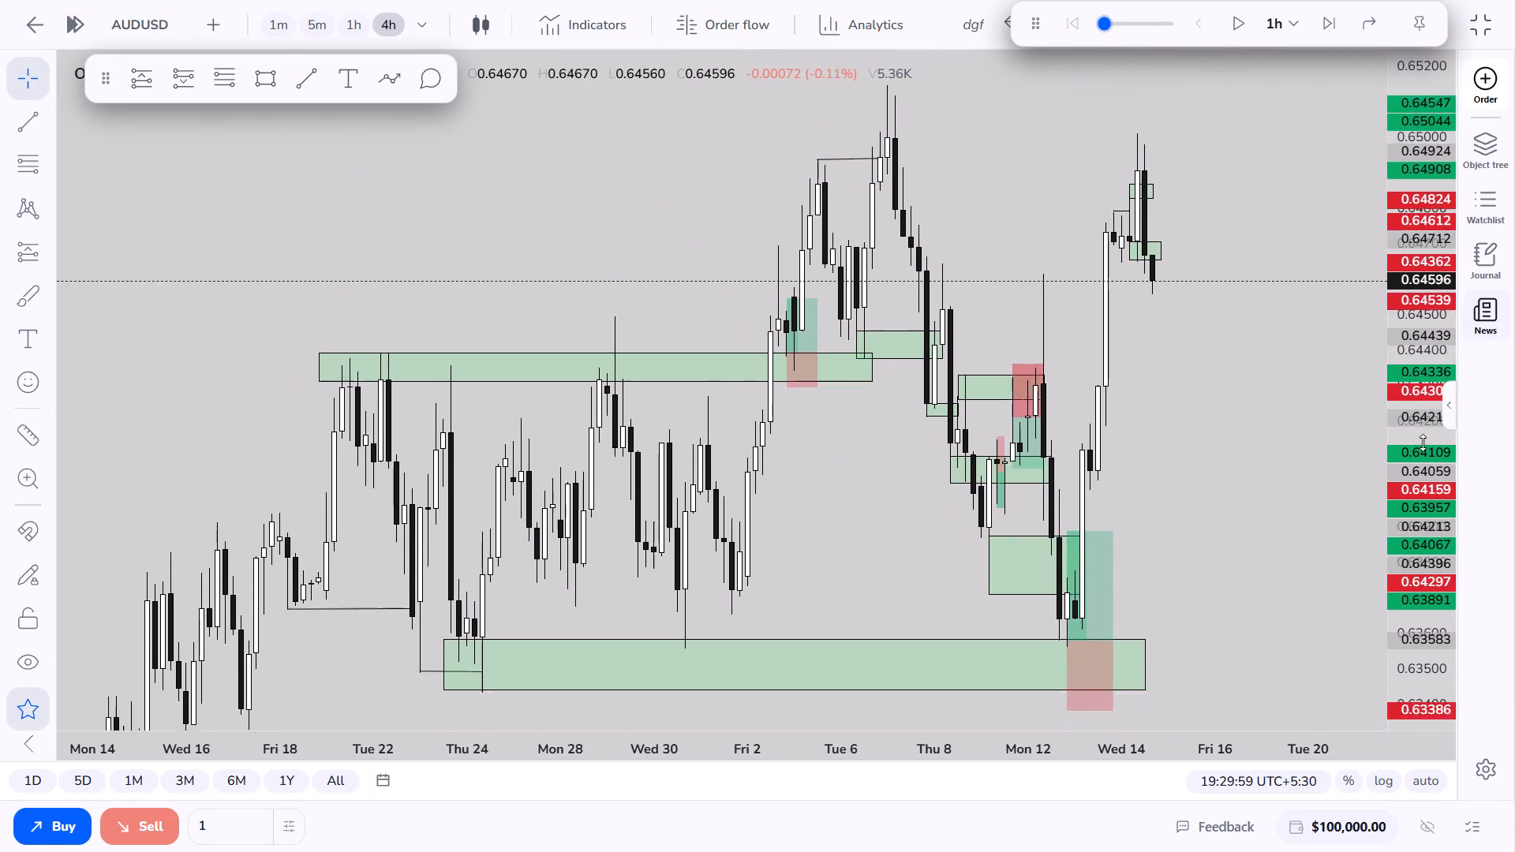
left_click_drag(1423, 443, 1402, 444)
left_click_drag(1265, 422, 1260, 443)
scroll(1261, 456, "up", 1)
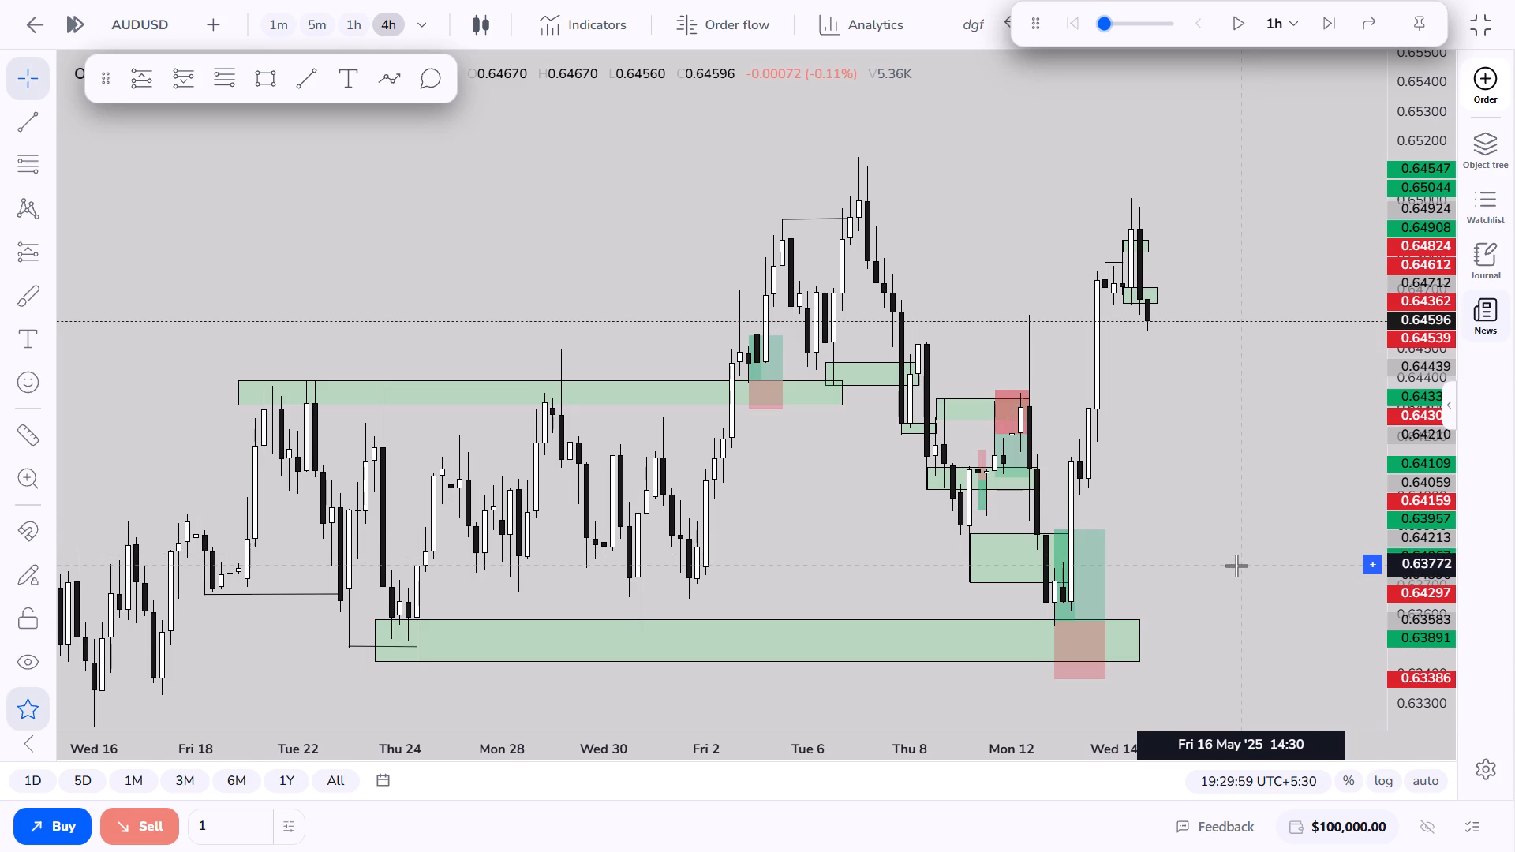
right_click(1514, 741)
double_click(1514, 741)
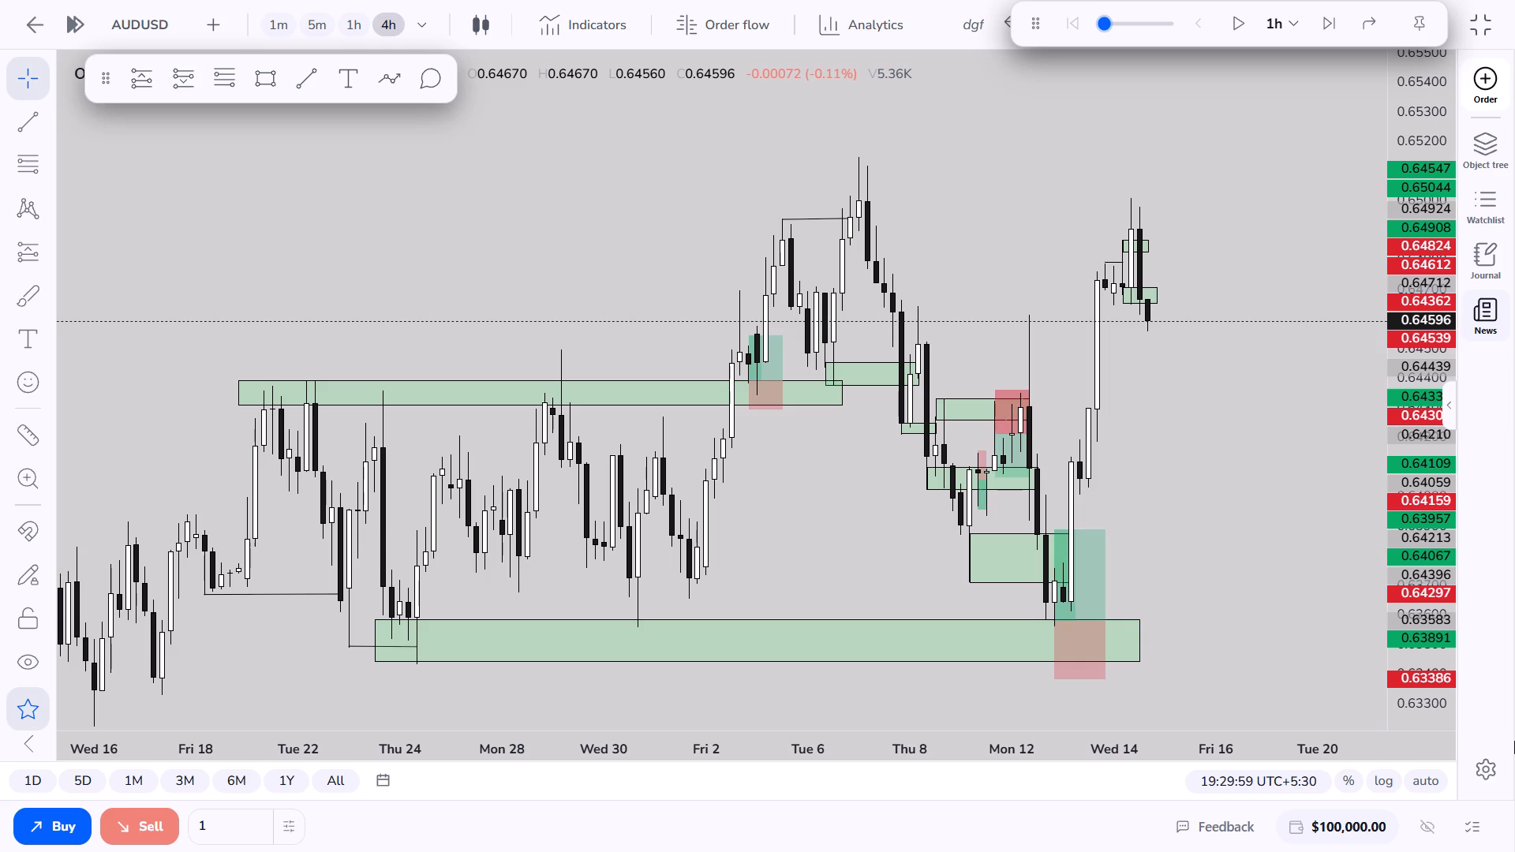
scroll(1281, 553, "up", 2)
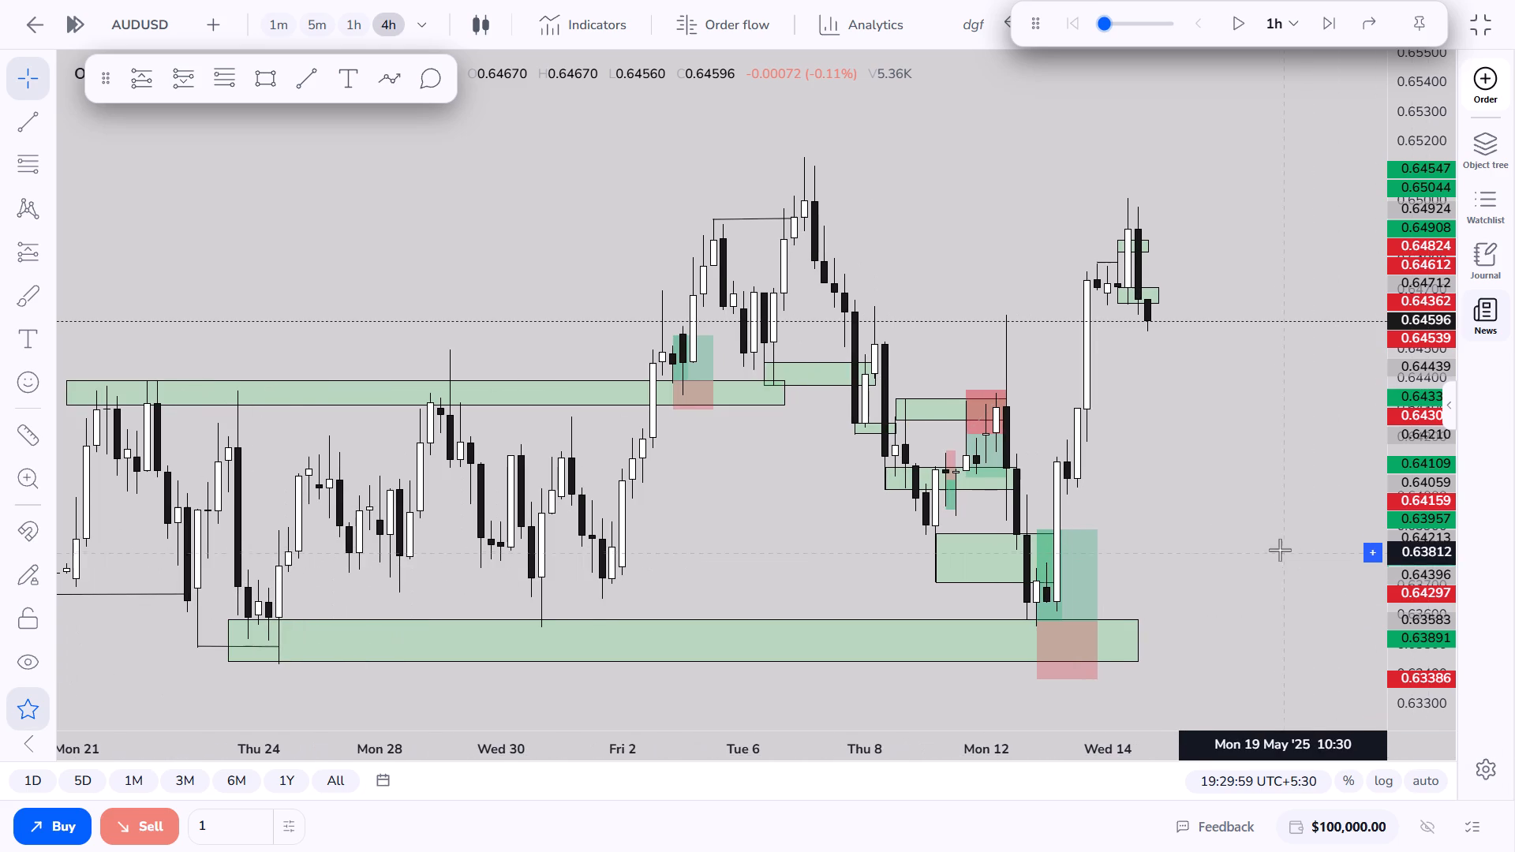
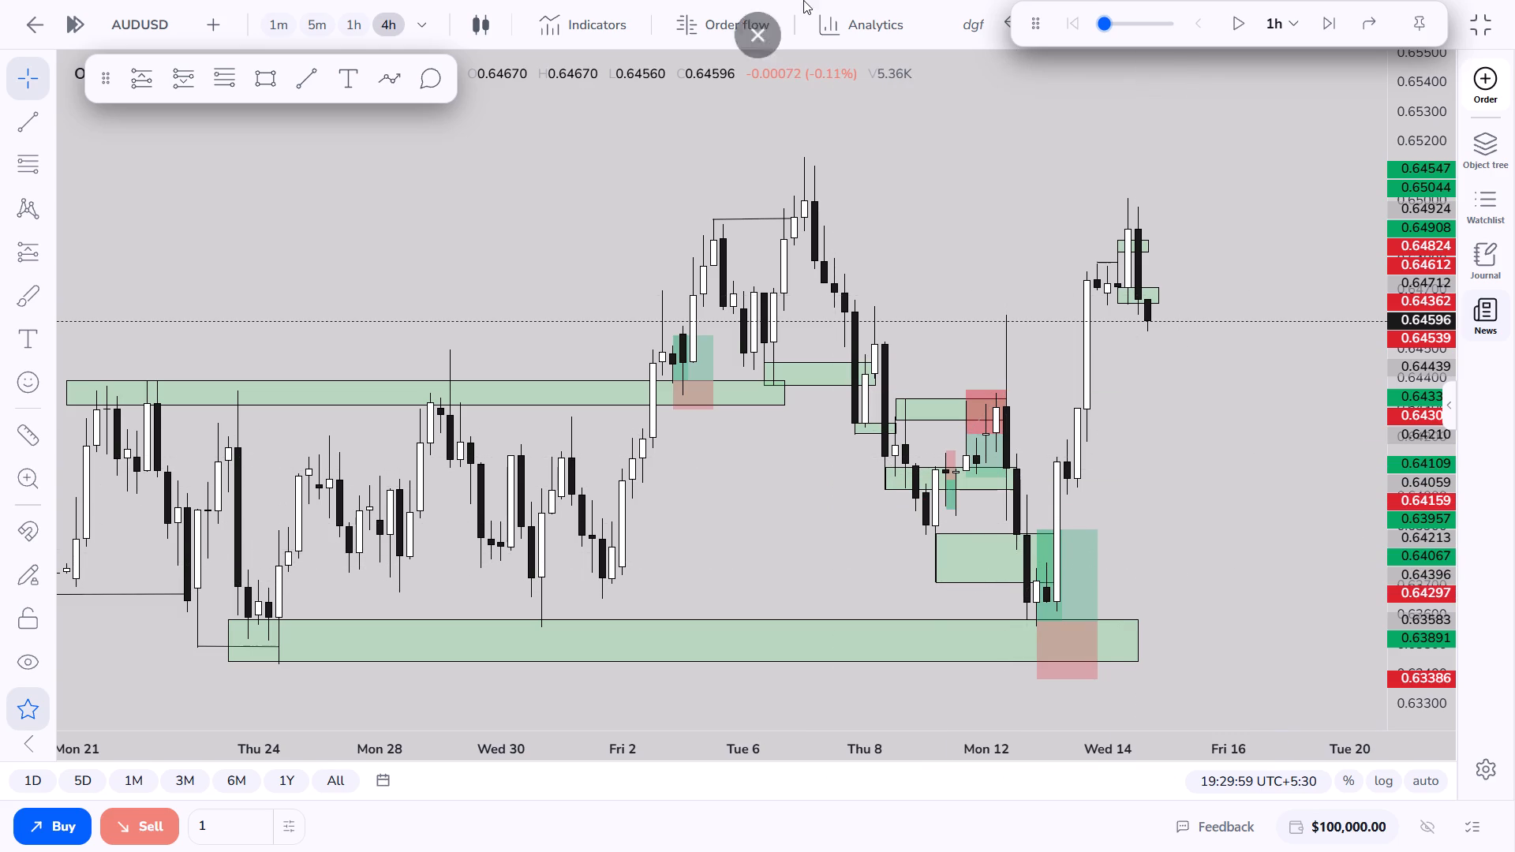
Leave the full-screen AUDUSD replay chart and return to the testing dashboard's Recent Sessions list.
left_click(765, 64)
left_click(26, 109)
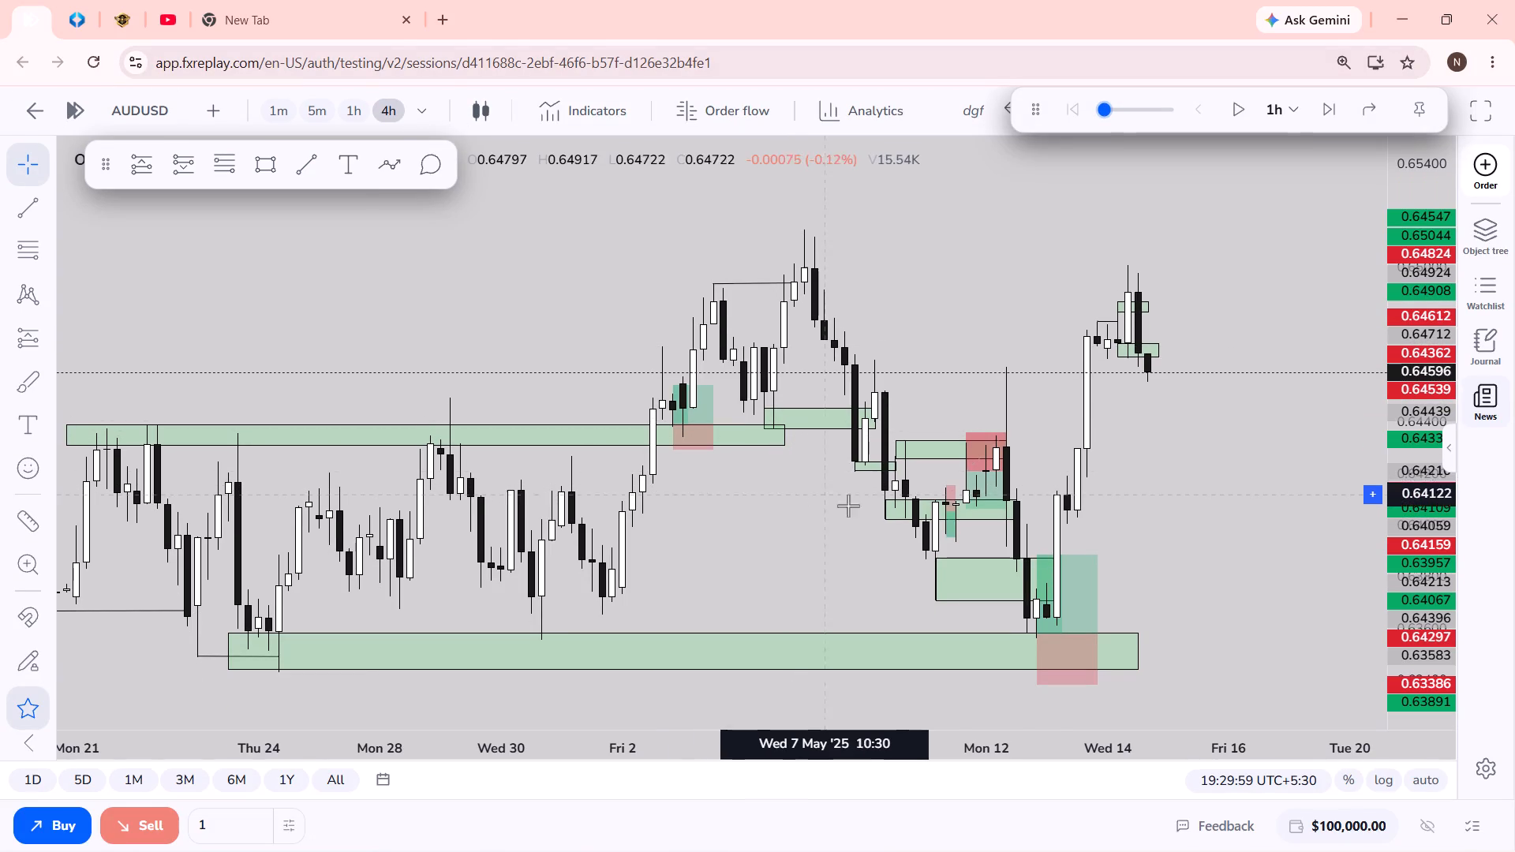
scroll(1158, 576, "down", 5)
scroll(1203, 625, "down", 7)
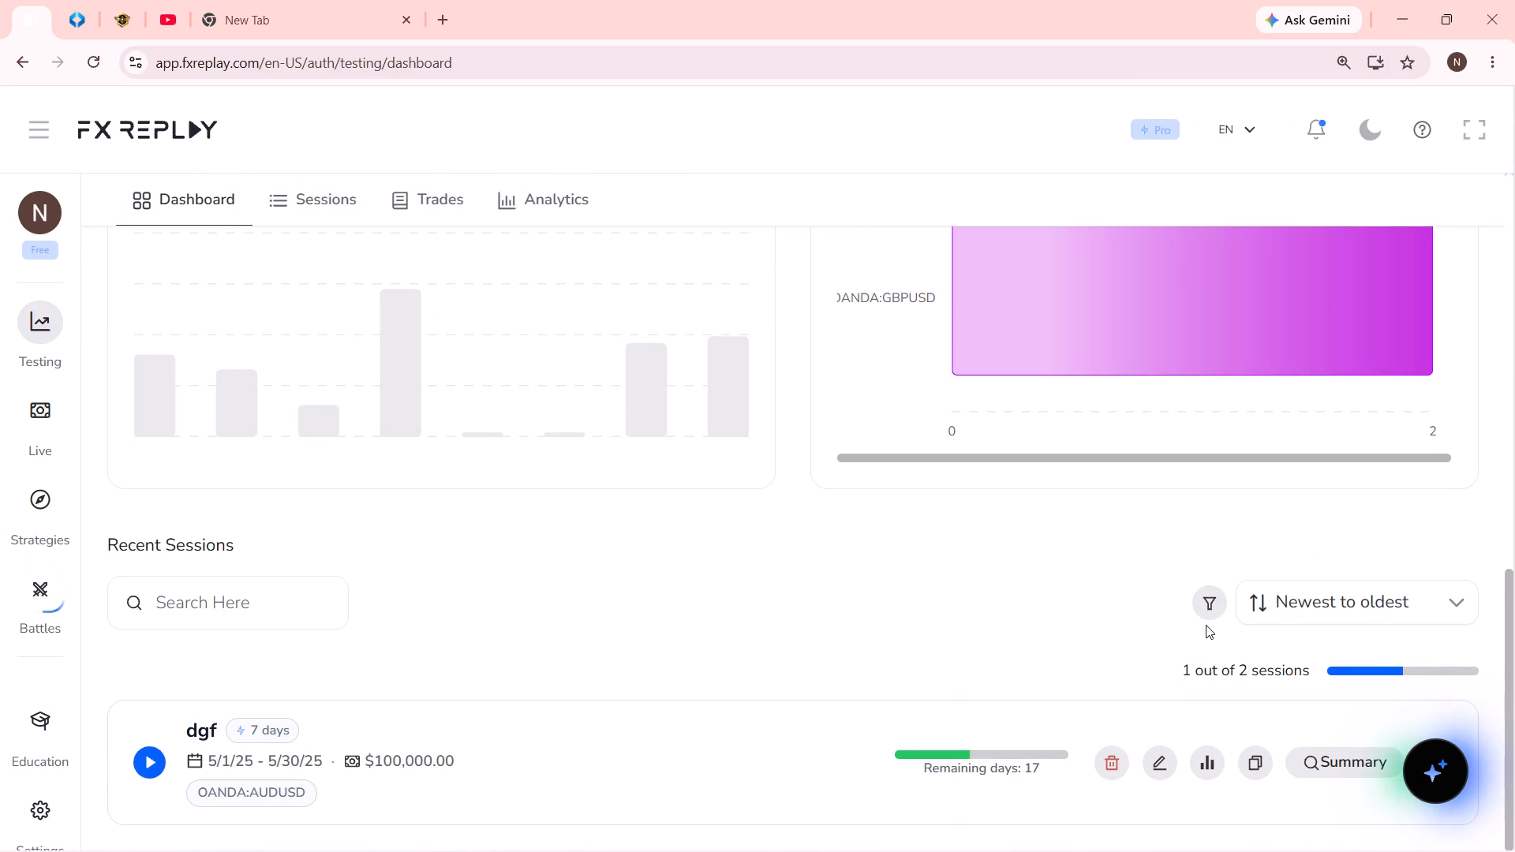
scroll(1206, 625, "down", 1)
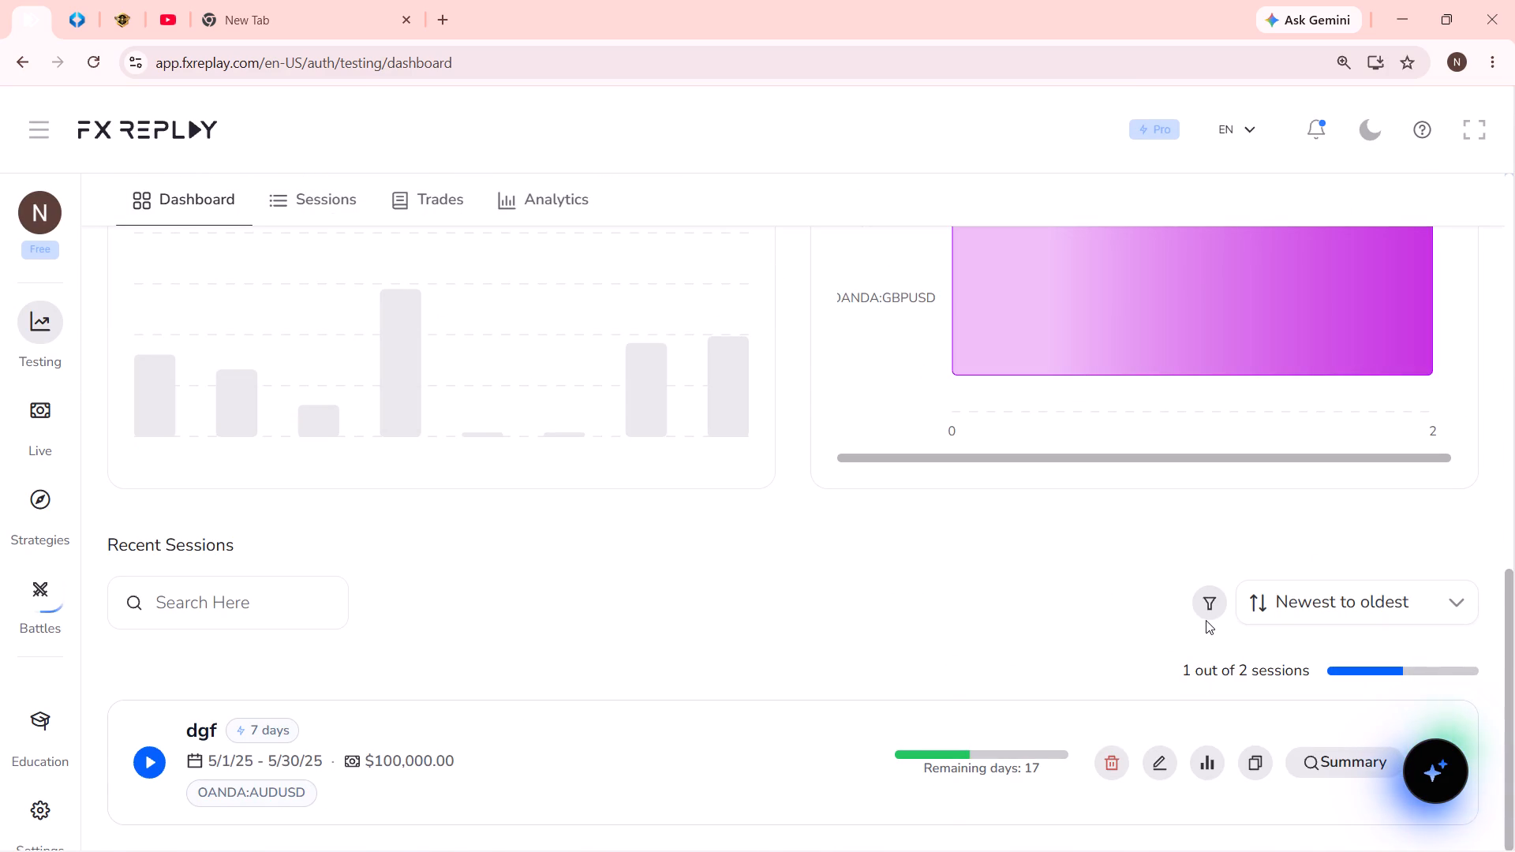
scroll(1206, 620, "down", 1)
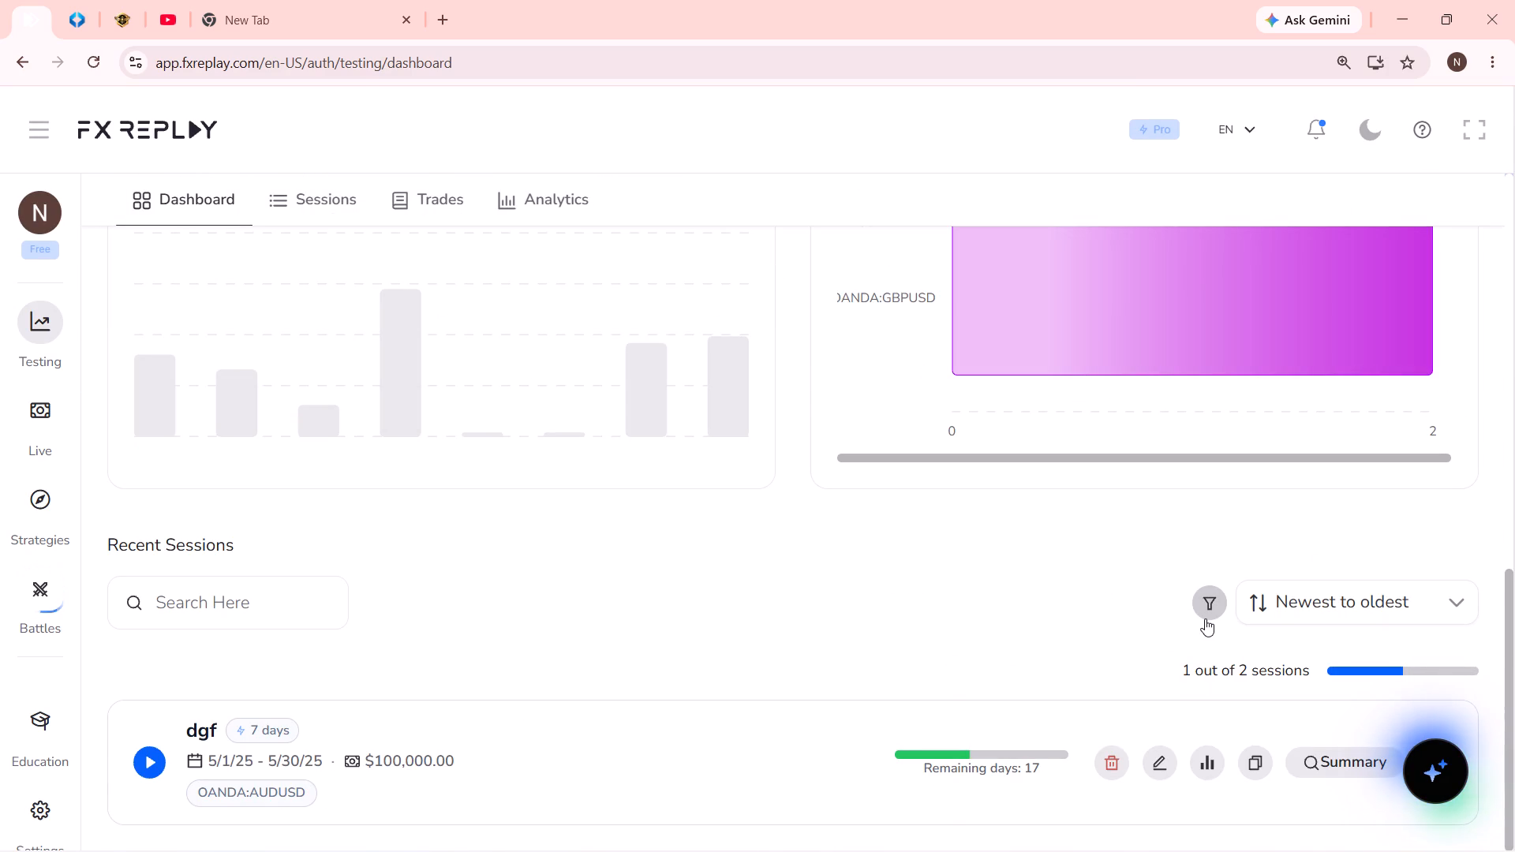
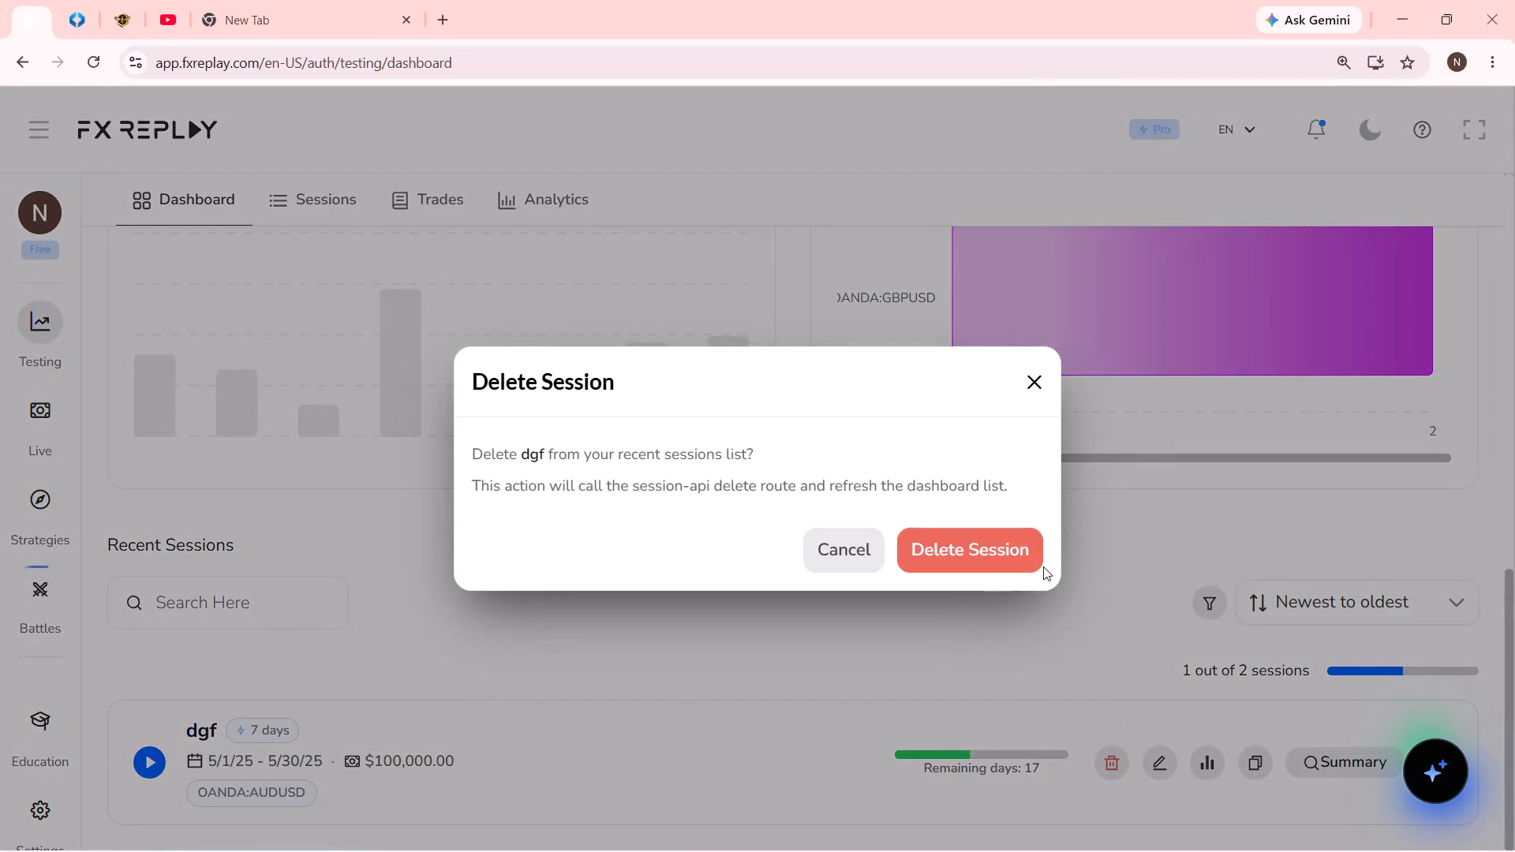
Delete the dgf session from the Recent Sessions list.
left_click(1034, 538)
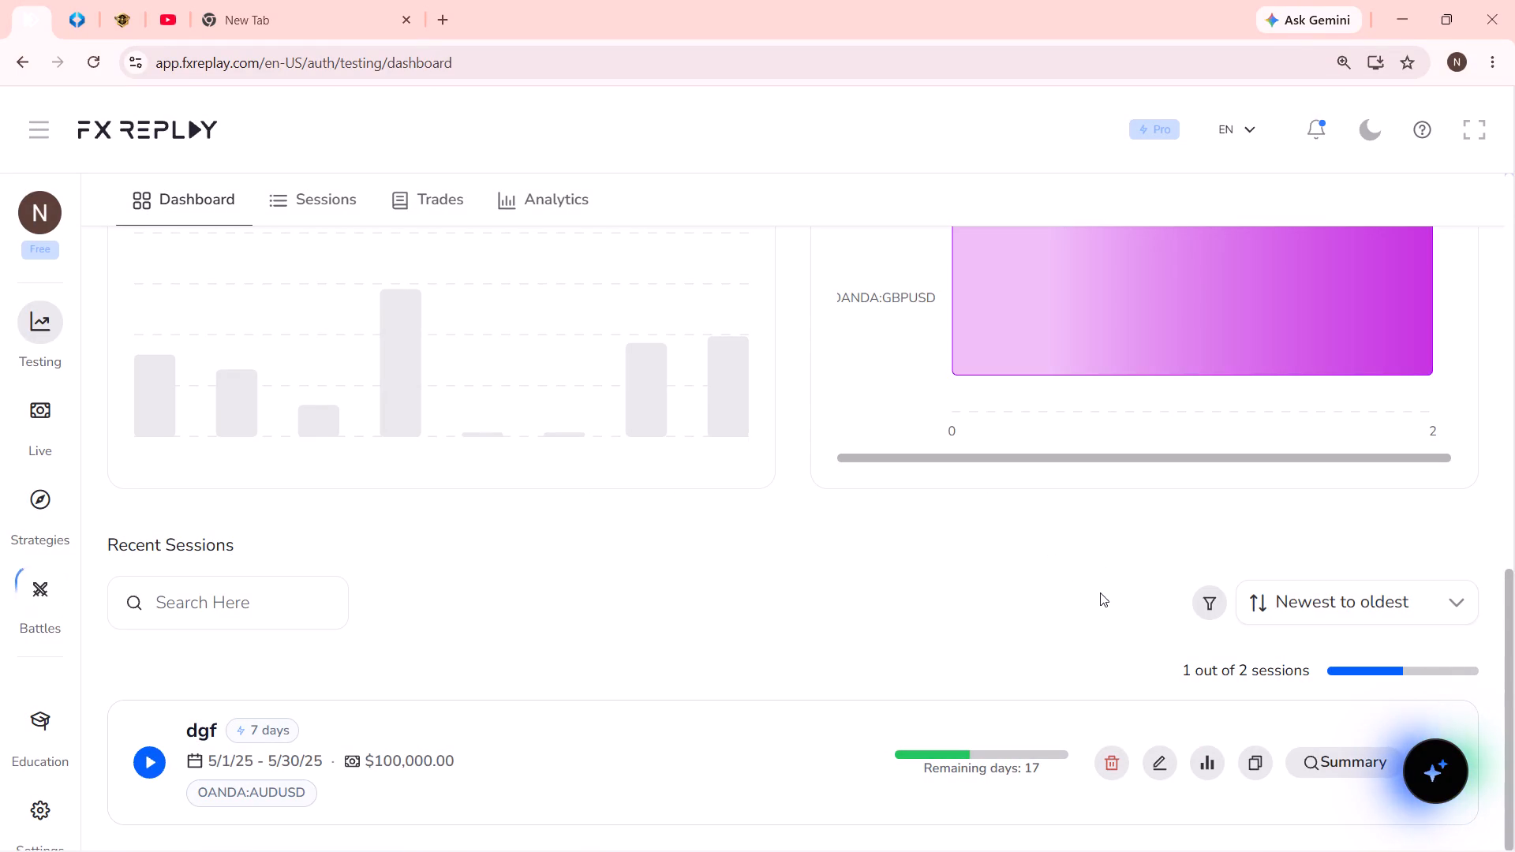
Start a new backtesting session named dgf and add AUDUSD as its asset.
scroll(622, 470, "up", 6)
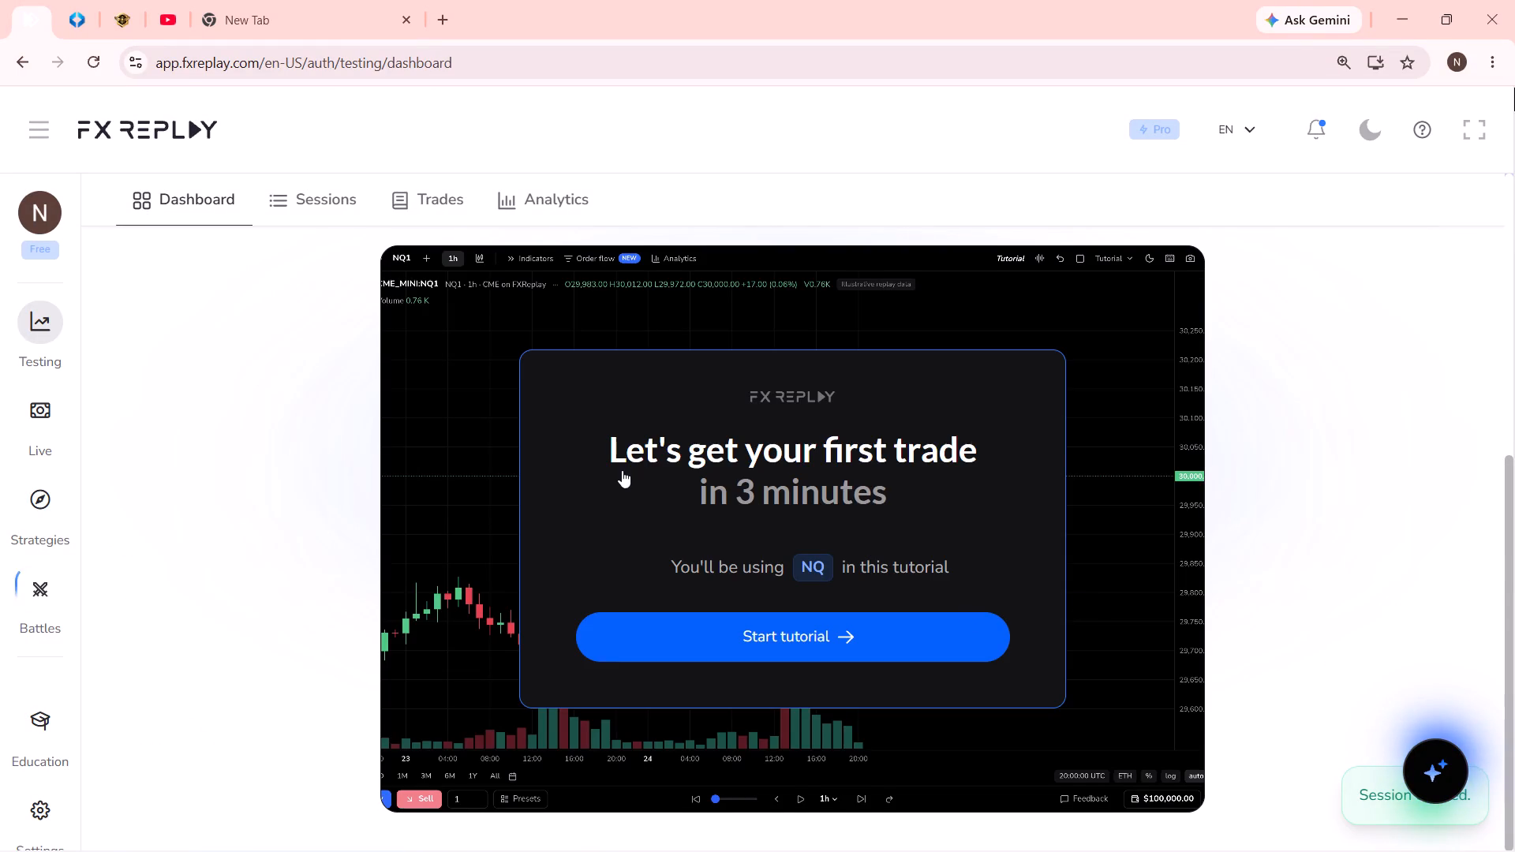
left_click(710, 593)
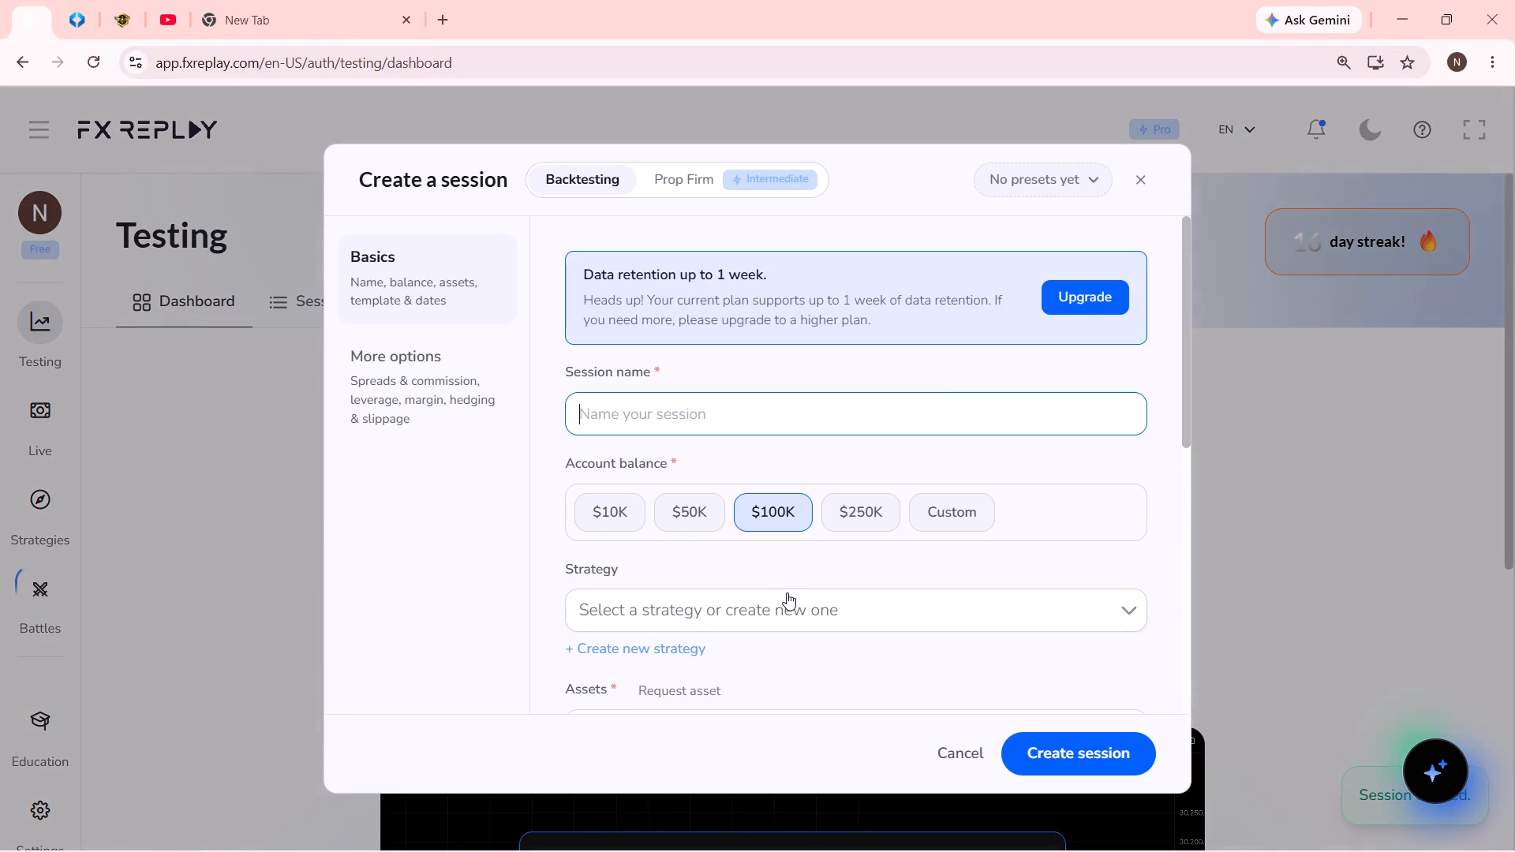
left_click(698, 394)
left_click(692, 458)
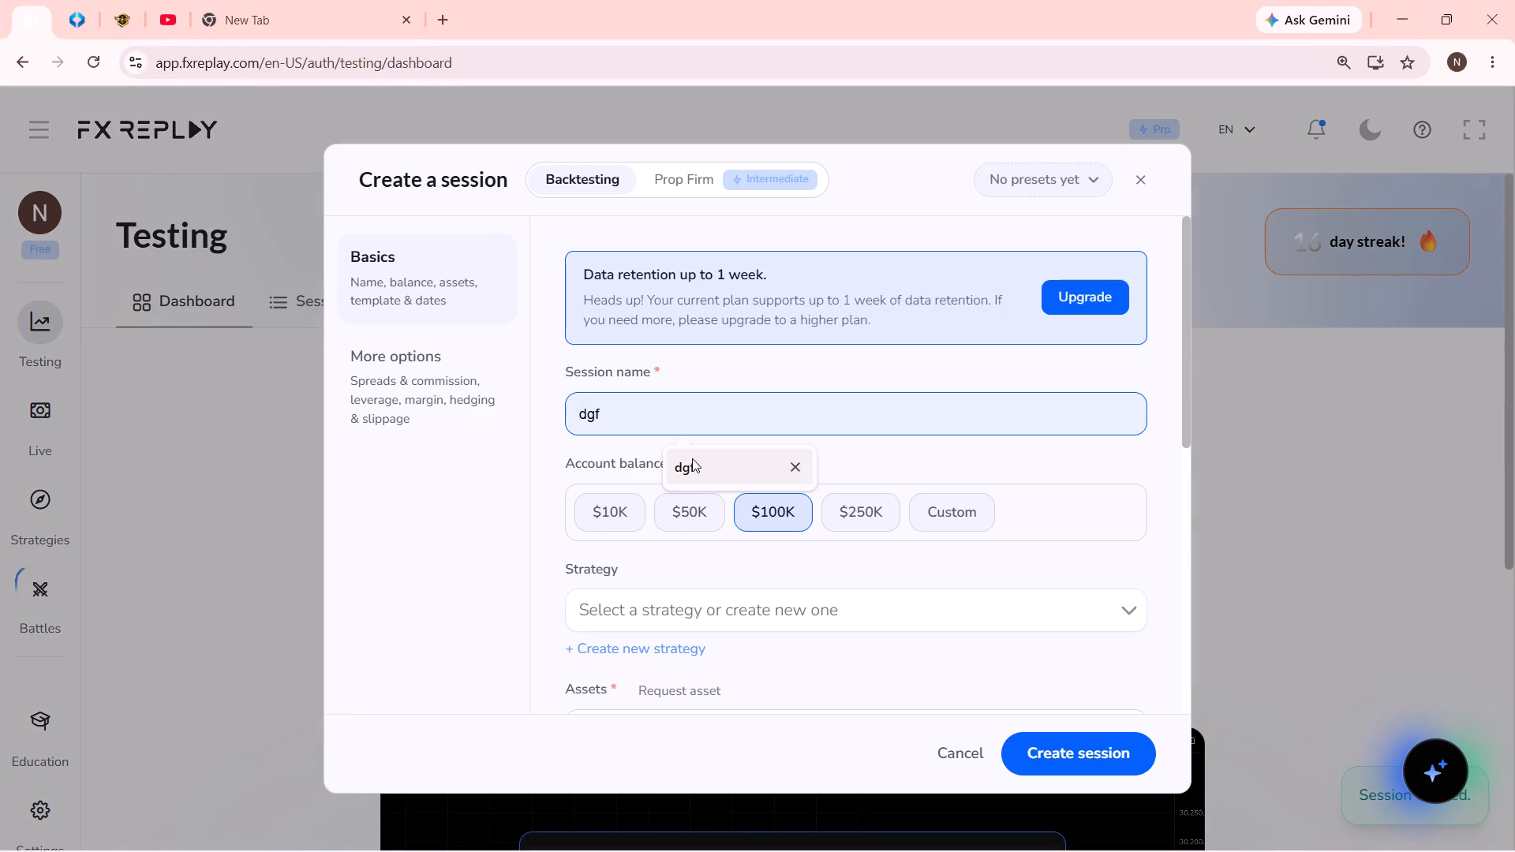
scroll(806, 521, "down", 3)
left_click(922, 430)
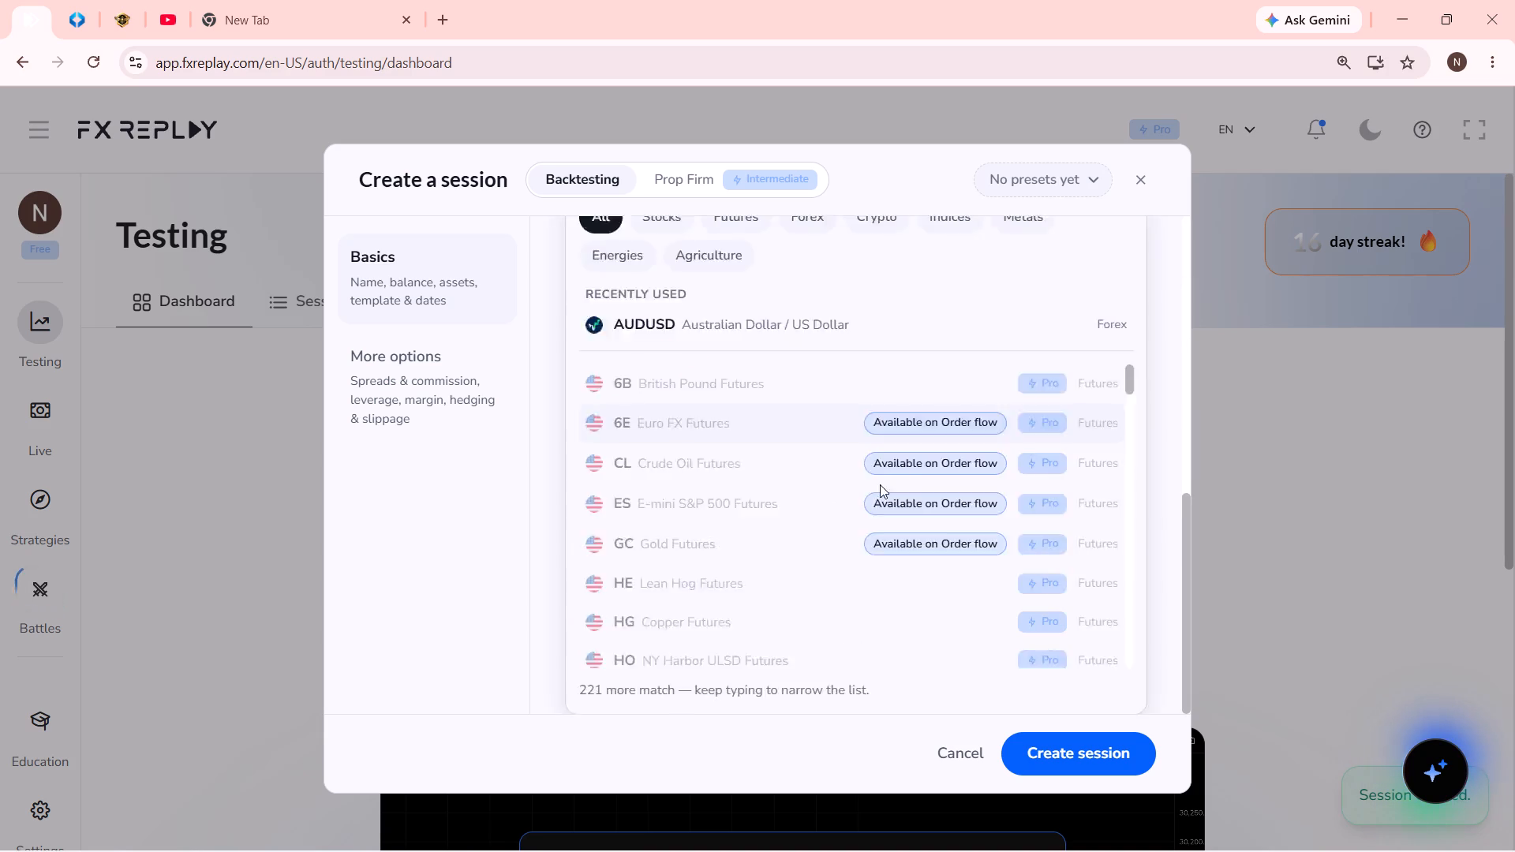
left_click(825, 622)
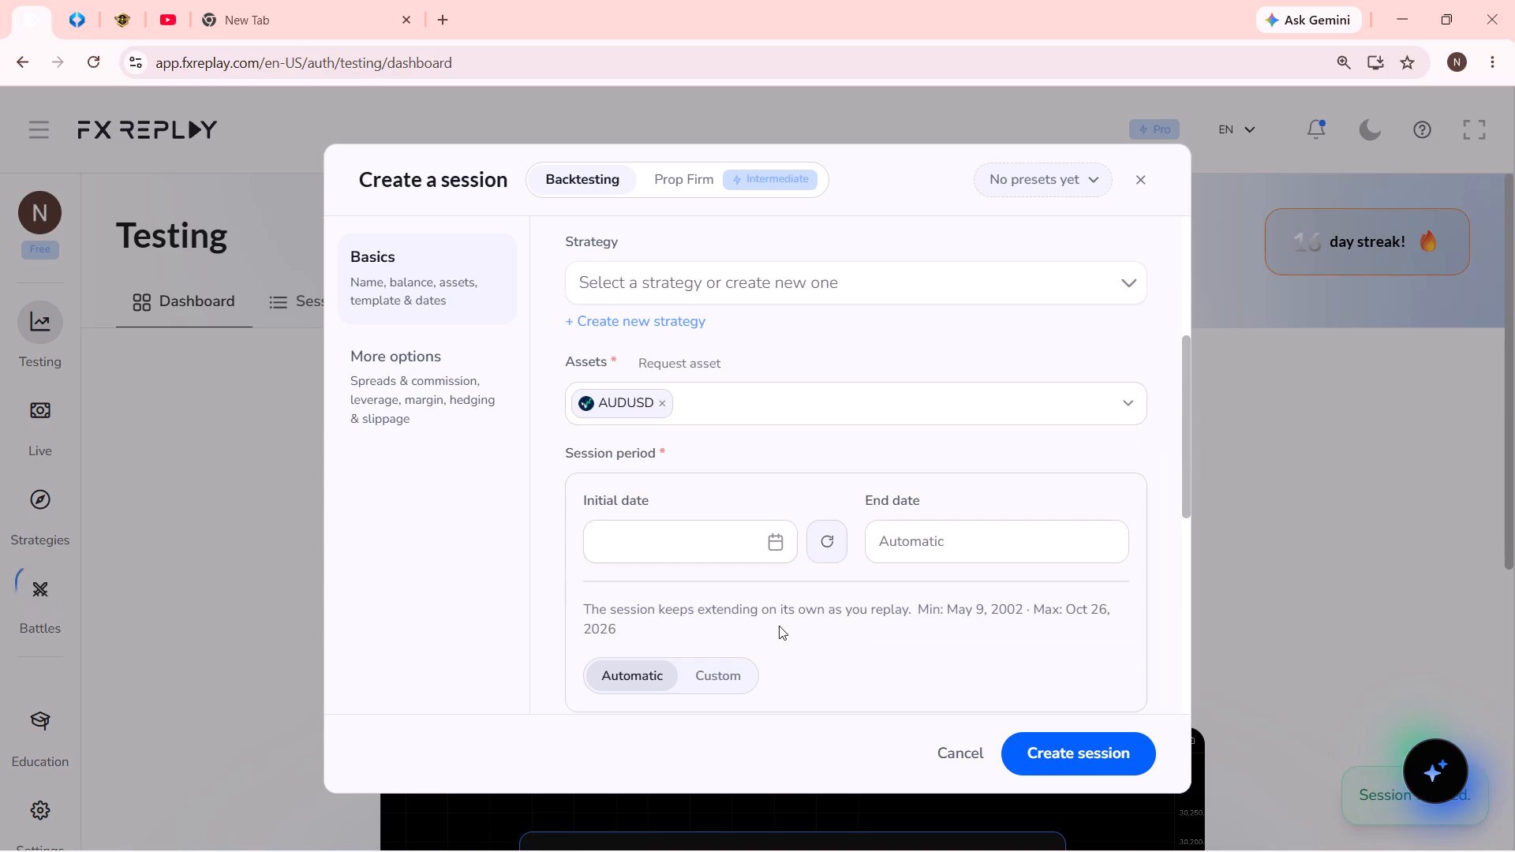
Switch the session period to Custom and choose 2025 as the year of the initial date.
left_click(714, 690)
left_click(775, 538)
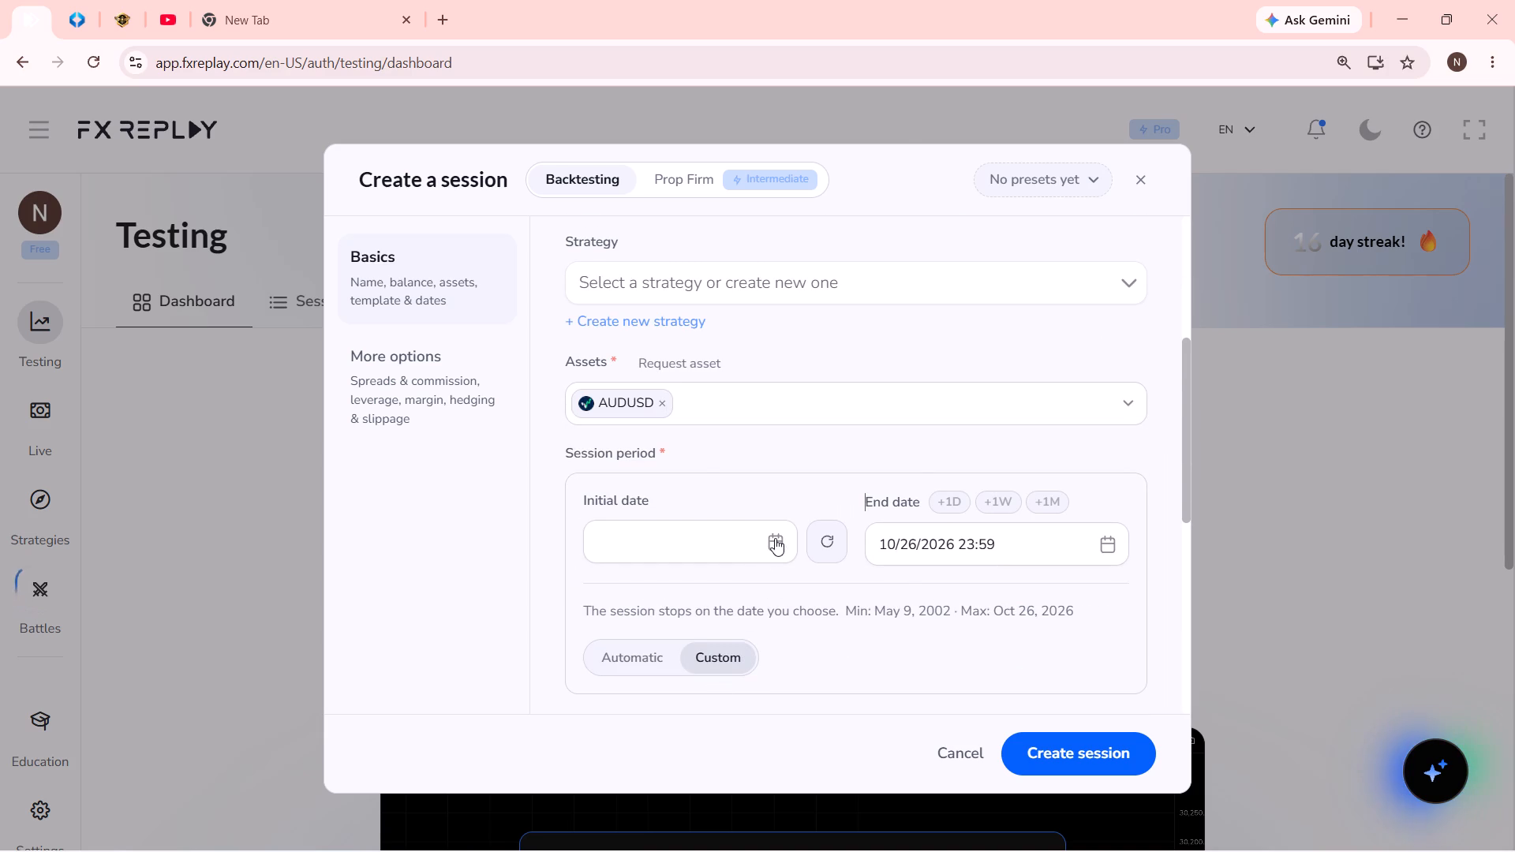
left_click(795, 116)
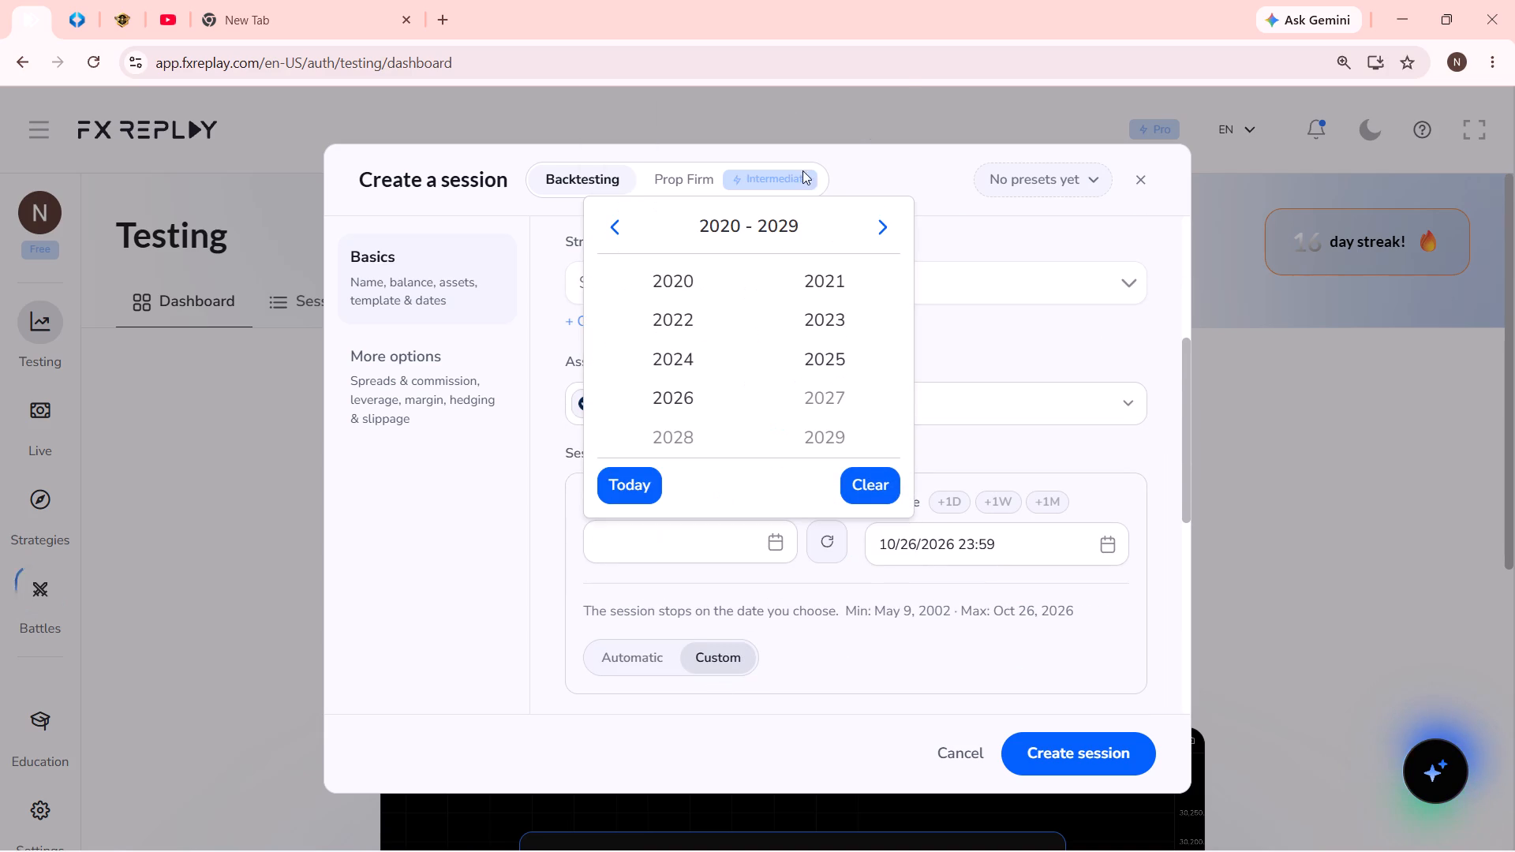
left_click(812, 375)
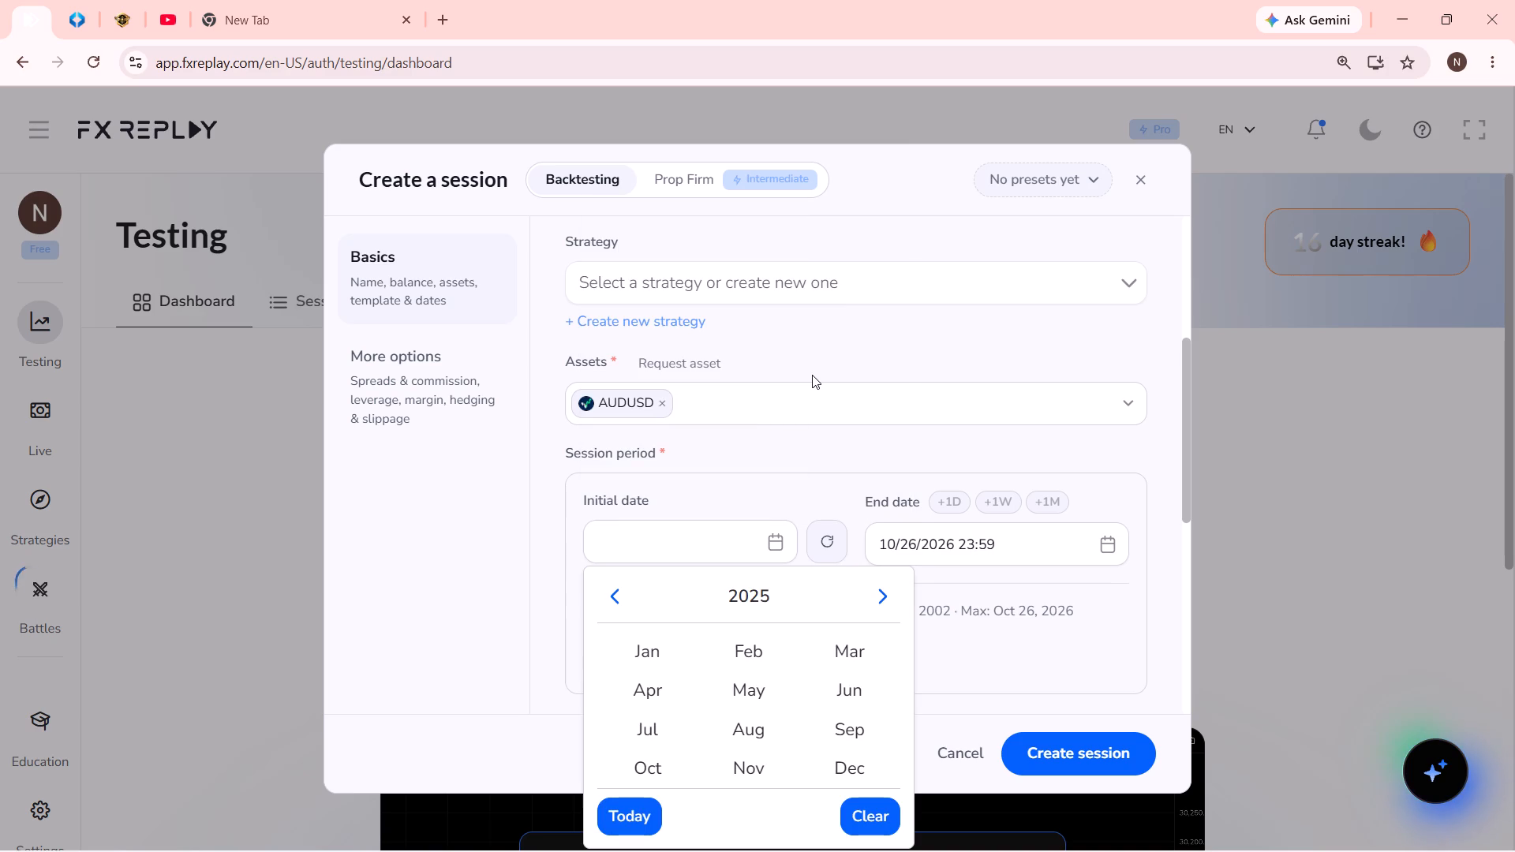
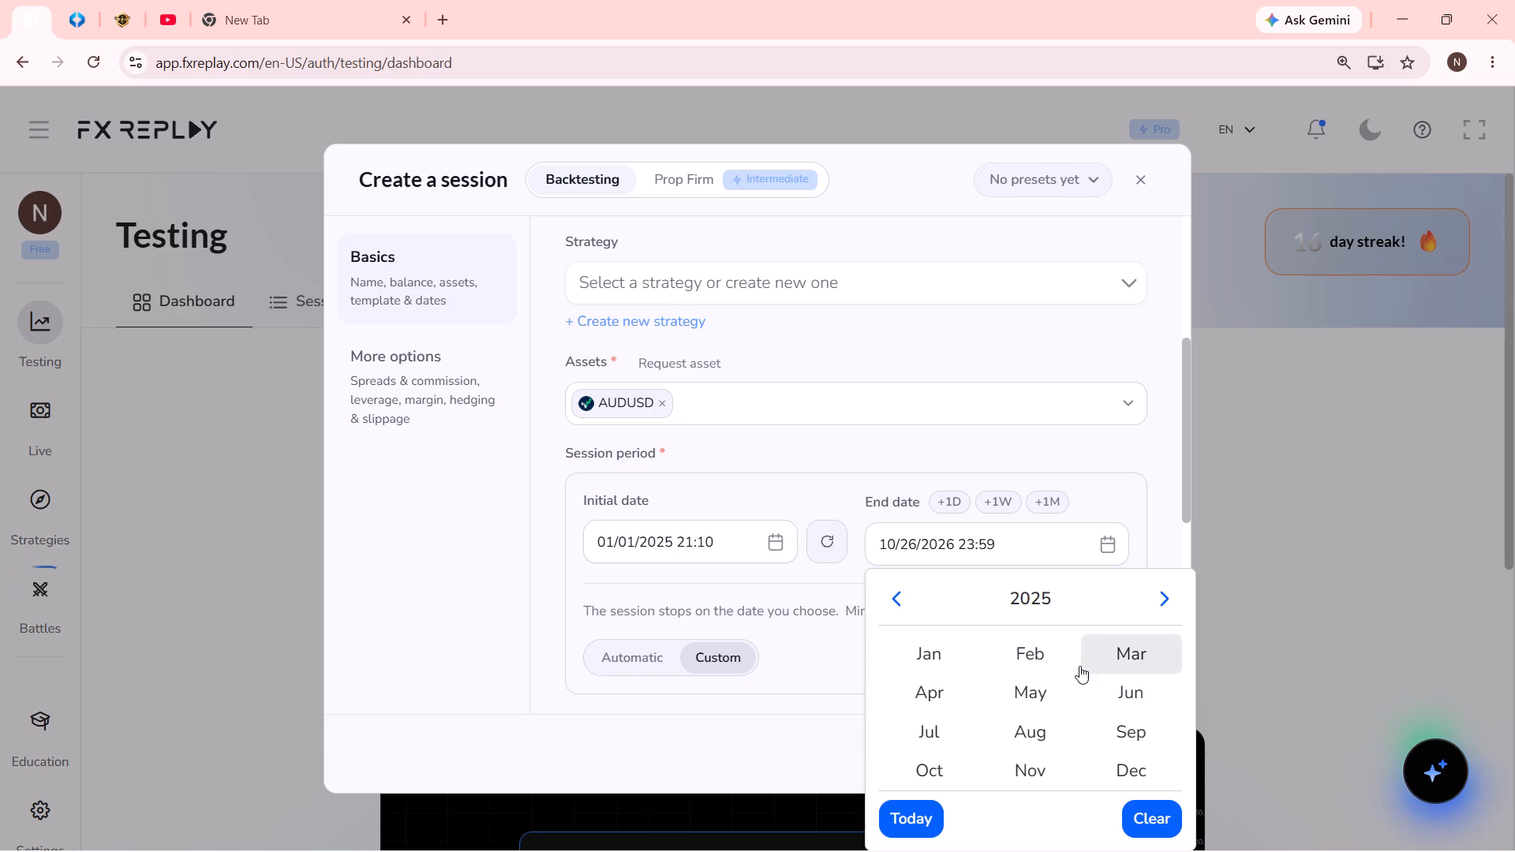
Set the end date of the session period to January 31, 2025.
left_click(952, 654)
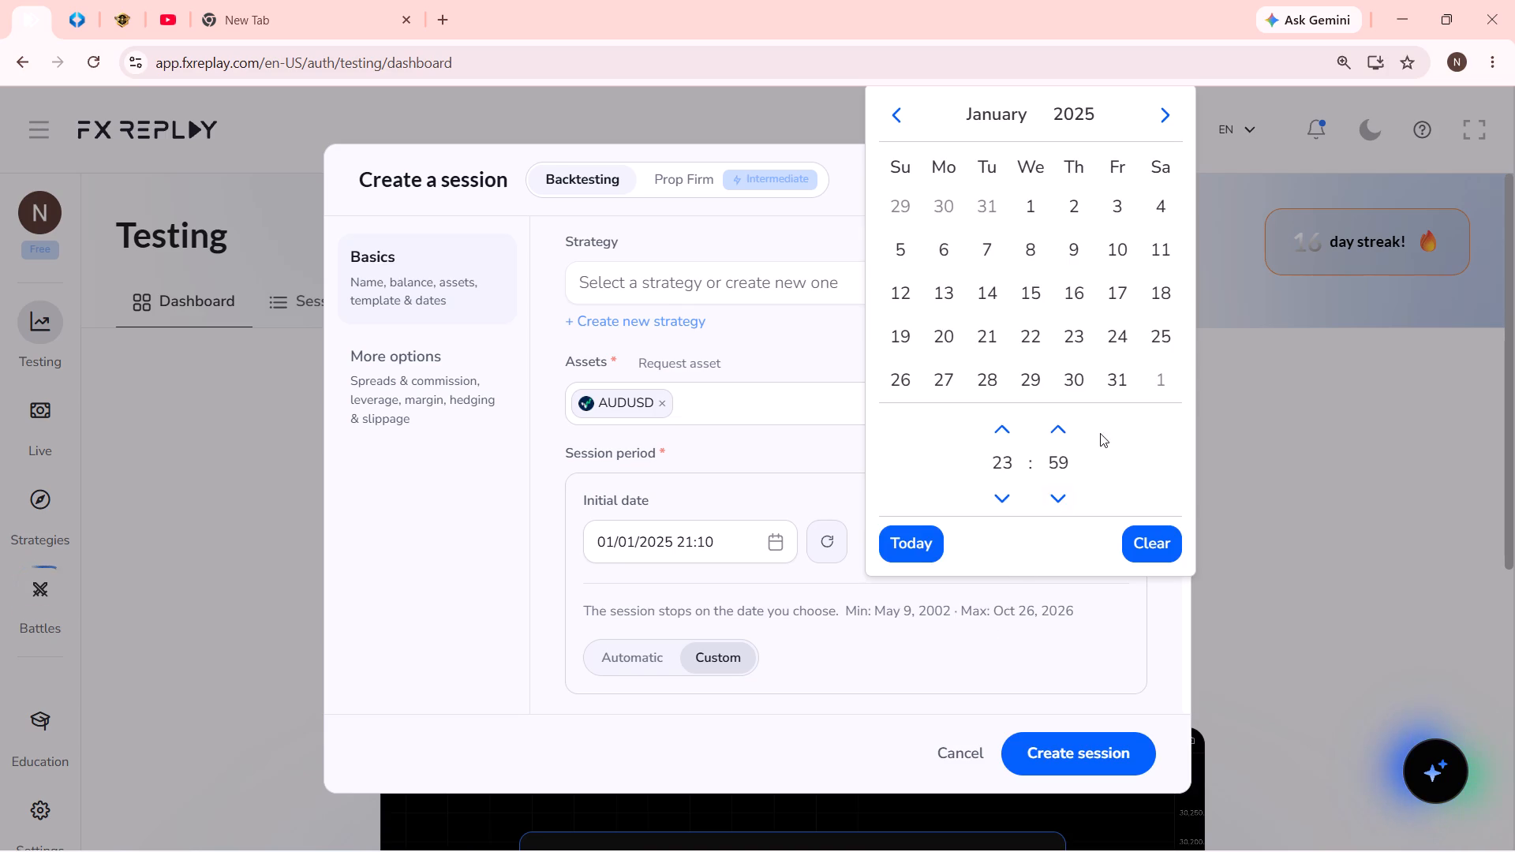
left_click(1116, 390)
Choose Legacy Chart as the charting engine and create the backtesting session.
scroll(1039, 599, "down", 4)
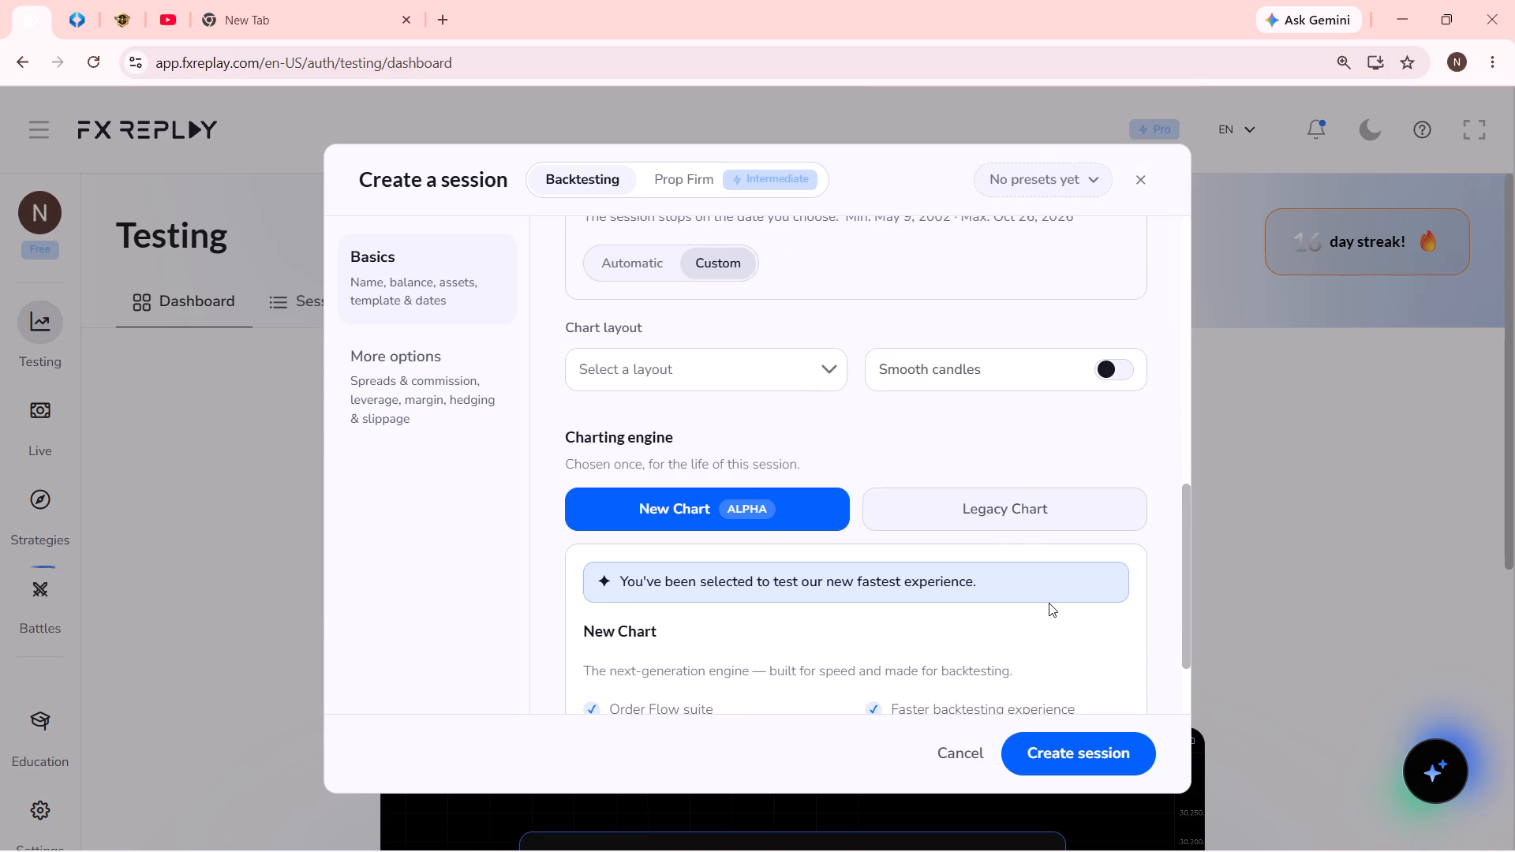
left_click(1019, 534)
left_click(1023, 527)
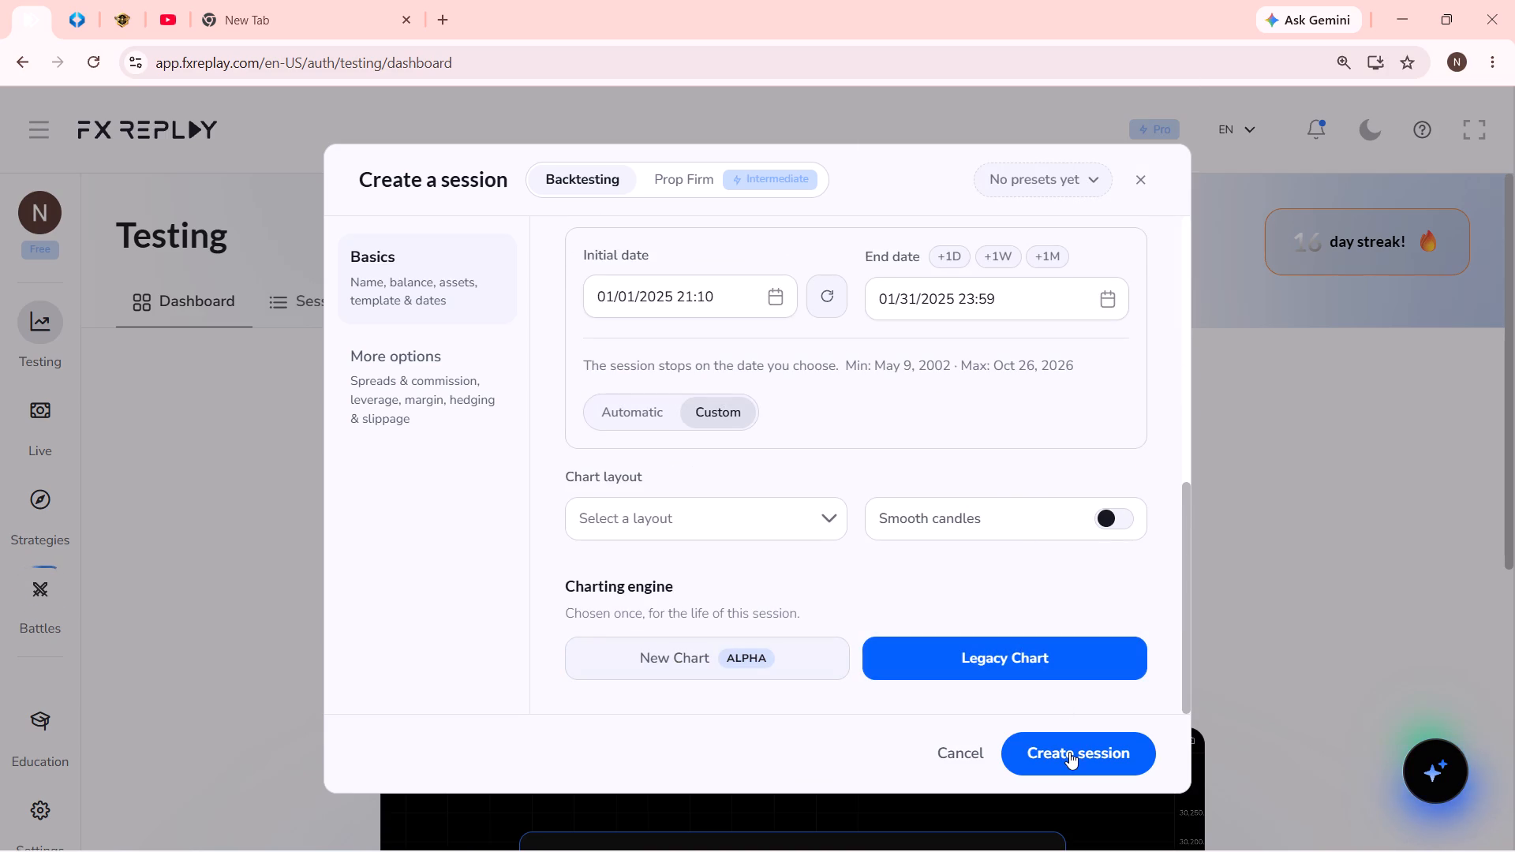
left_click(1069, 752)
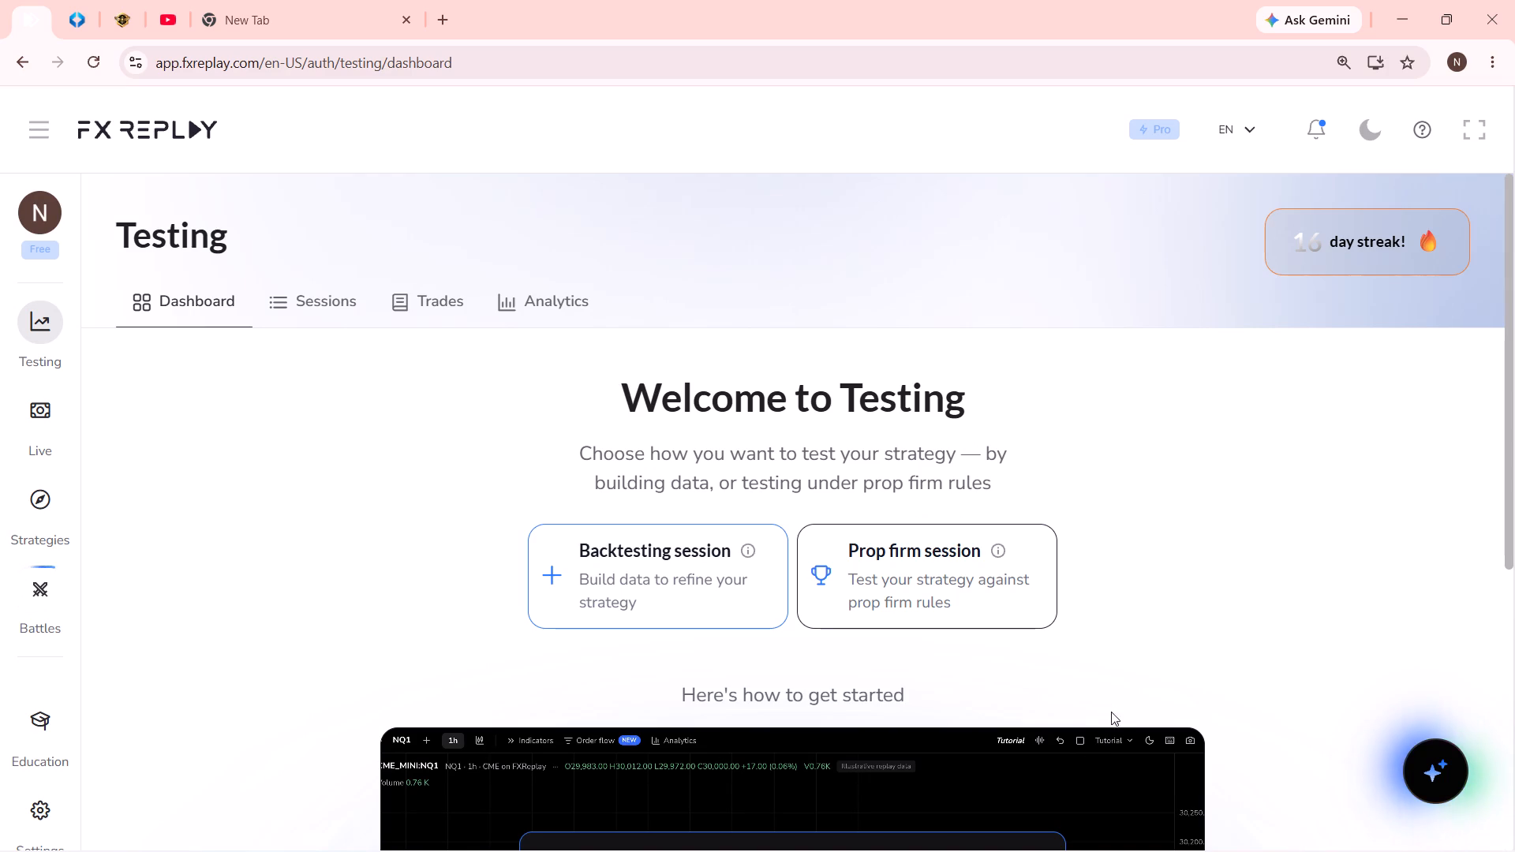